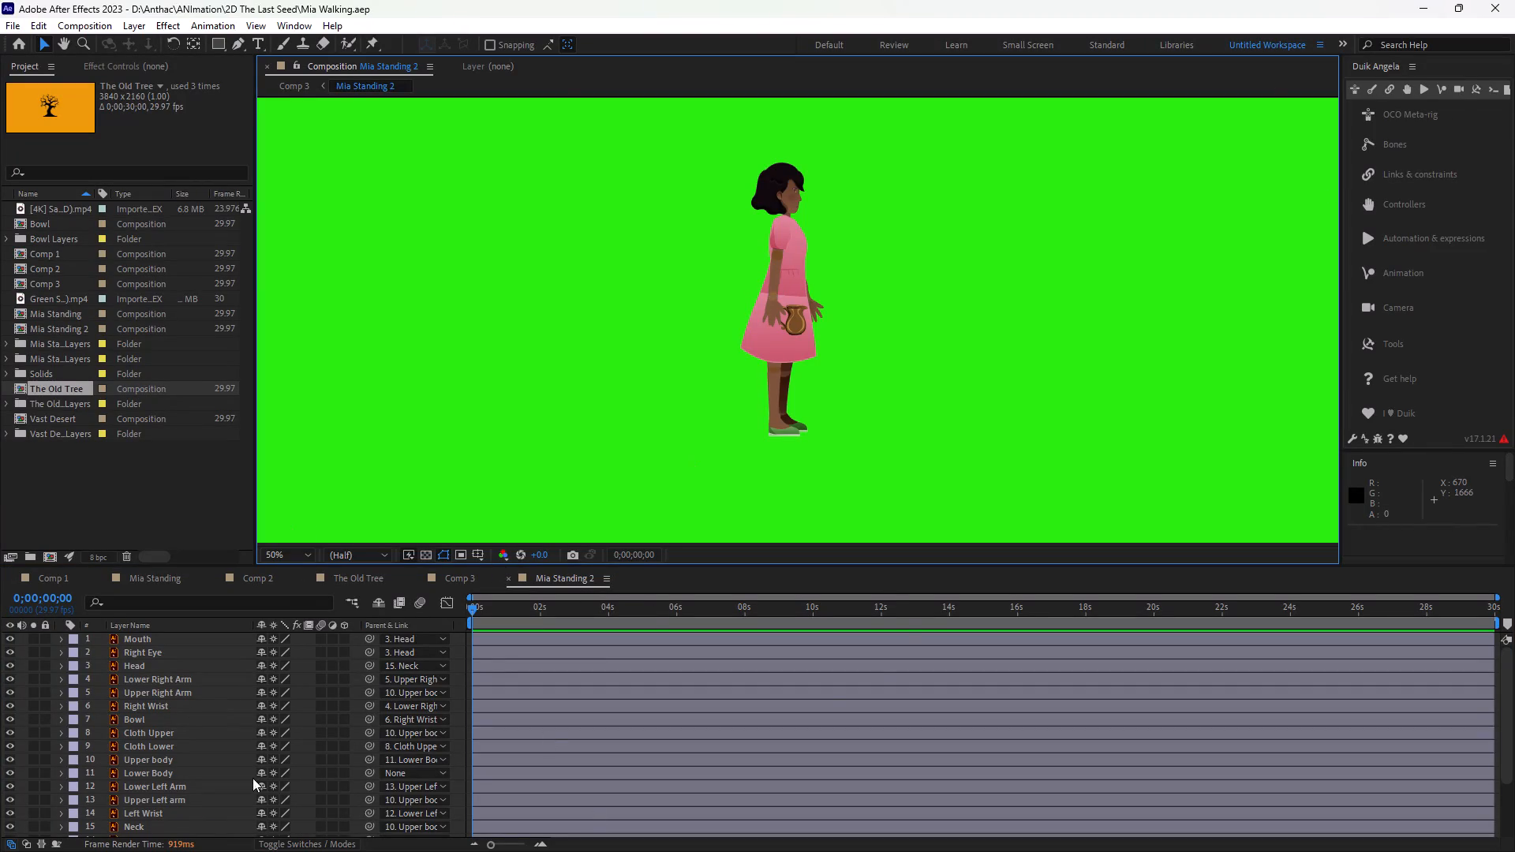
Hide the Cloth Upper and Cloth Lower layers in the Mia Standing 2 composition.
left_click(449, 572)
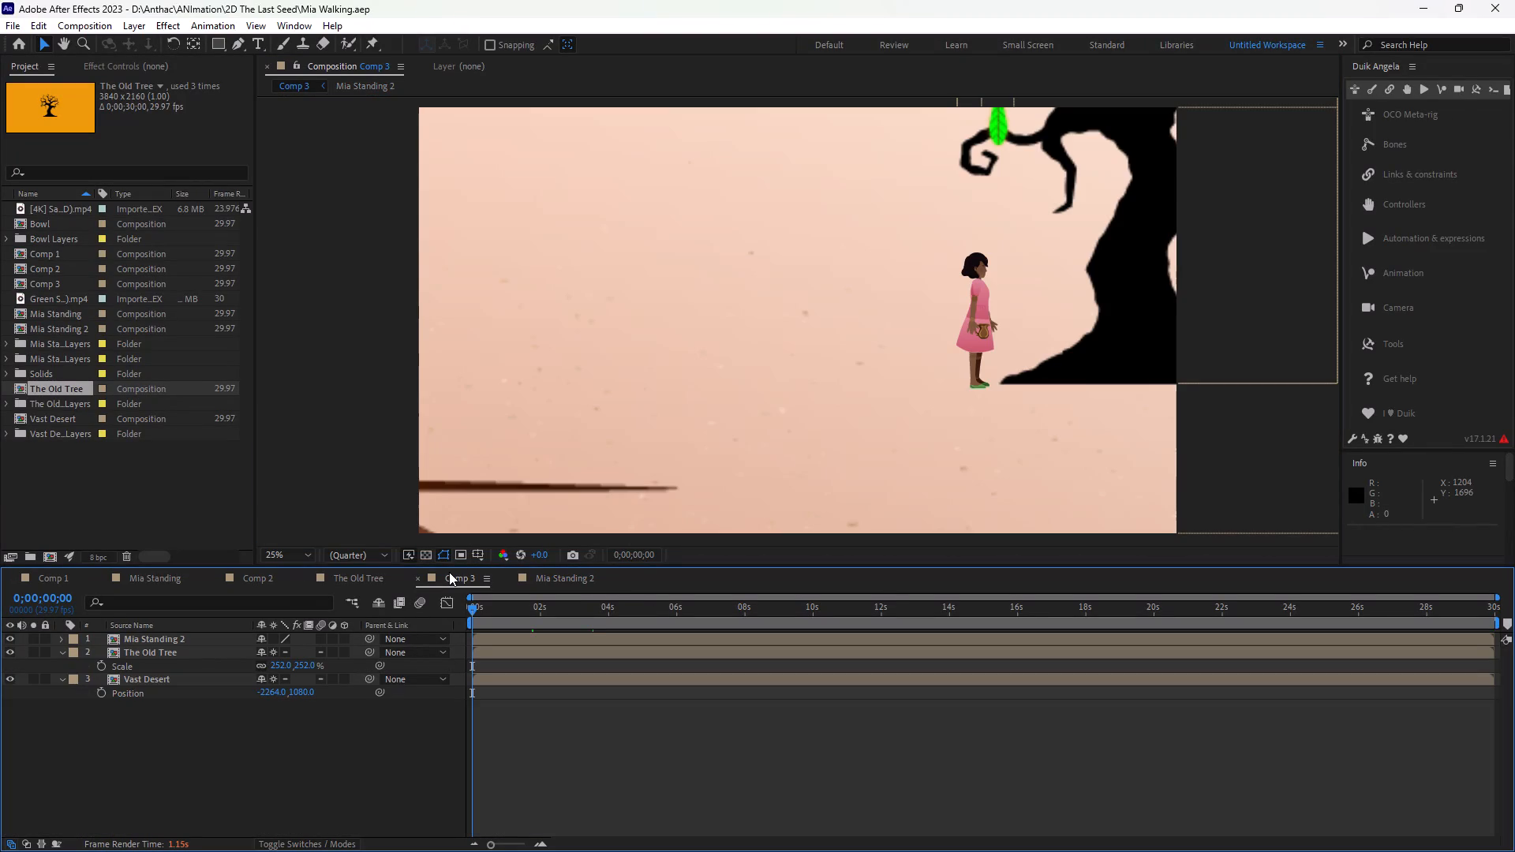
left_click(560, 579)
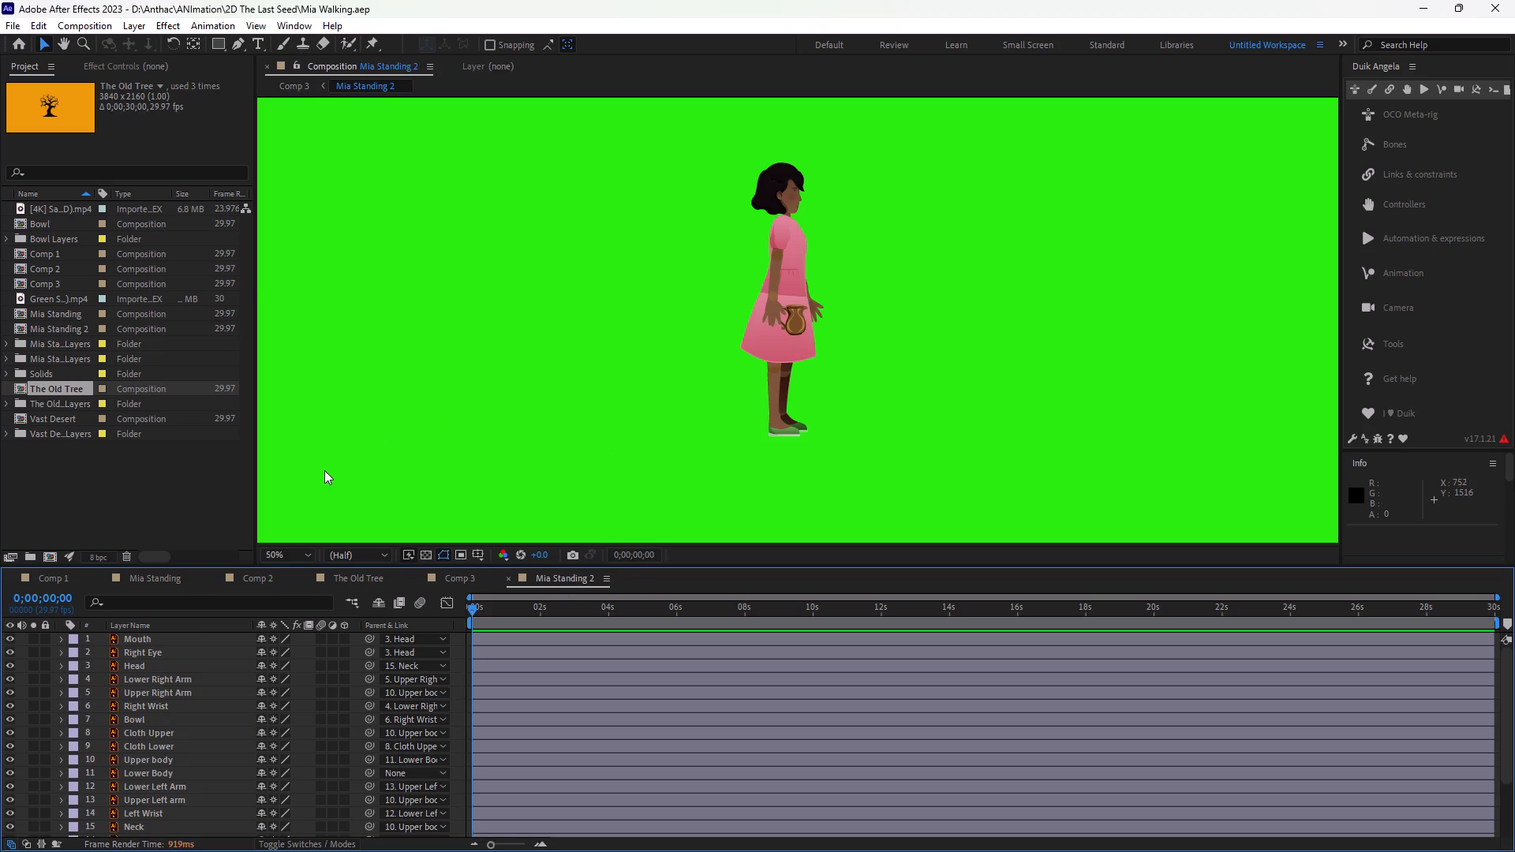
key("ctrl+equal")
key("ctrl+equal")
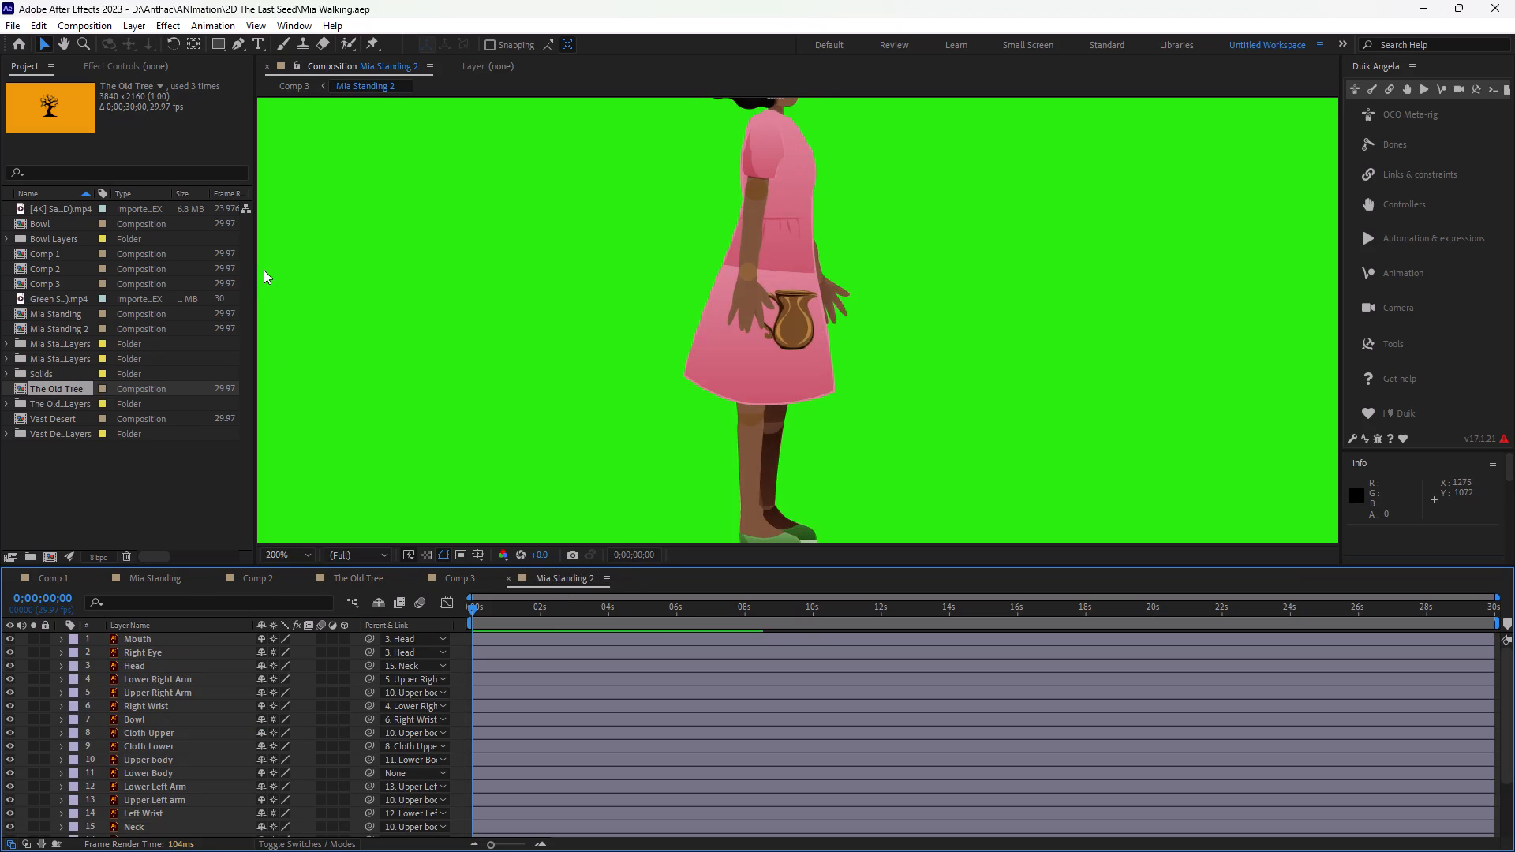
key("h")
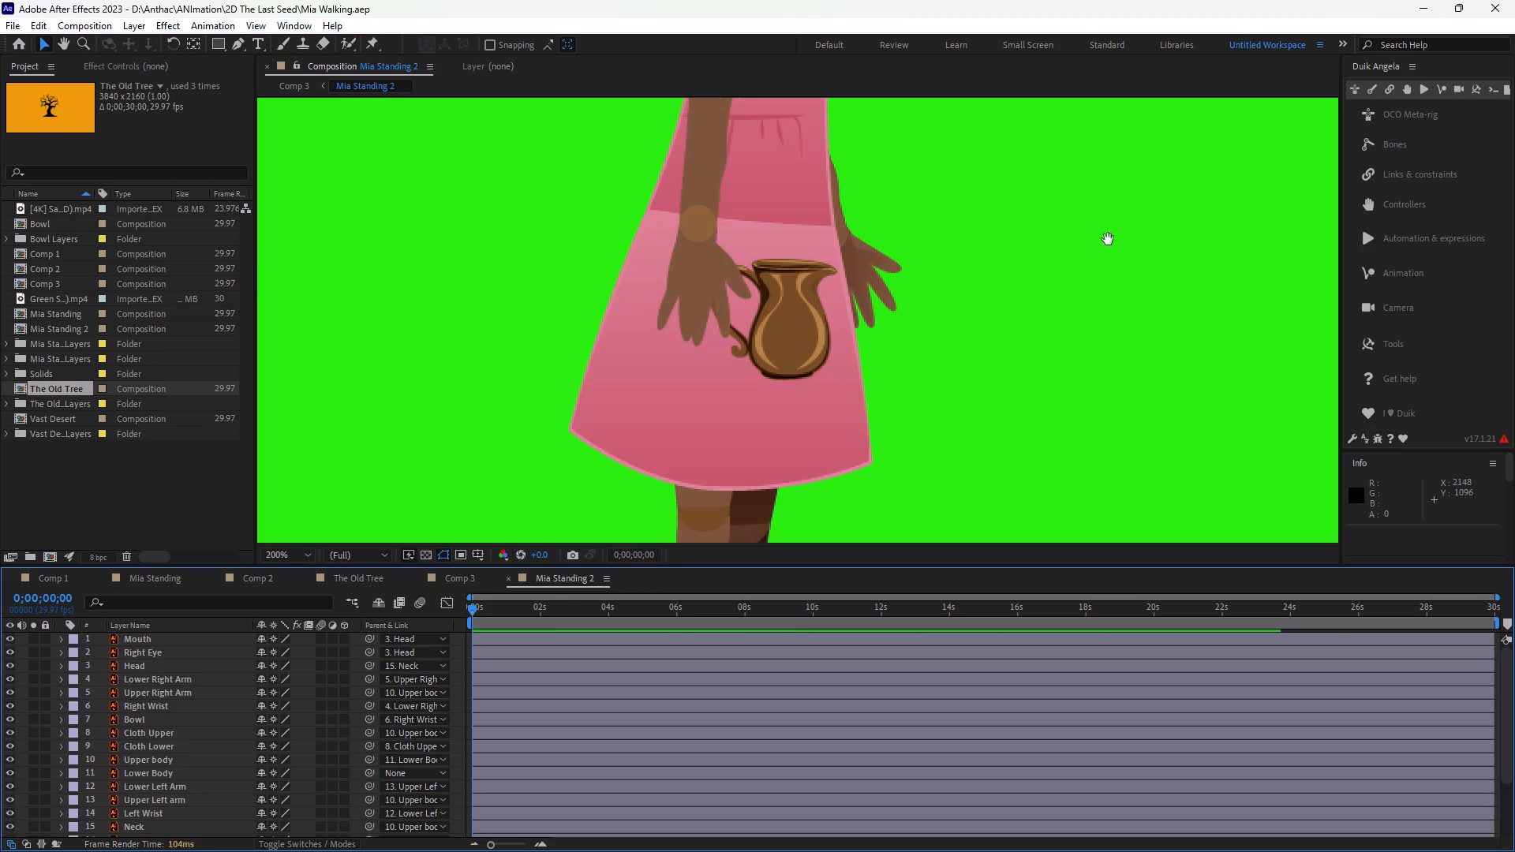
left_click_drag(1108, 221, 1116, 630)
left_click_drag(1098, 449, 1065, 336)
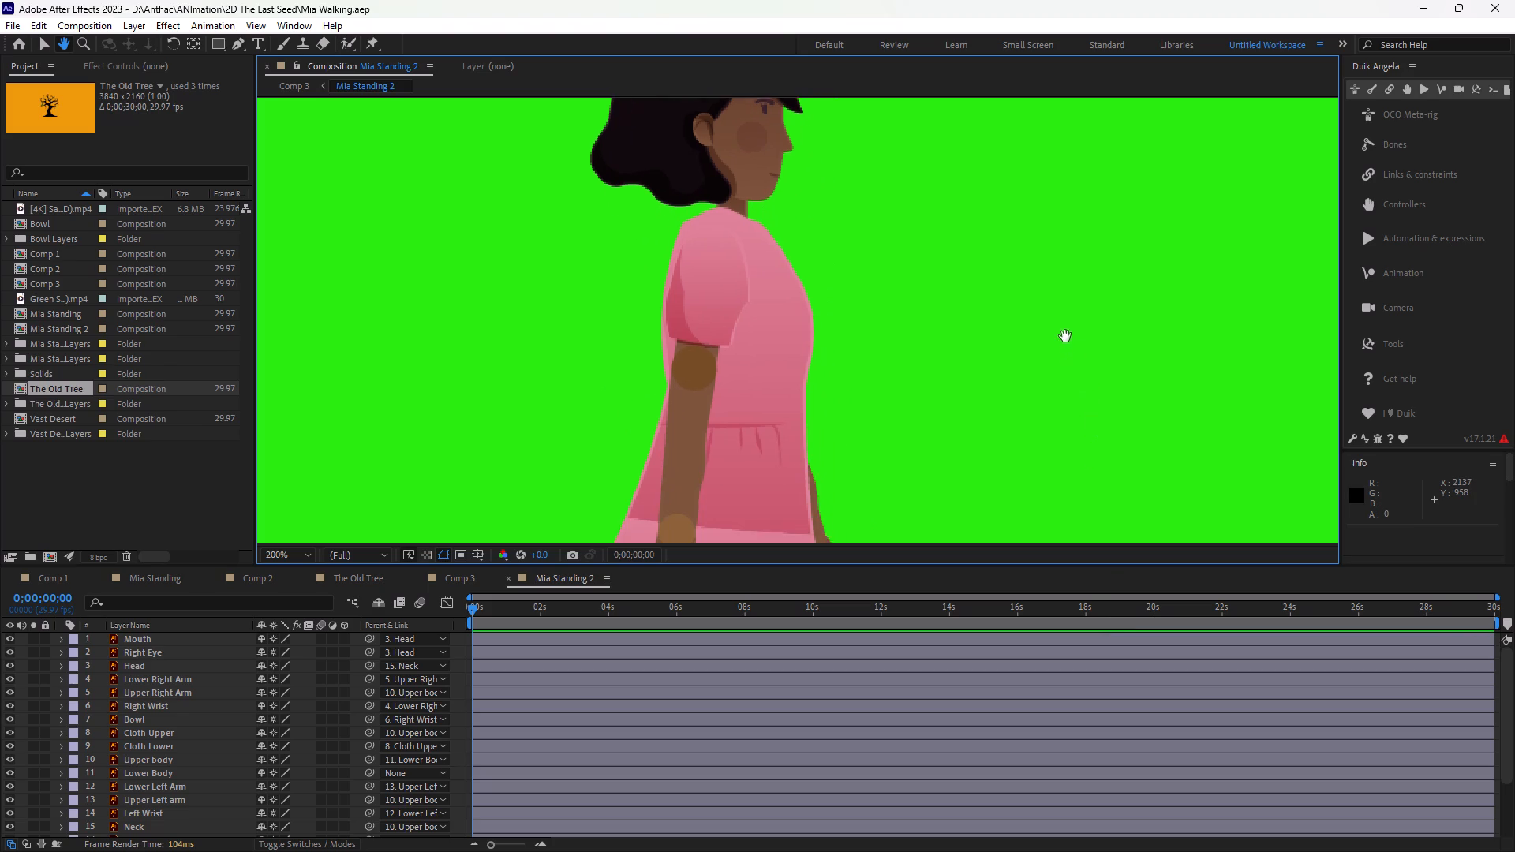
left_click_drag(1065, 336, 1056, 238)
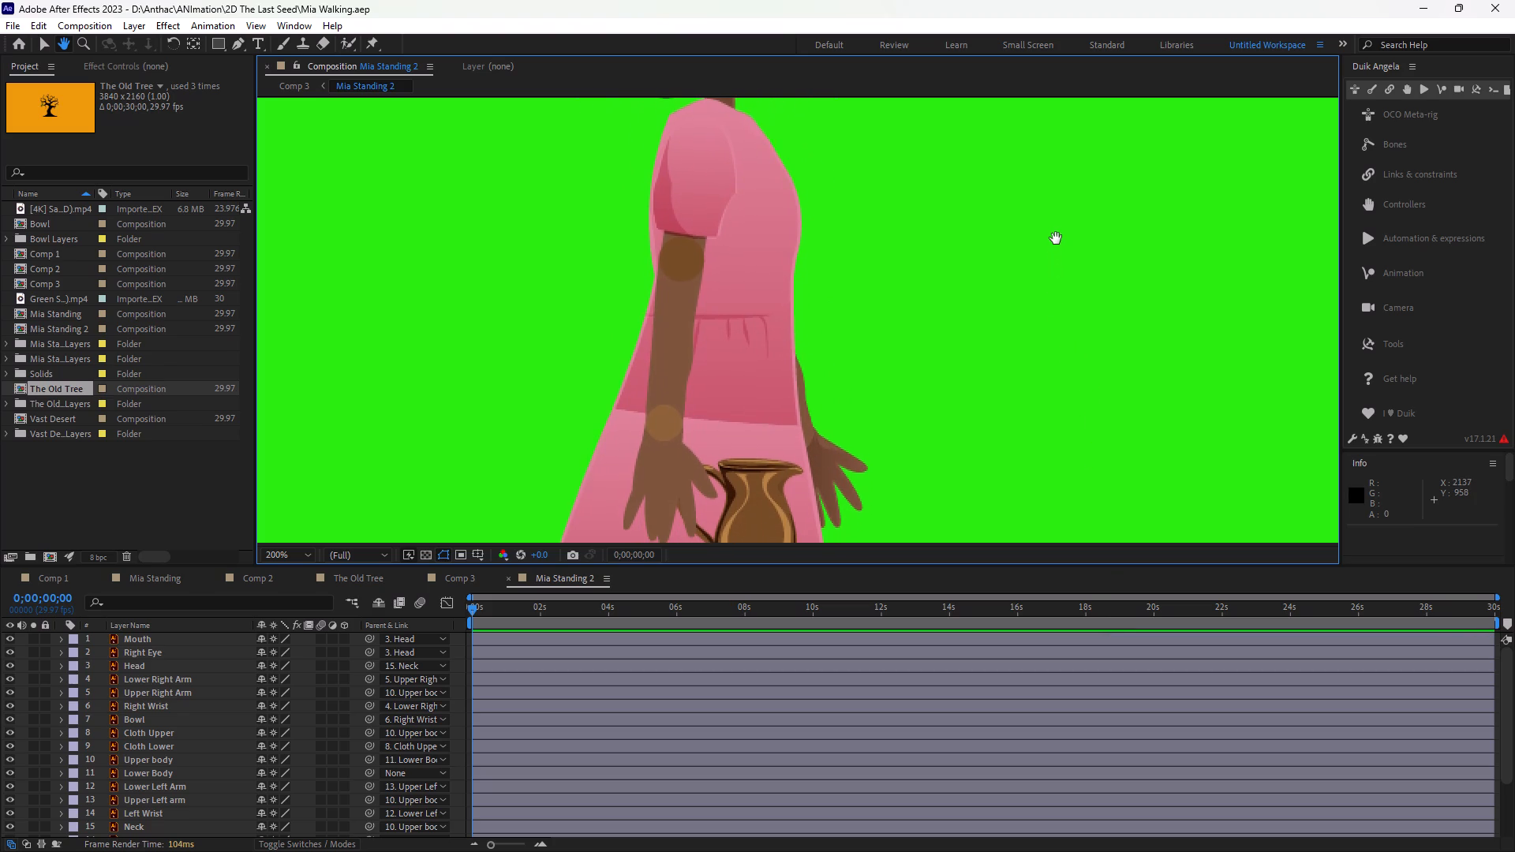
left_click_drag(1056, 238, 1056, 234)
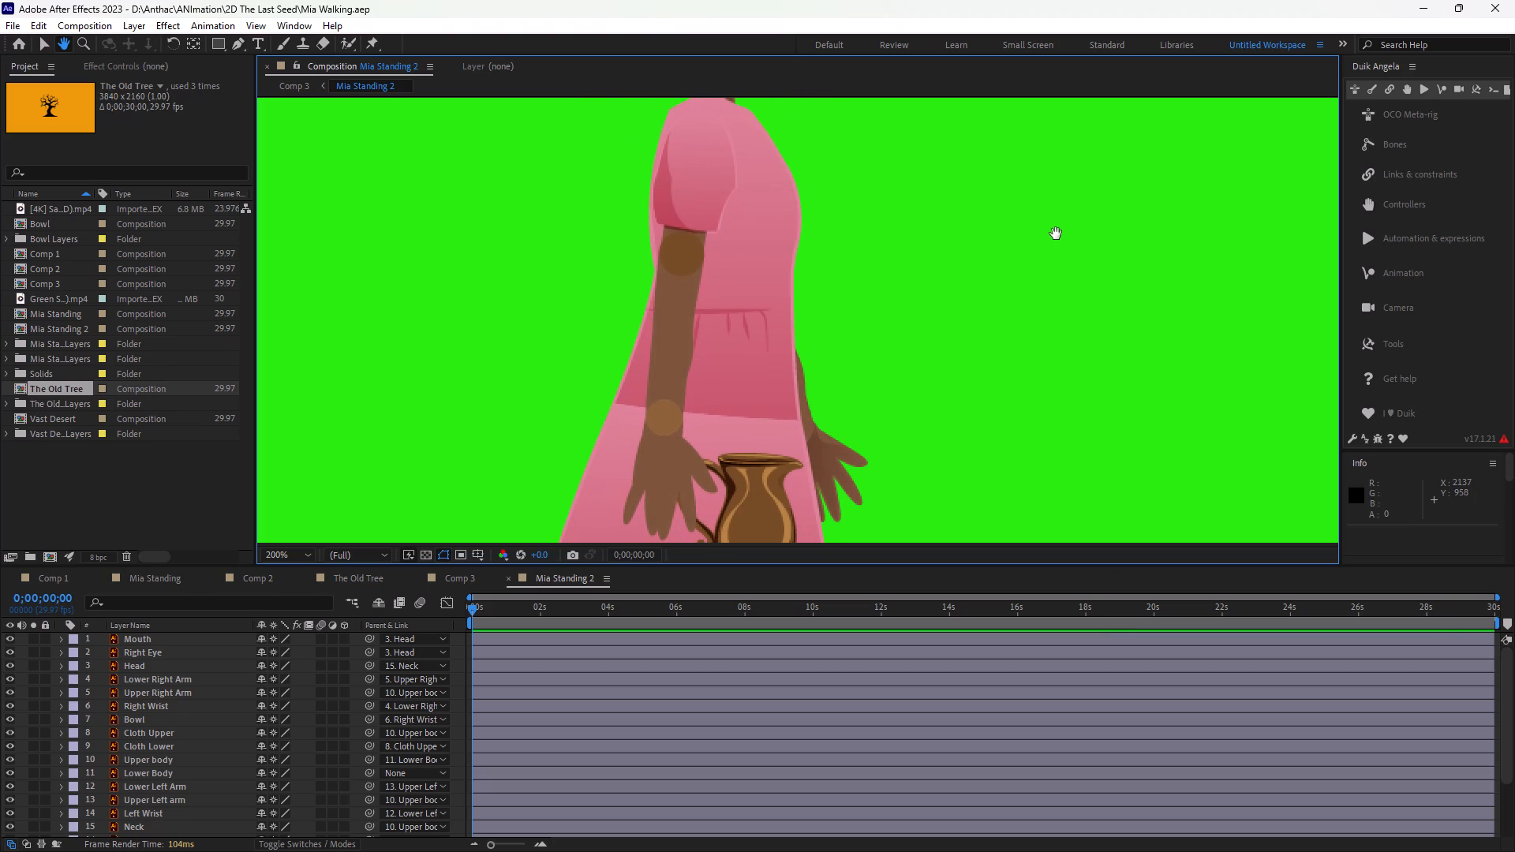
key("v")
left_click(730, 204)
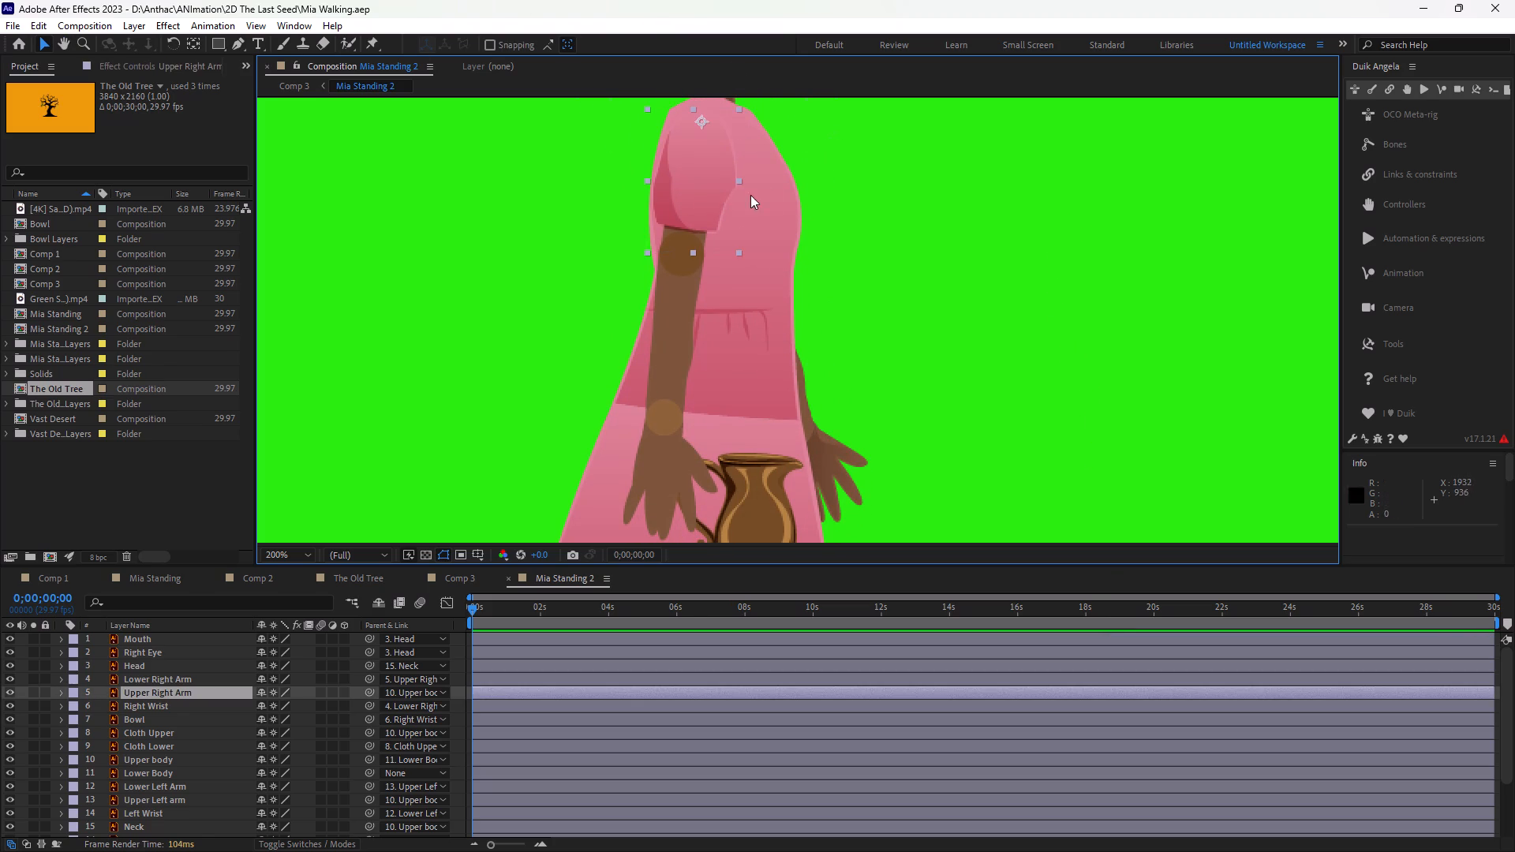
left_click(851, 206)
left_click(788, 201)
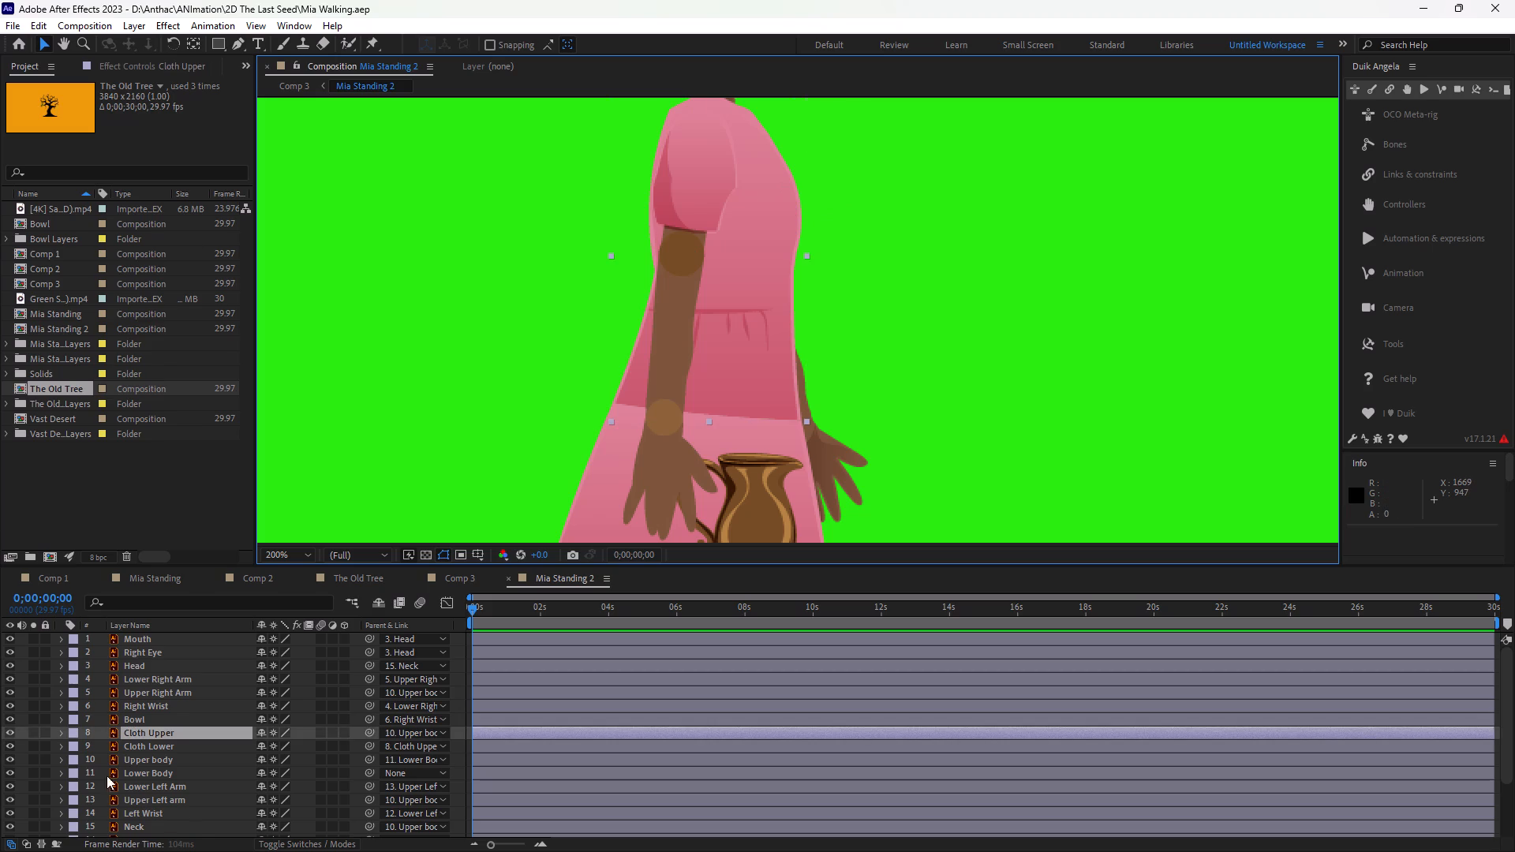
left_click(8, 733)
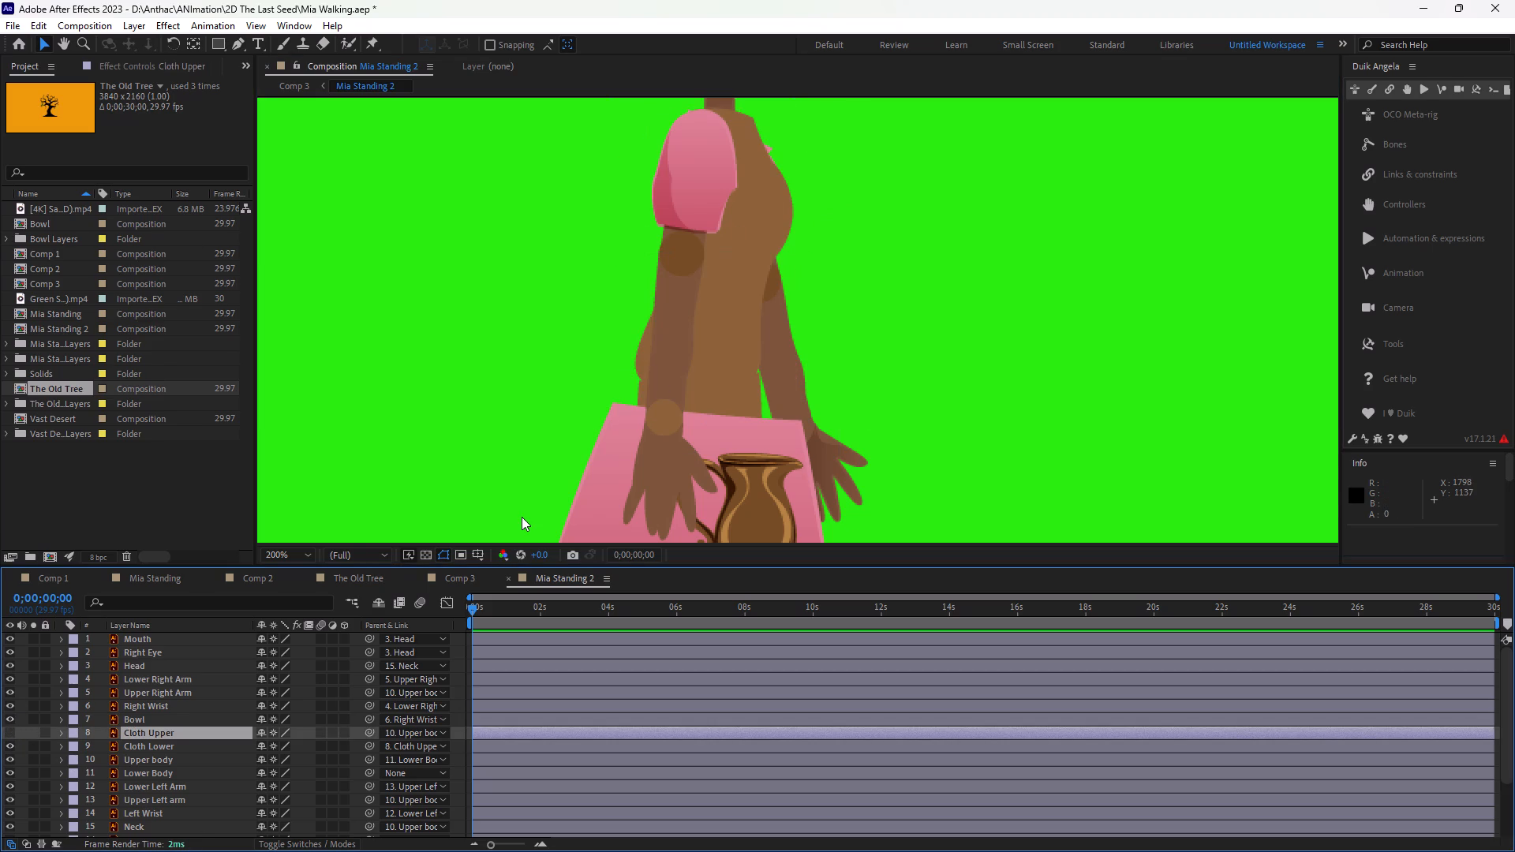
left_click(585, 491)
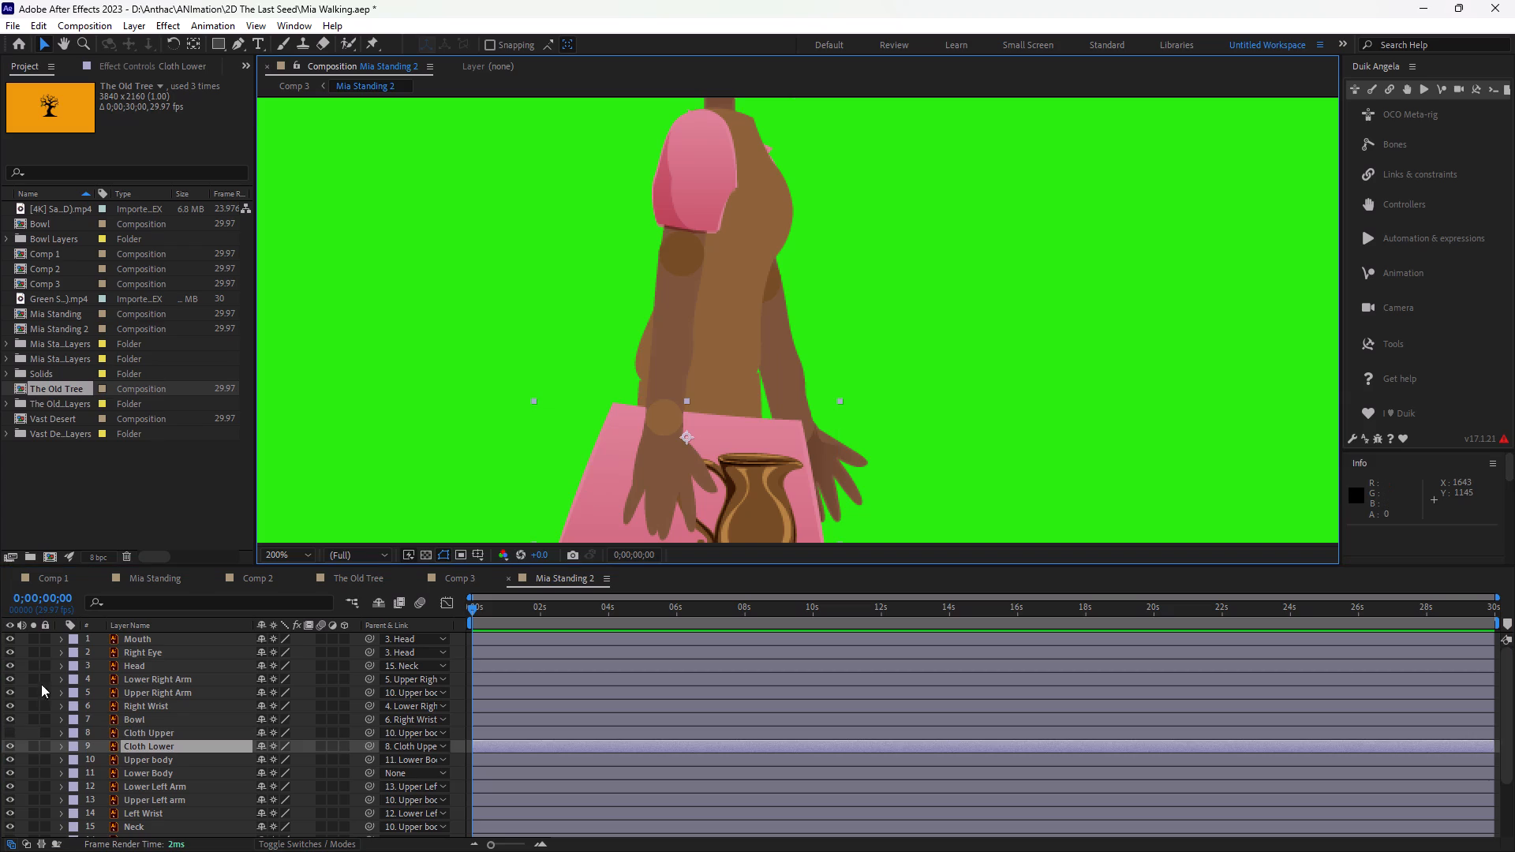
left_click(9, 747)
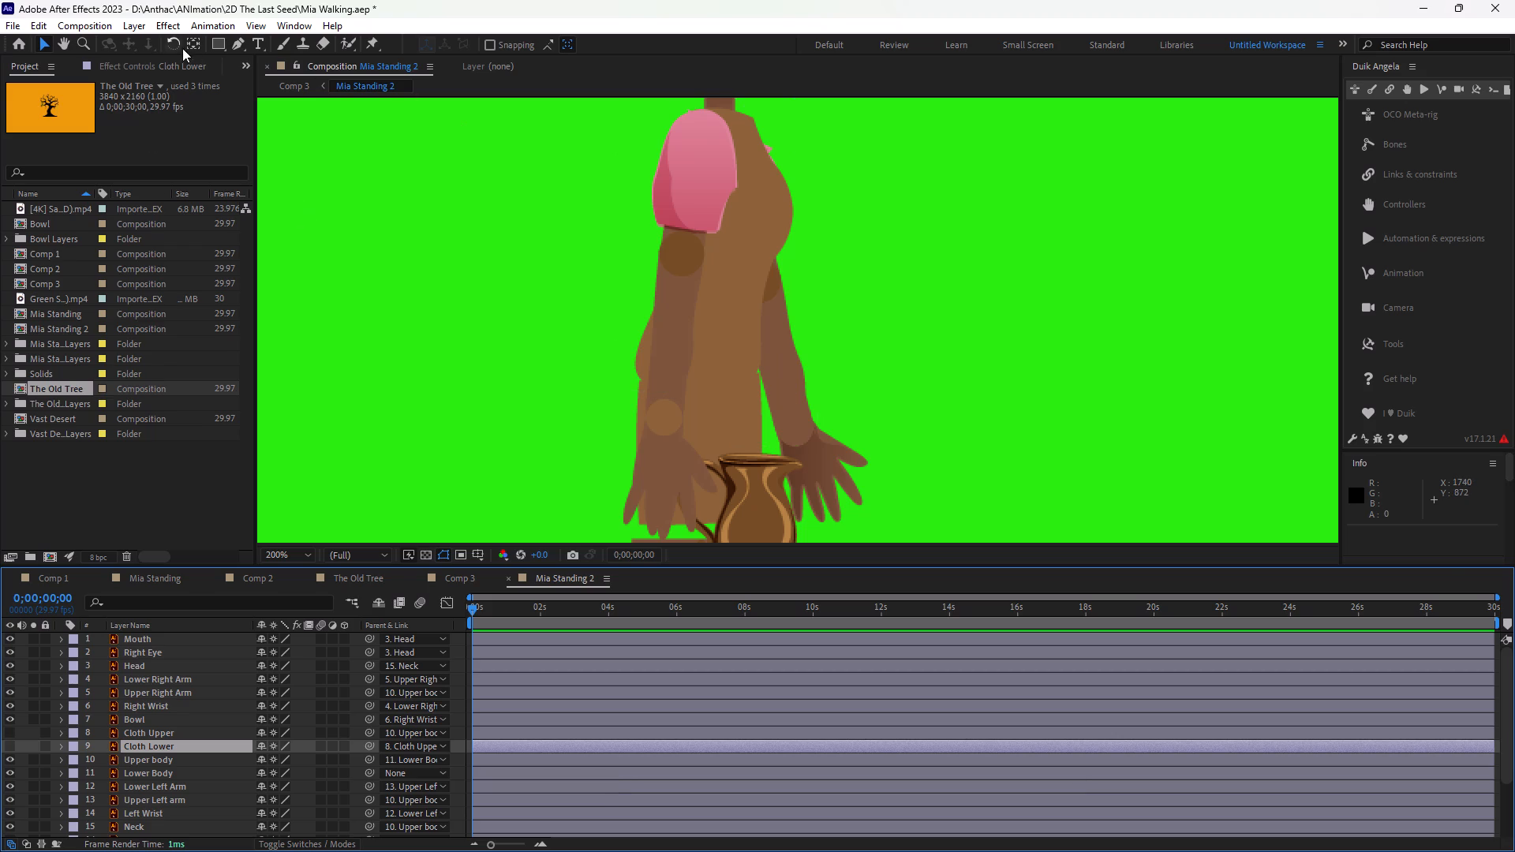
Draw an open four-point Pen path on Cloth Lower along Mia's right arm: shoulder, elbow, wrist and fingertips.
left_click(234, 44)
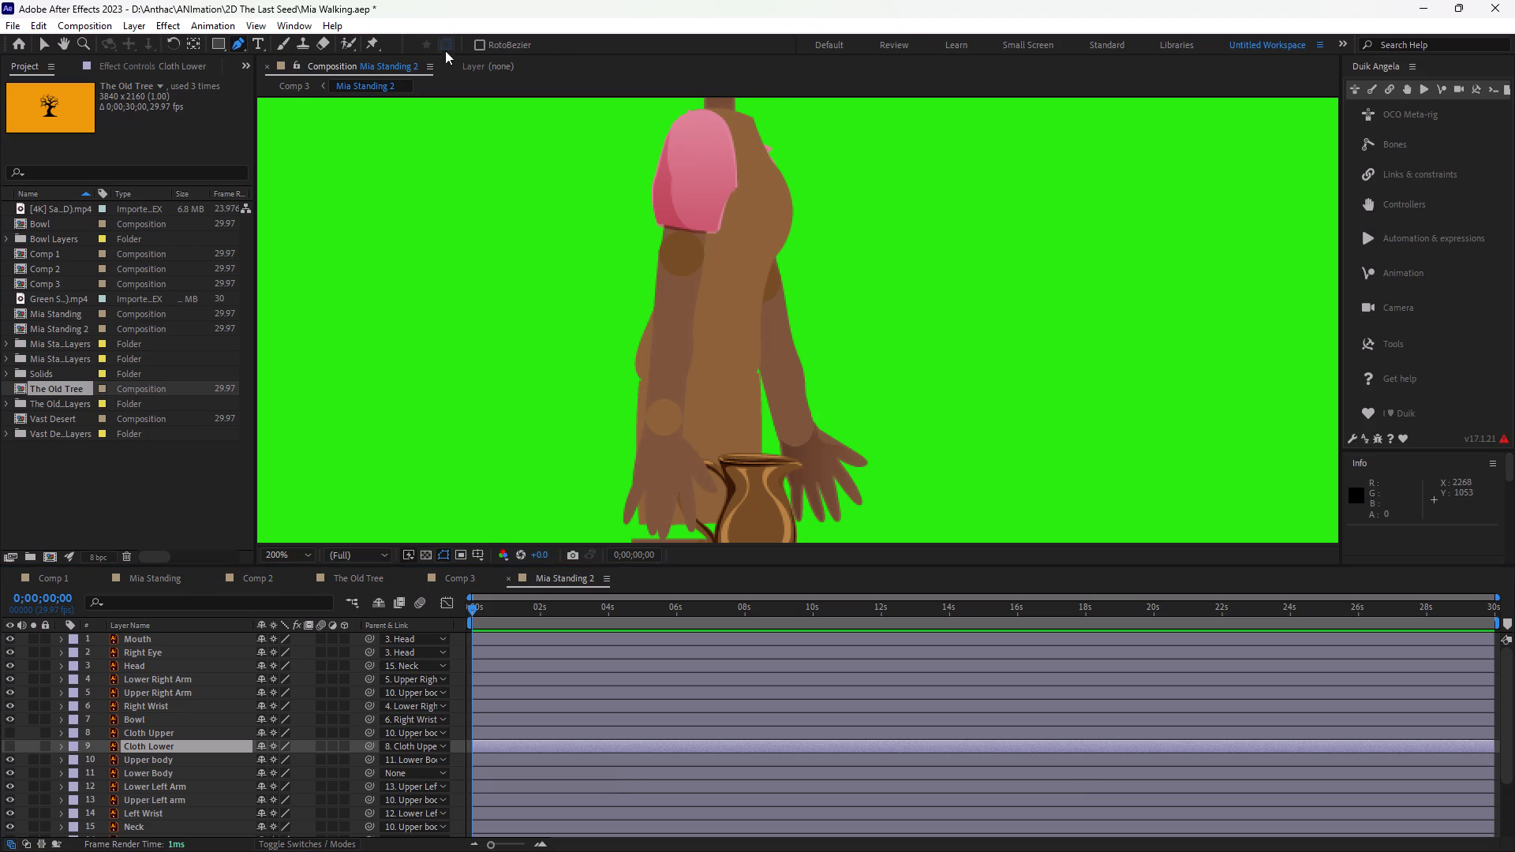
left_click(702, 116)
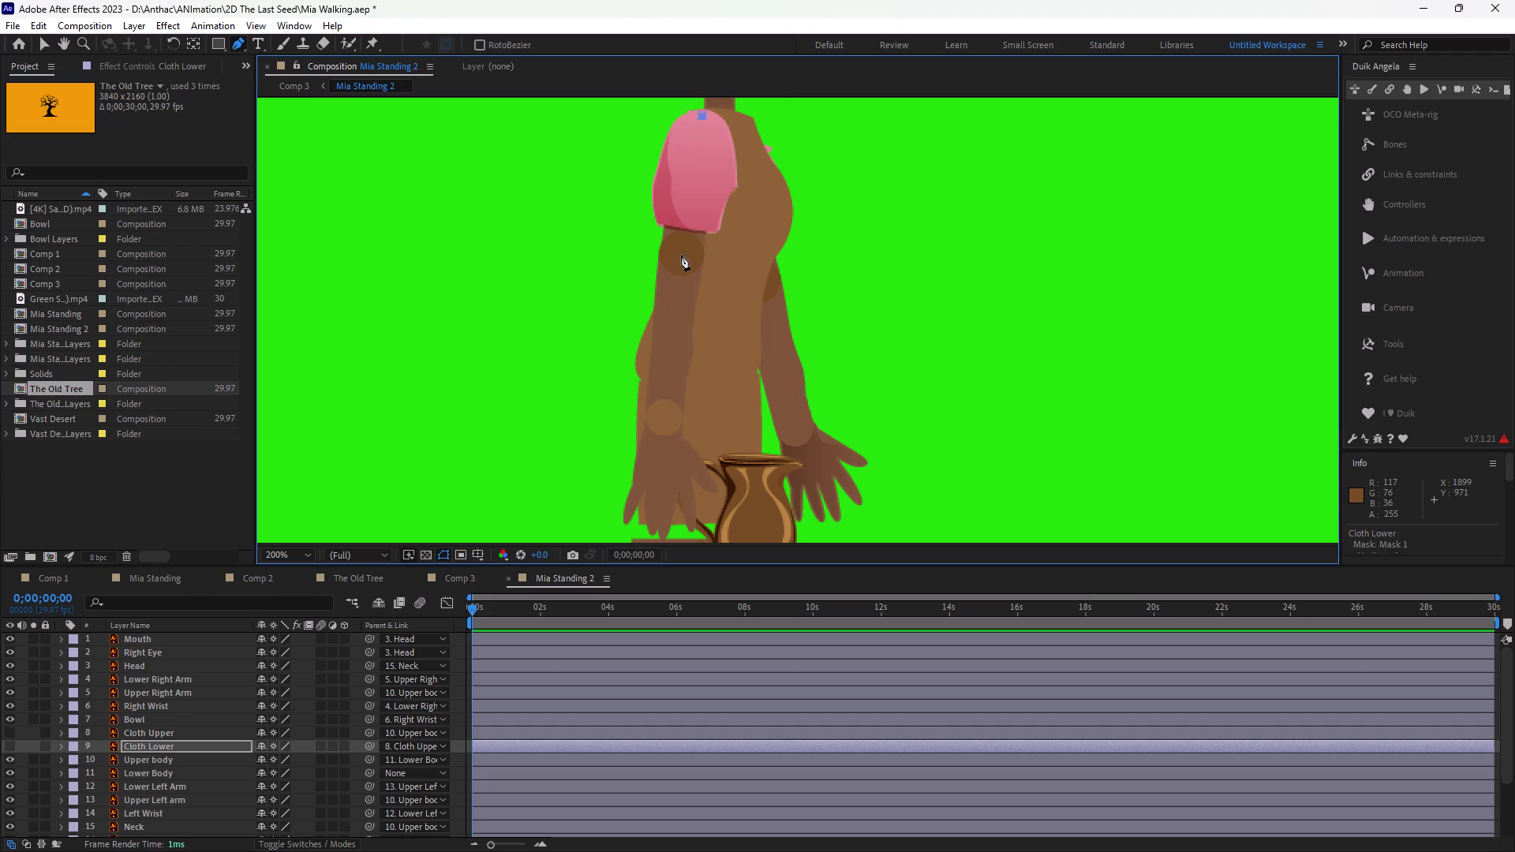
left_click(680, 256)
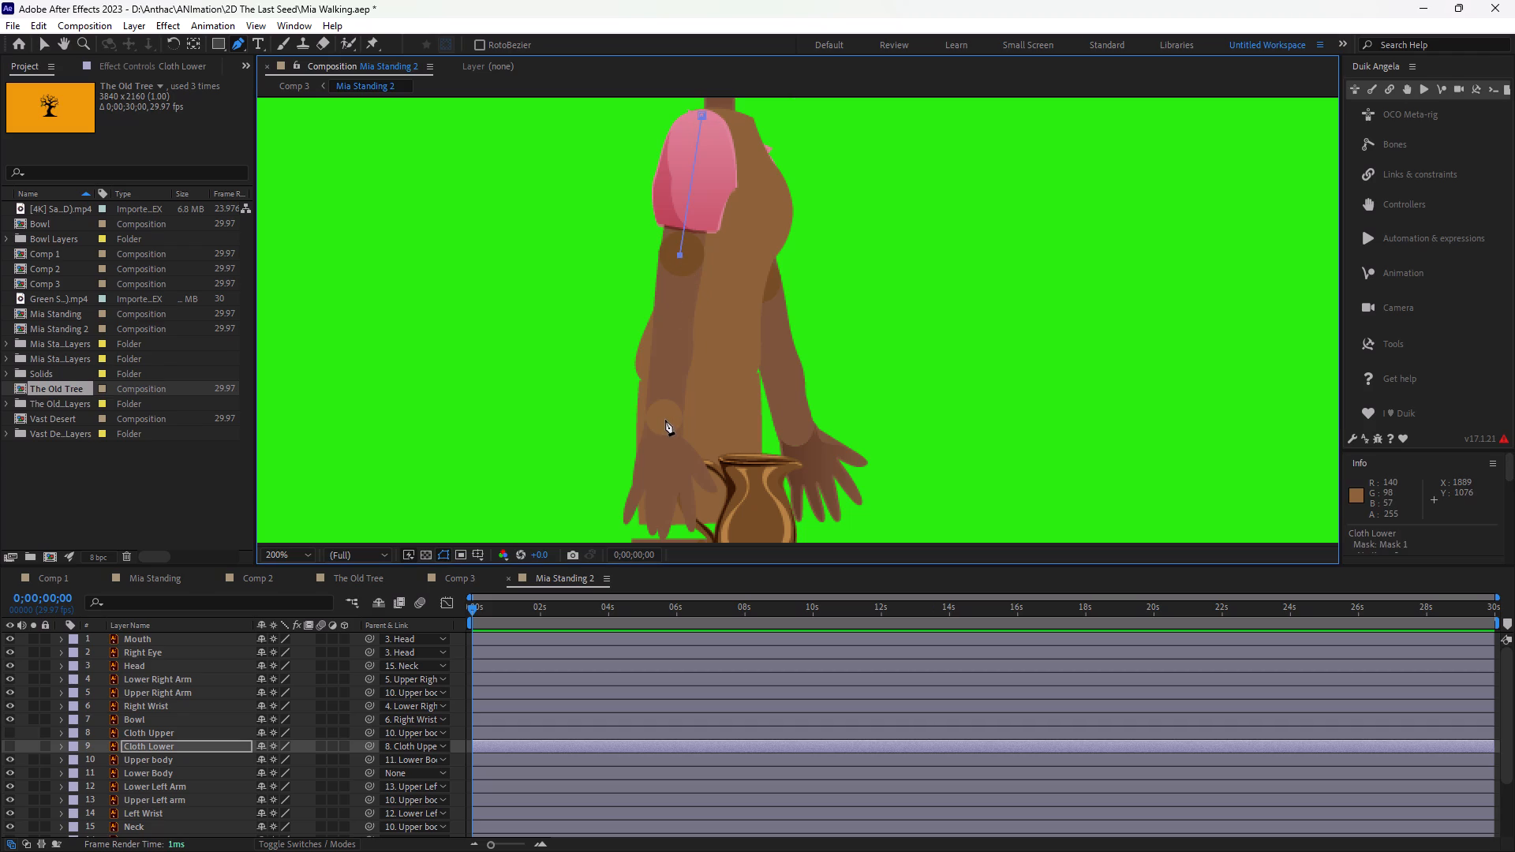
left_click(663, 419)
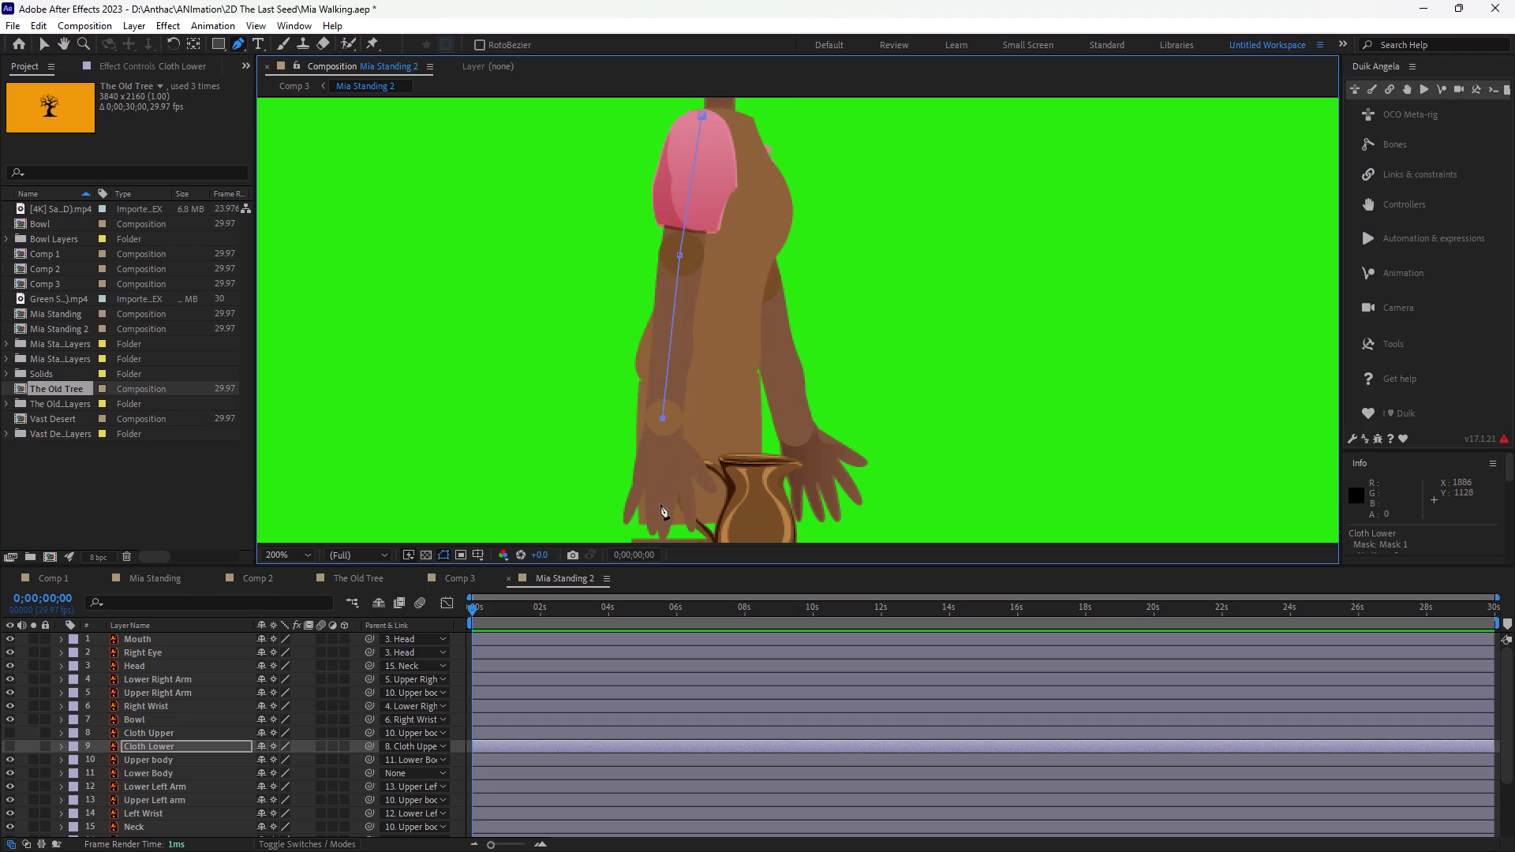
left_click(663, 532)
left_click(663, 532)
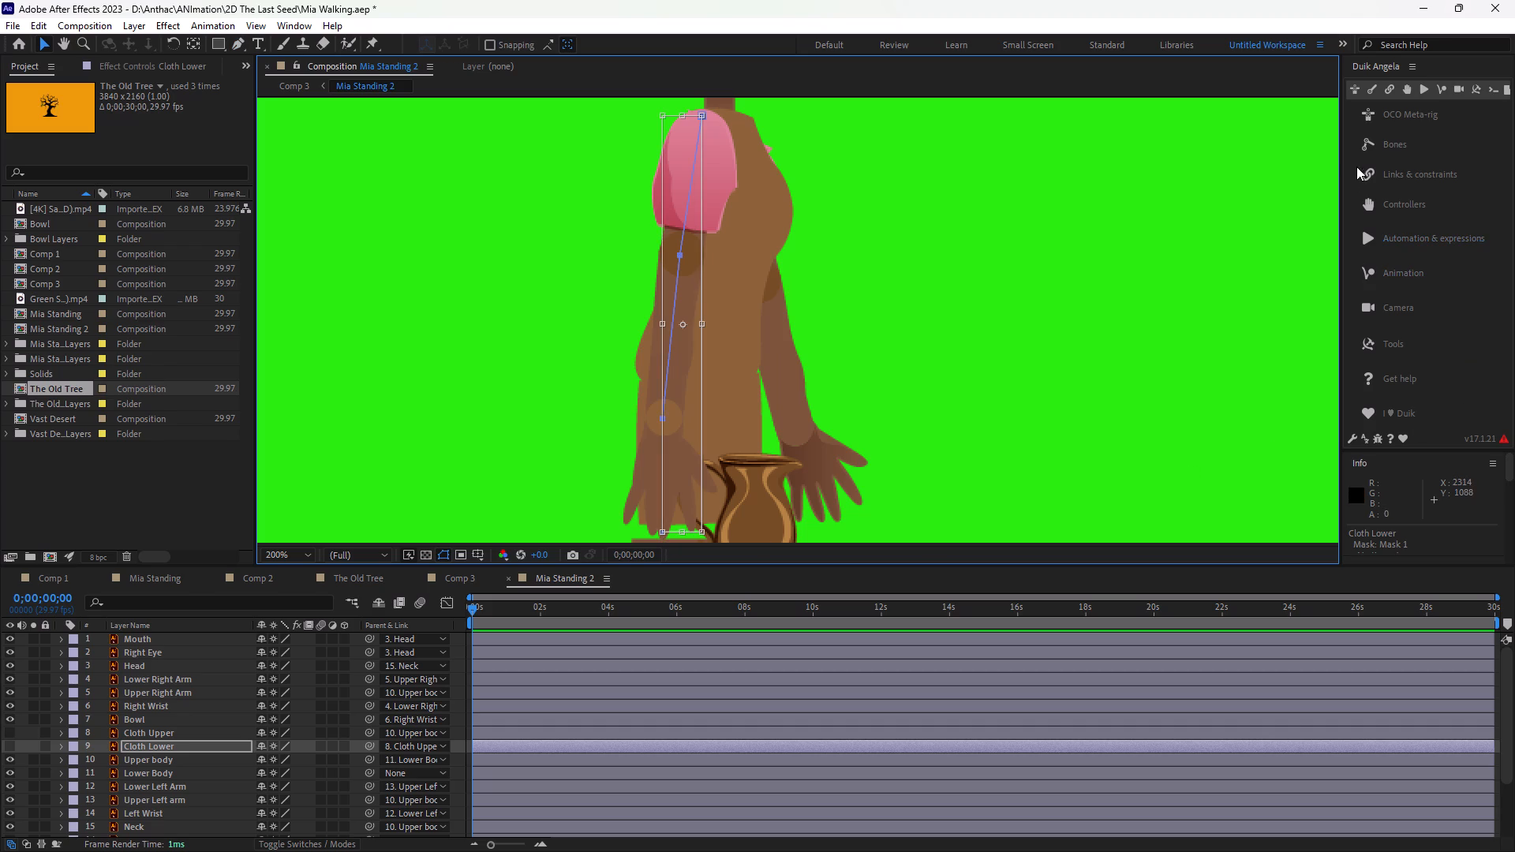
Create Duik hominoid arm bones from the drawn path, covering arm, forearm, hand and tip.
left_click(1369, 141)
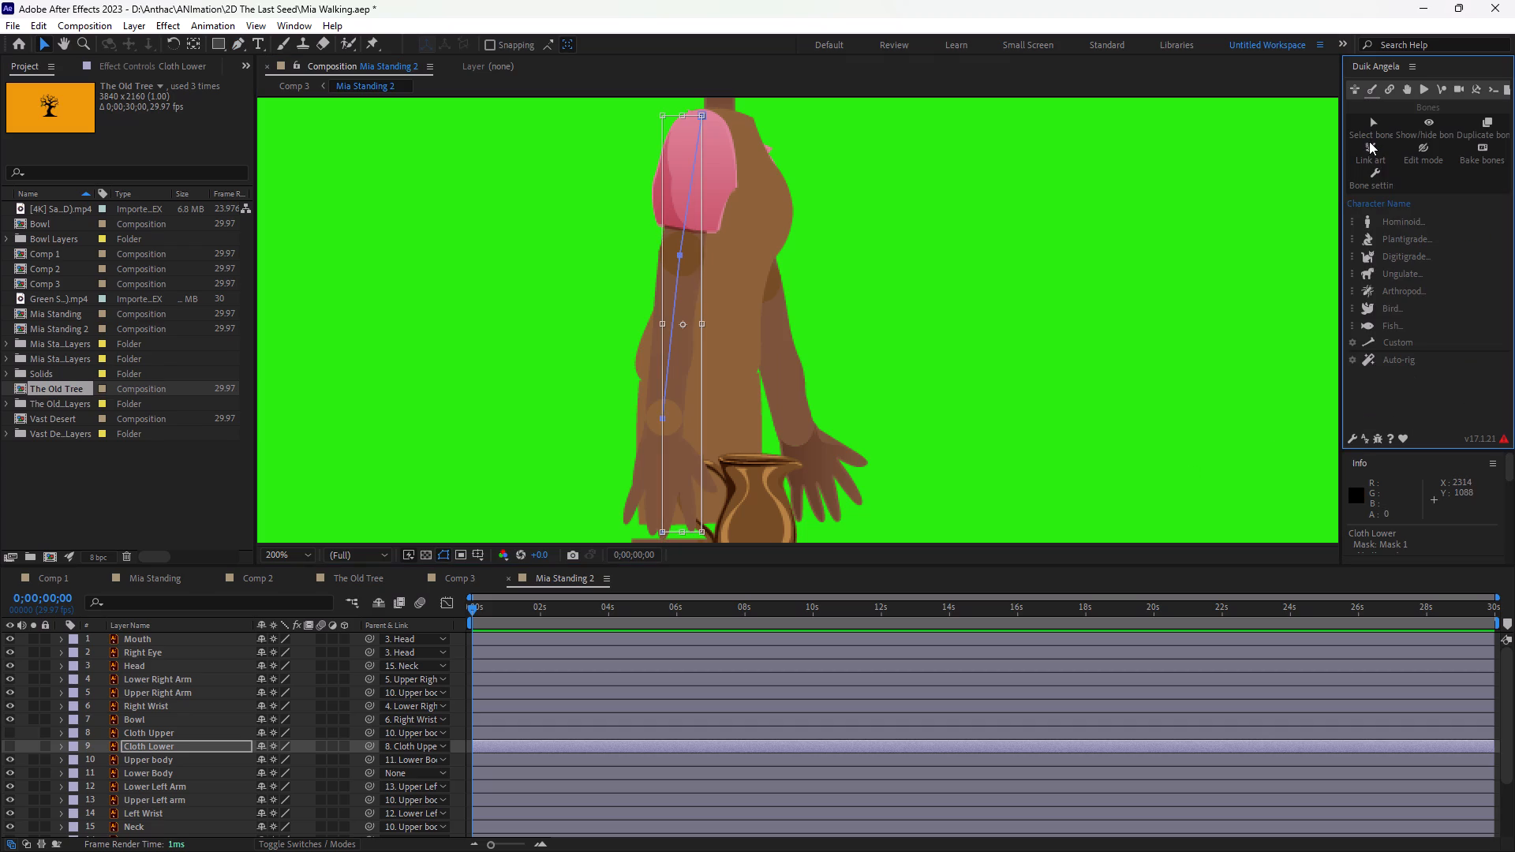
left_click(1385, 219)
left_click(1407, 236)
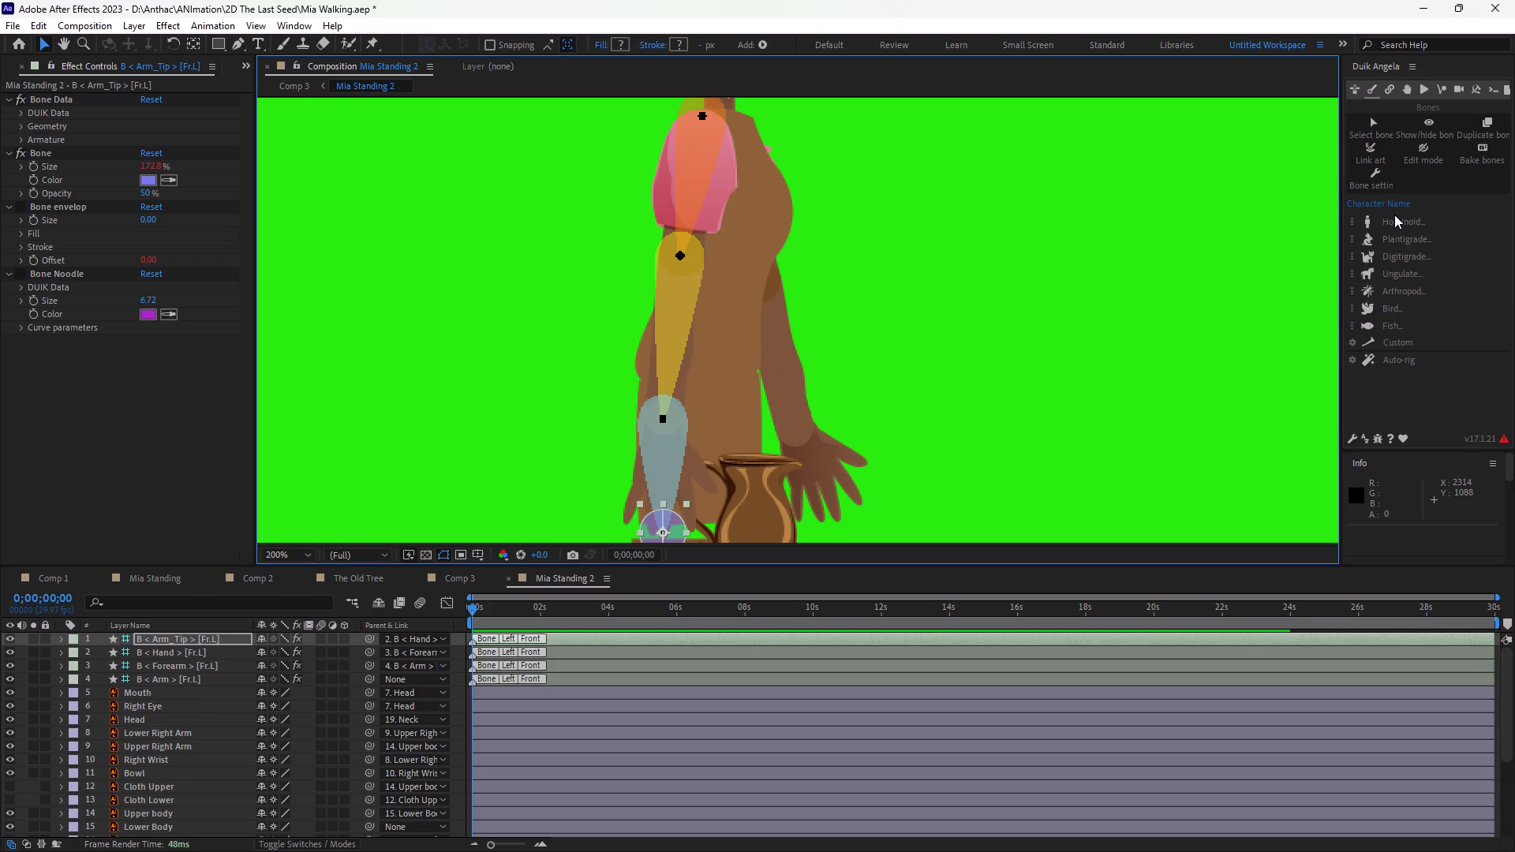
double_click(686, 574)
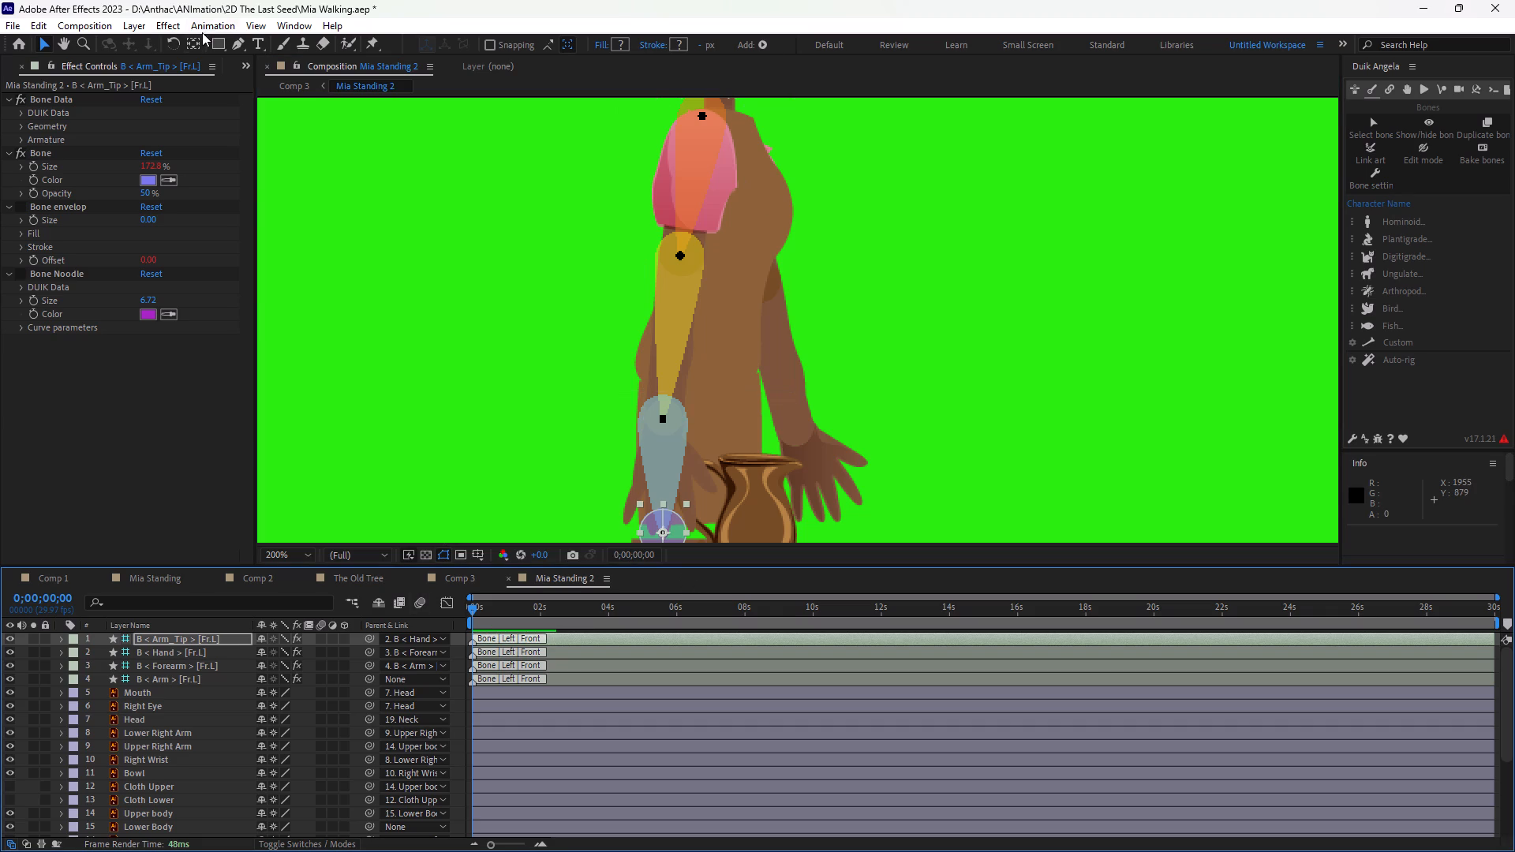
Save the project.
key("ctrl+s")
key("ctrl+s")
key("ctrl+s")
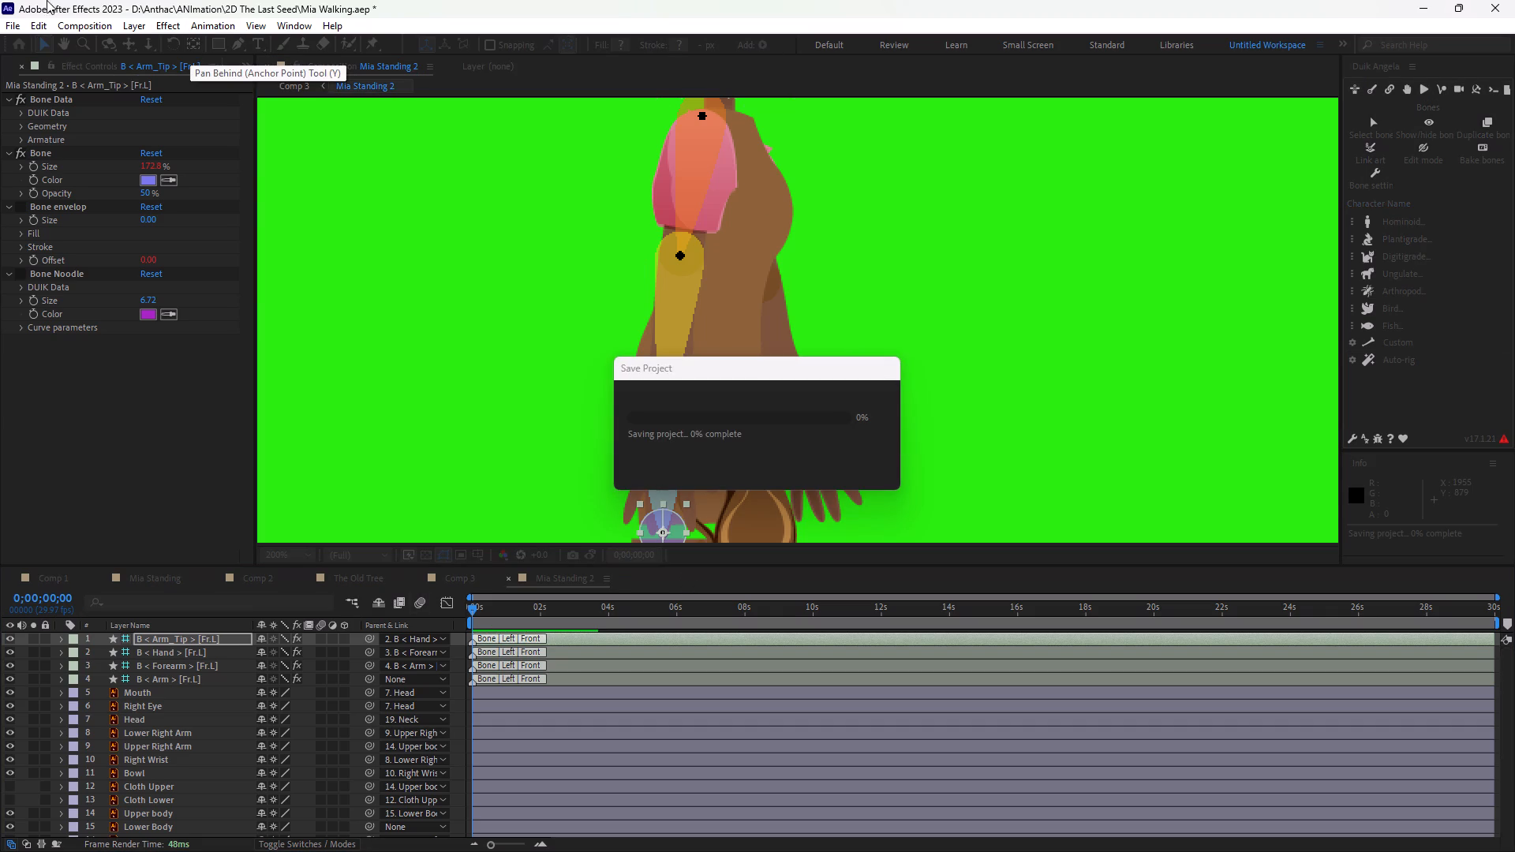
Reset the Untitled Workspace to its saved layout.
left_click(286, 28)
left_click(393, 39)
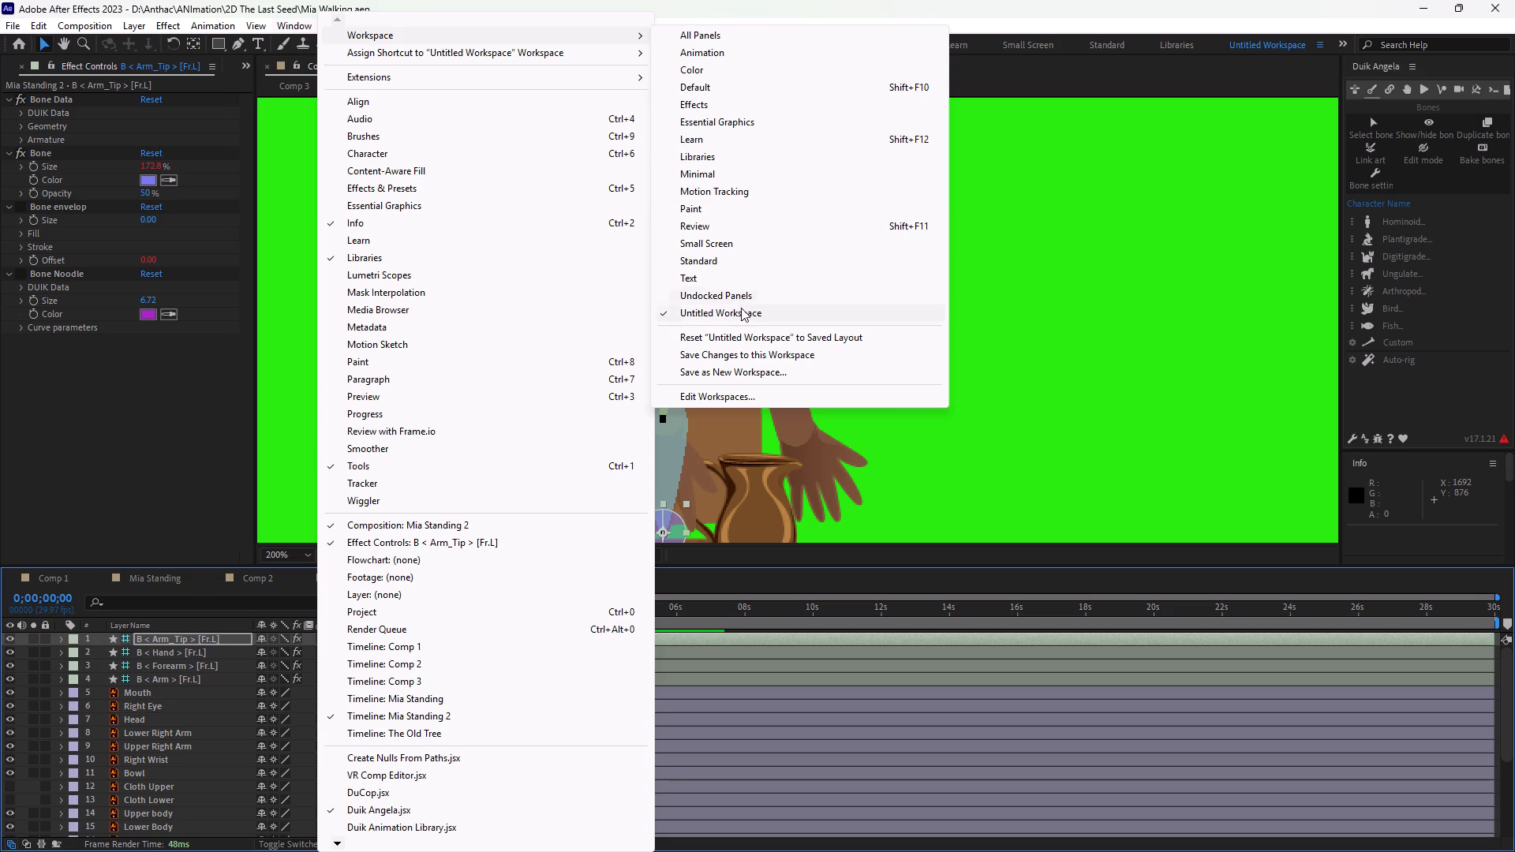
left_click(739, 339)
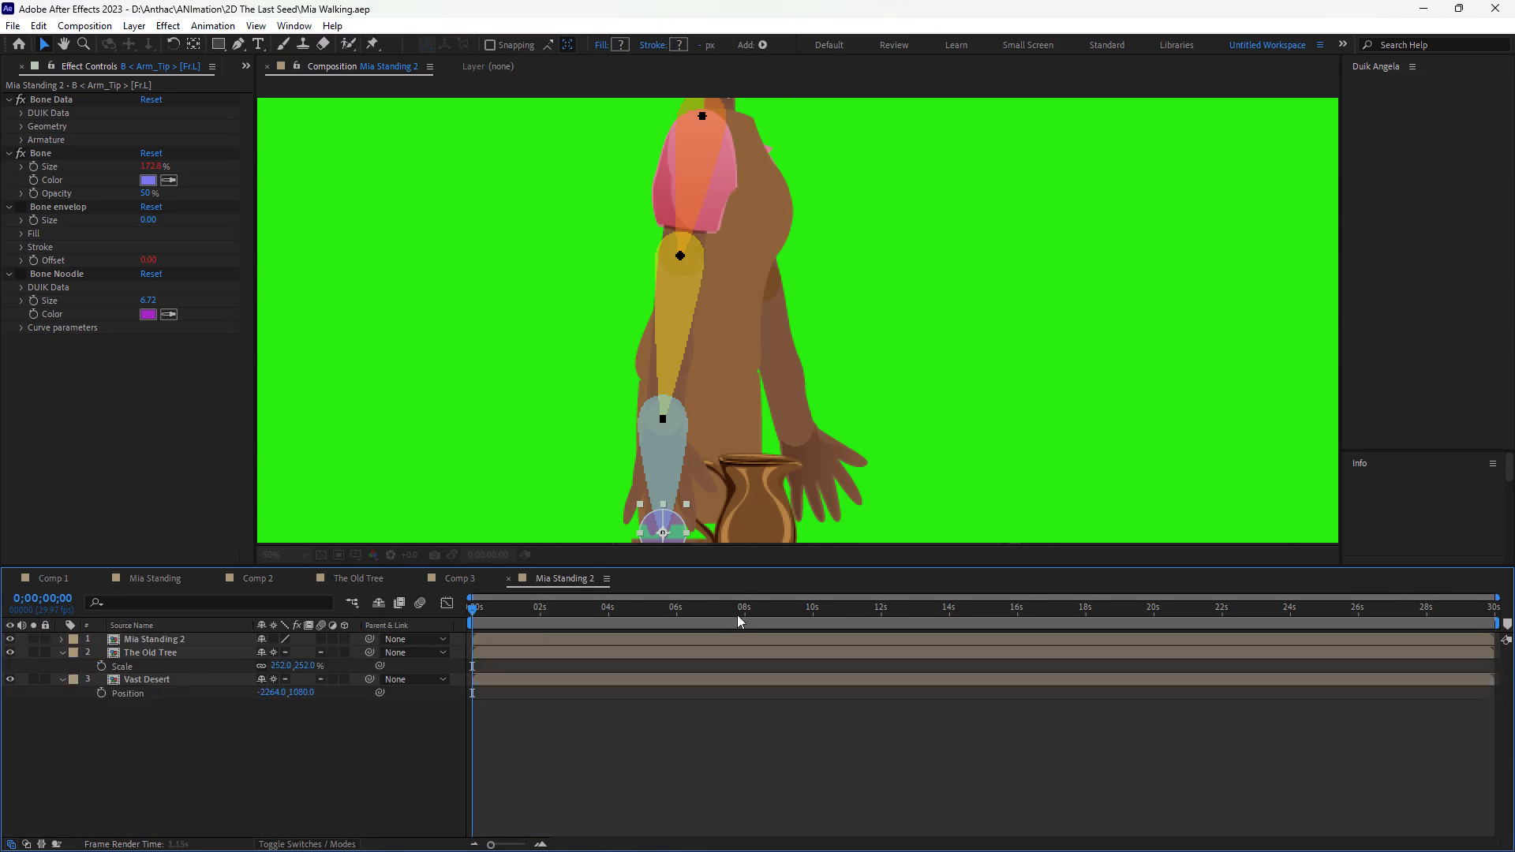
Parent Right Wrist to the Hand bone, Lower Right Arm to the Forearm bone and Upper Right Arm to the Arm bone.
double_click(739, 577)
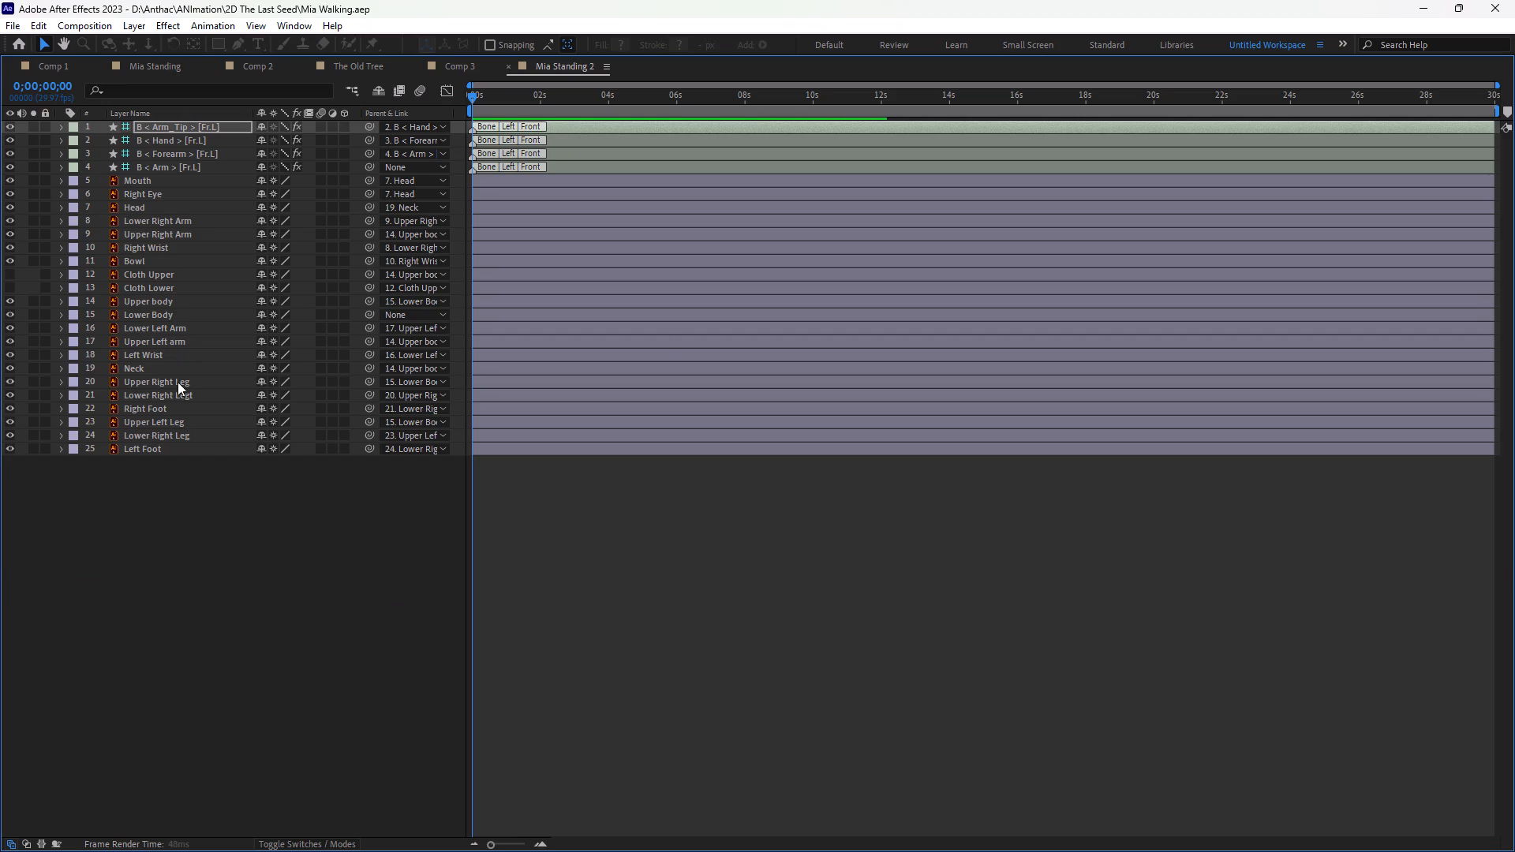
left_click(202, 243)
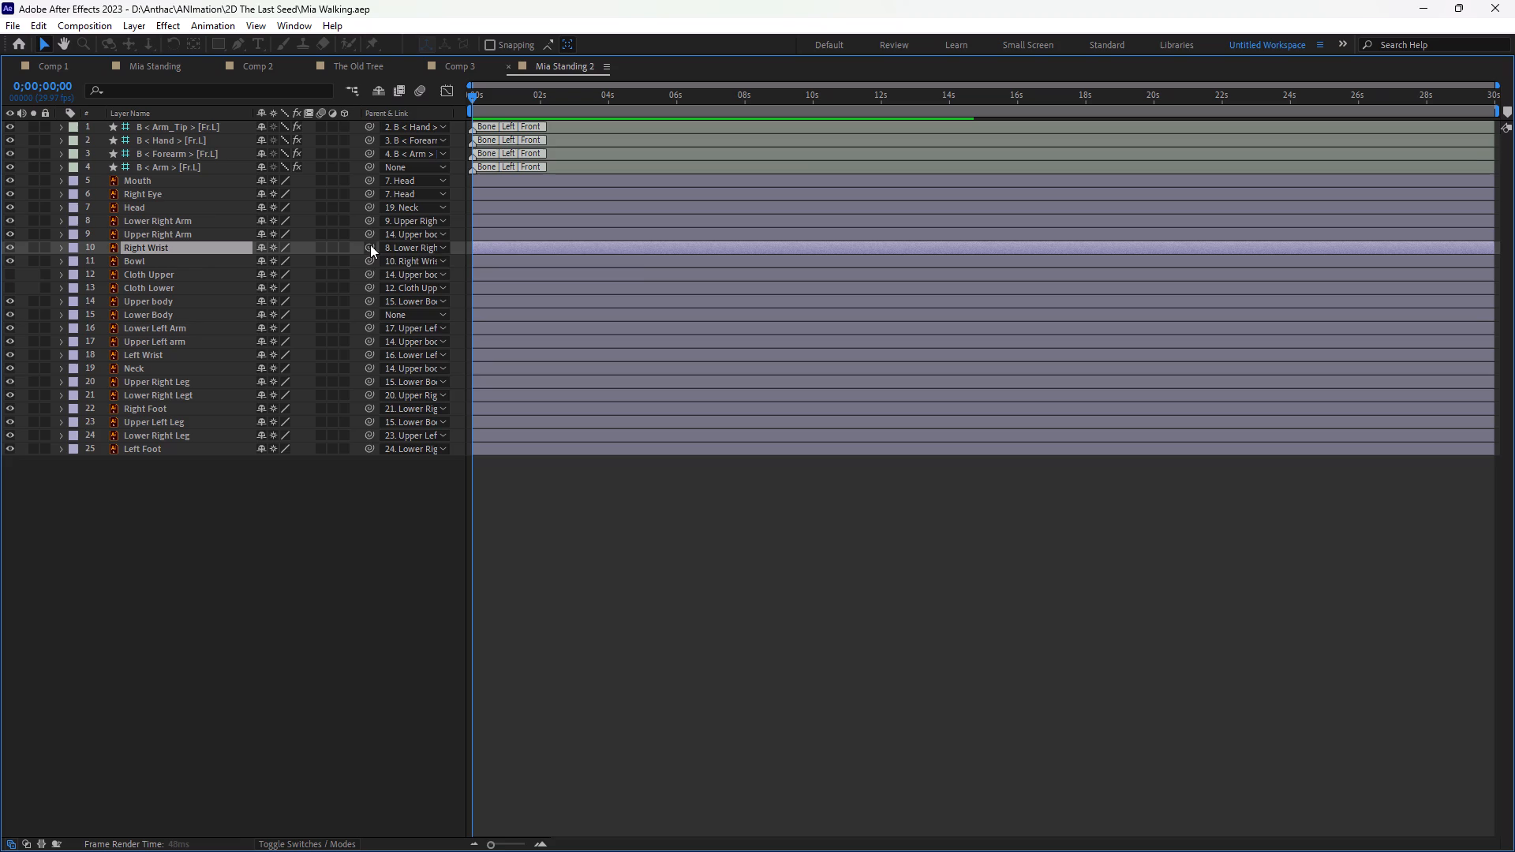
left_click_drag(368, 246, 178, 139)
left_click_drag(368, 221, 152, 156)
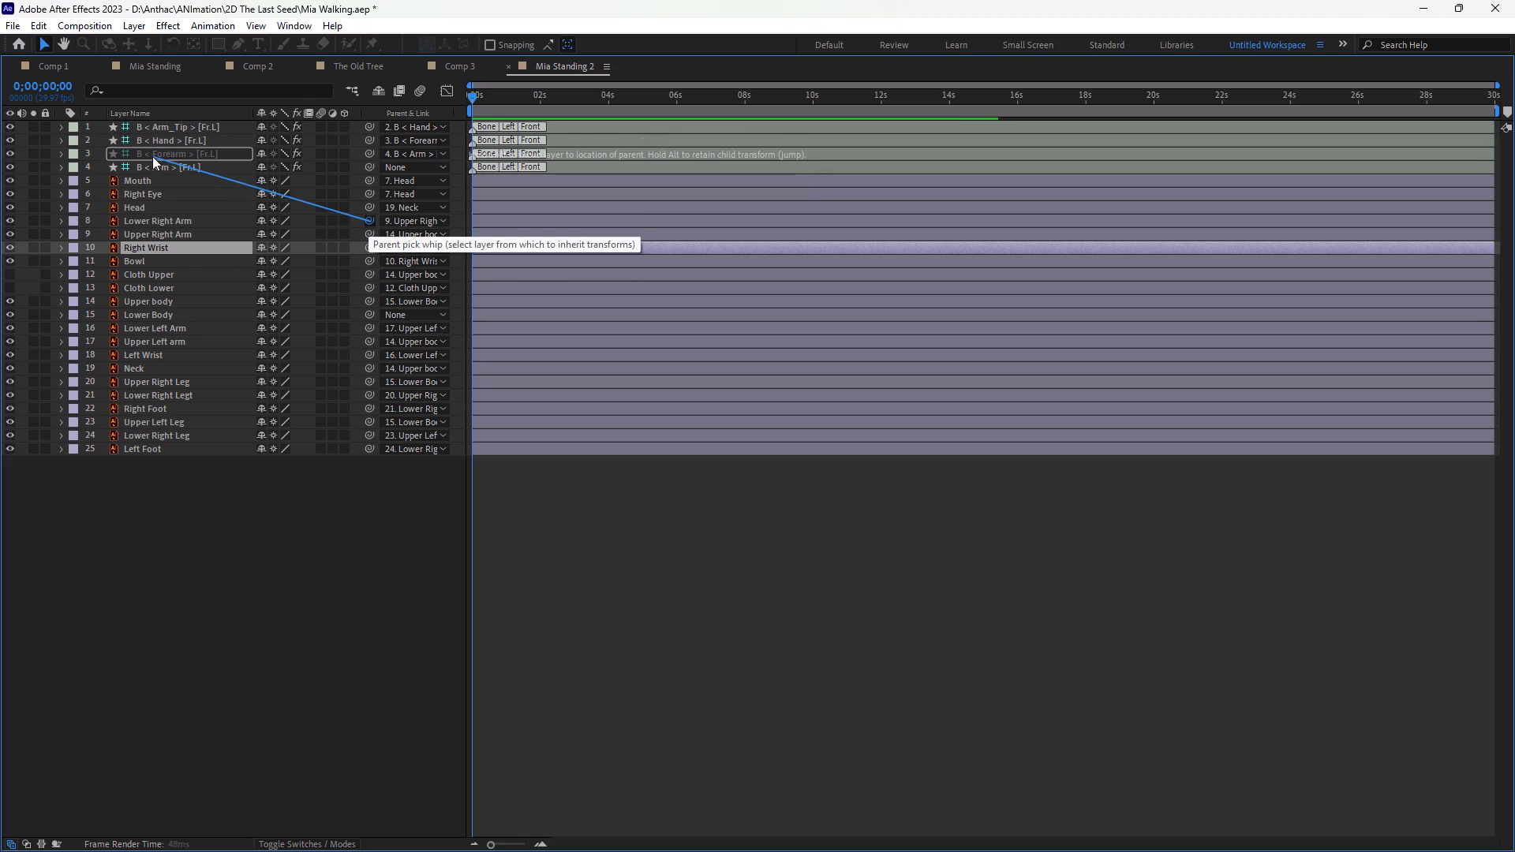
left_click_drag(152, 156, 146, 154)
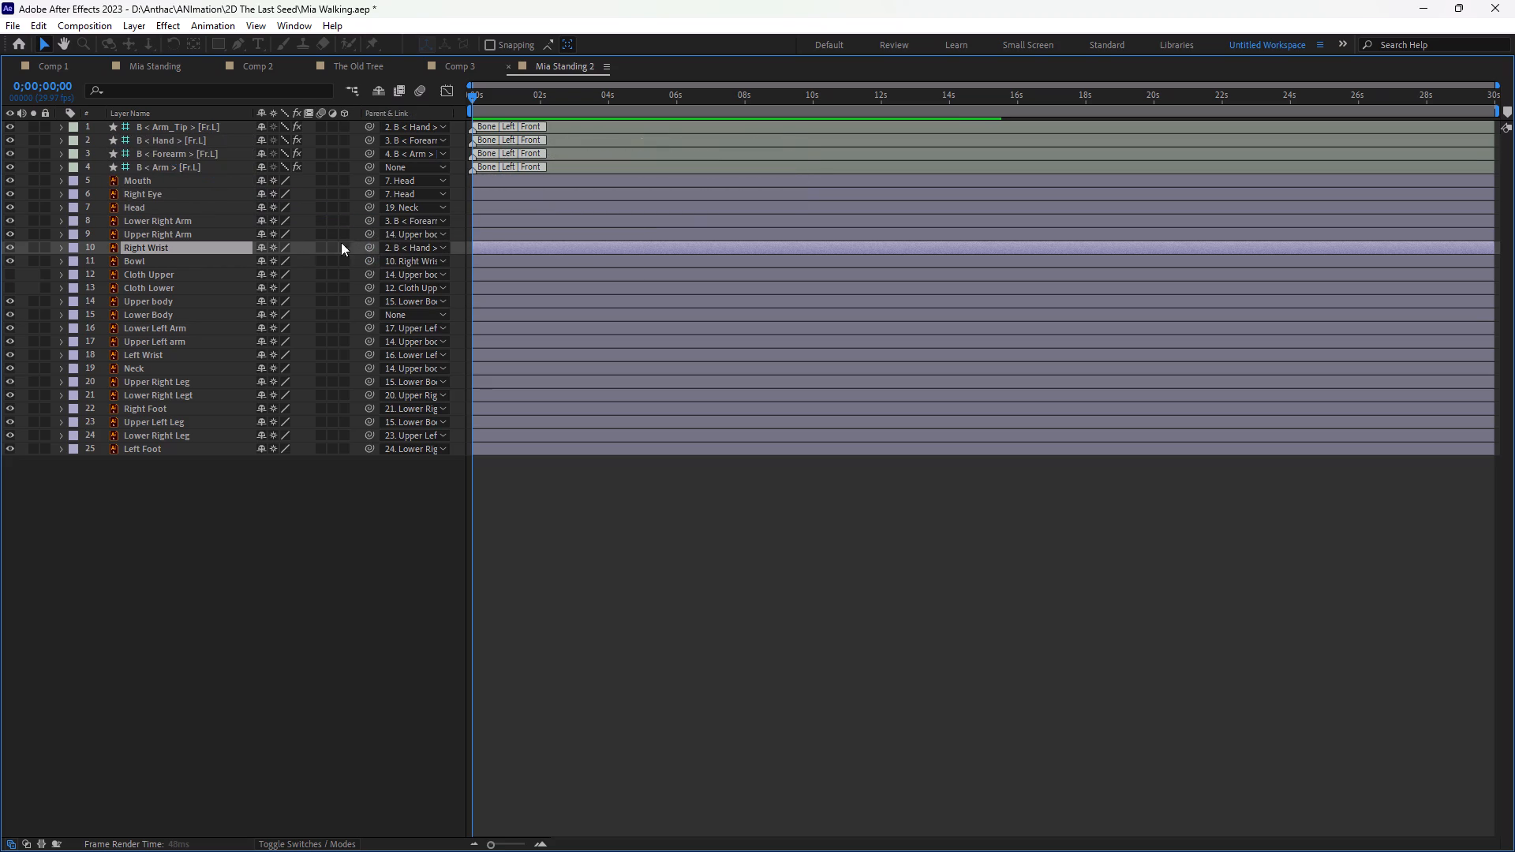
left_click_drag(368, 234, 282, 204)
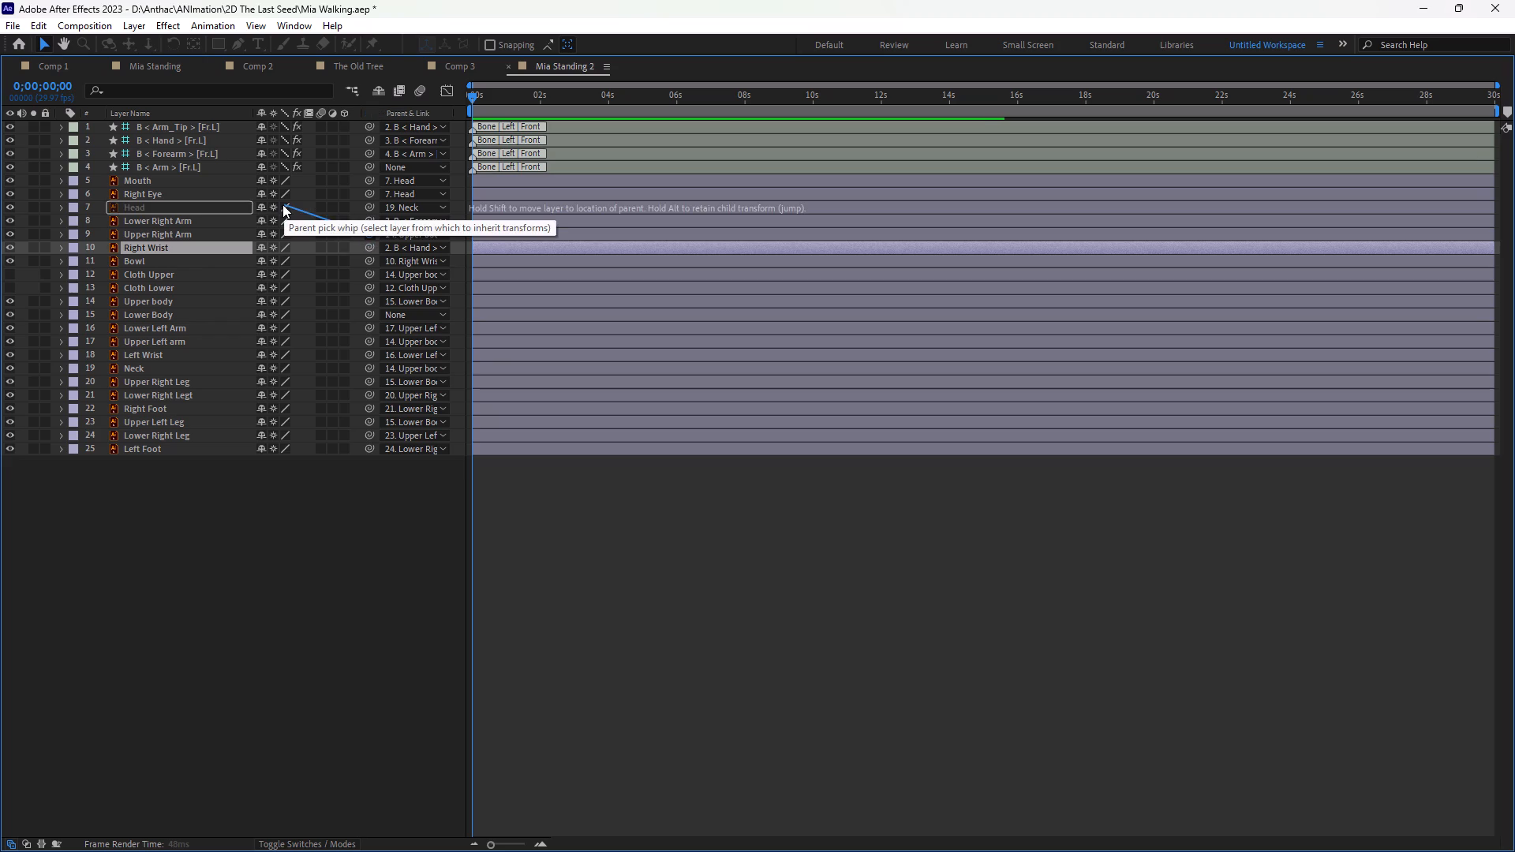
left_click_drag(282, 204, 164, 163)
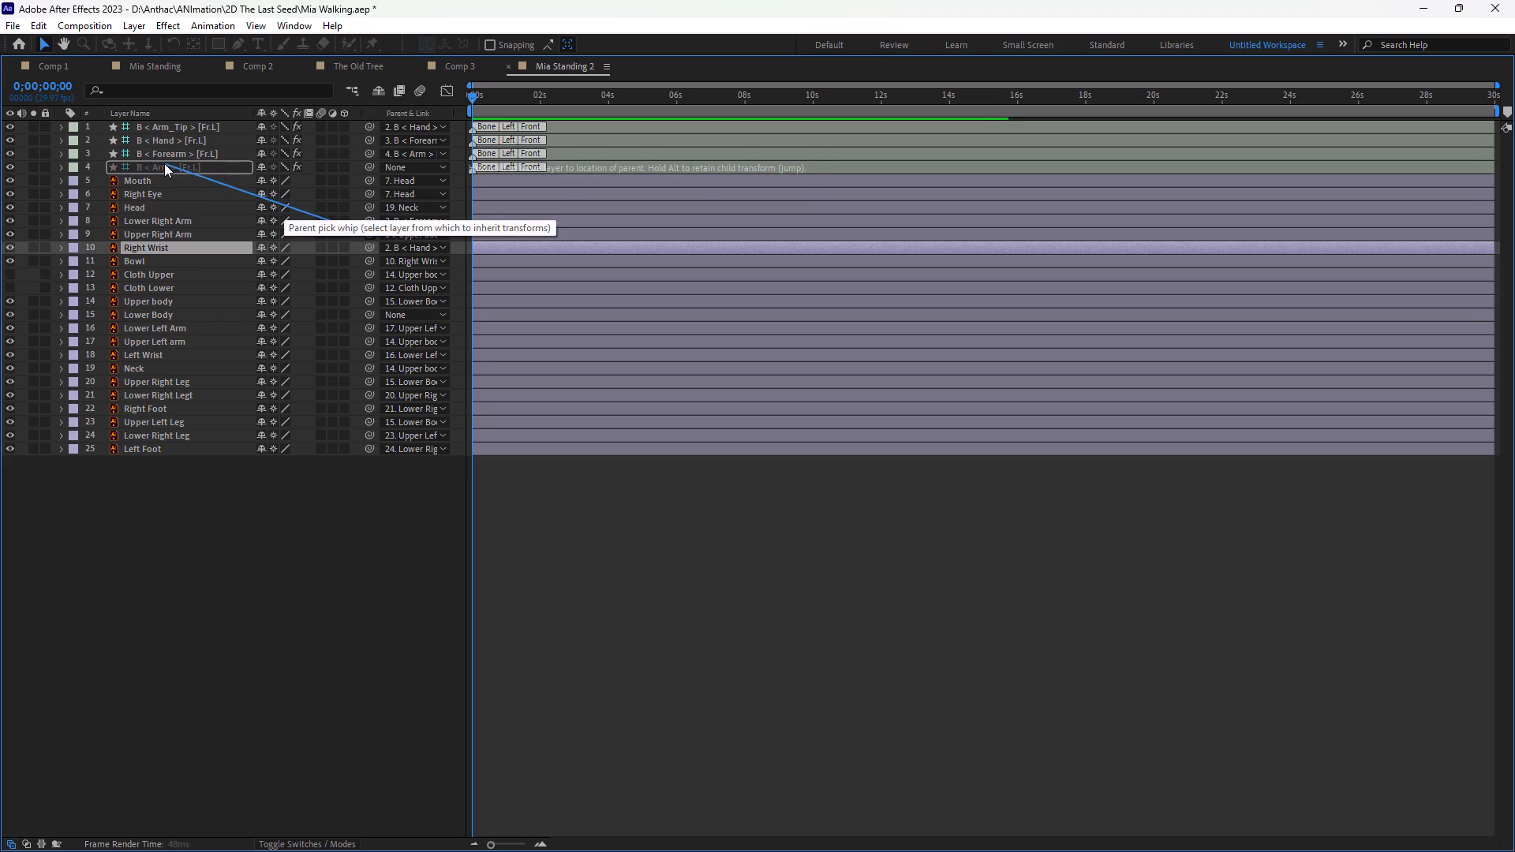
left_click_drag(164, 163, 156, 166)
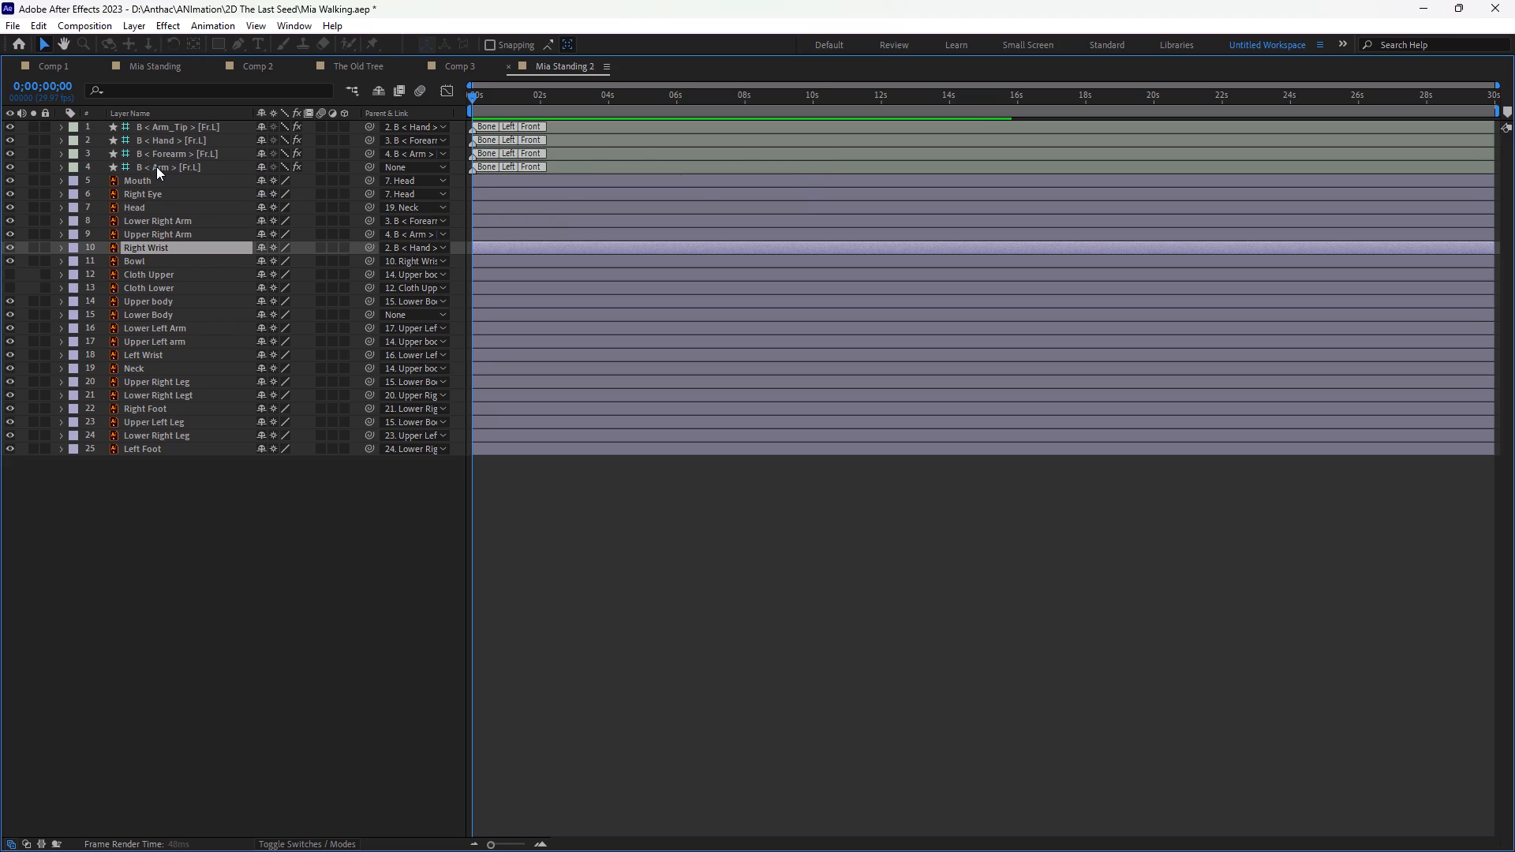
Run Duik Auto-rig on the Lower Right Arm, Upper Right Arm, Right Wrist, Arm, Forearm and Hand layers, without hiding layer controls.
left_click(190, 235, "ctrl")
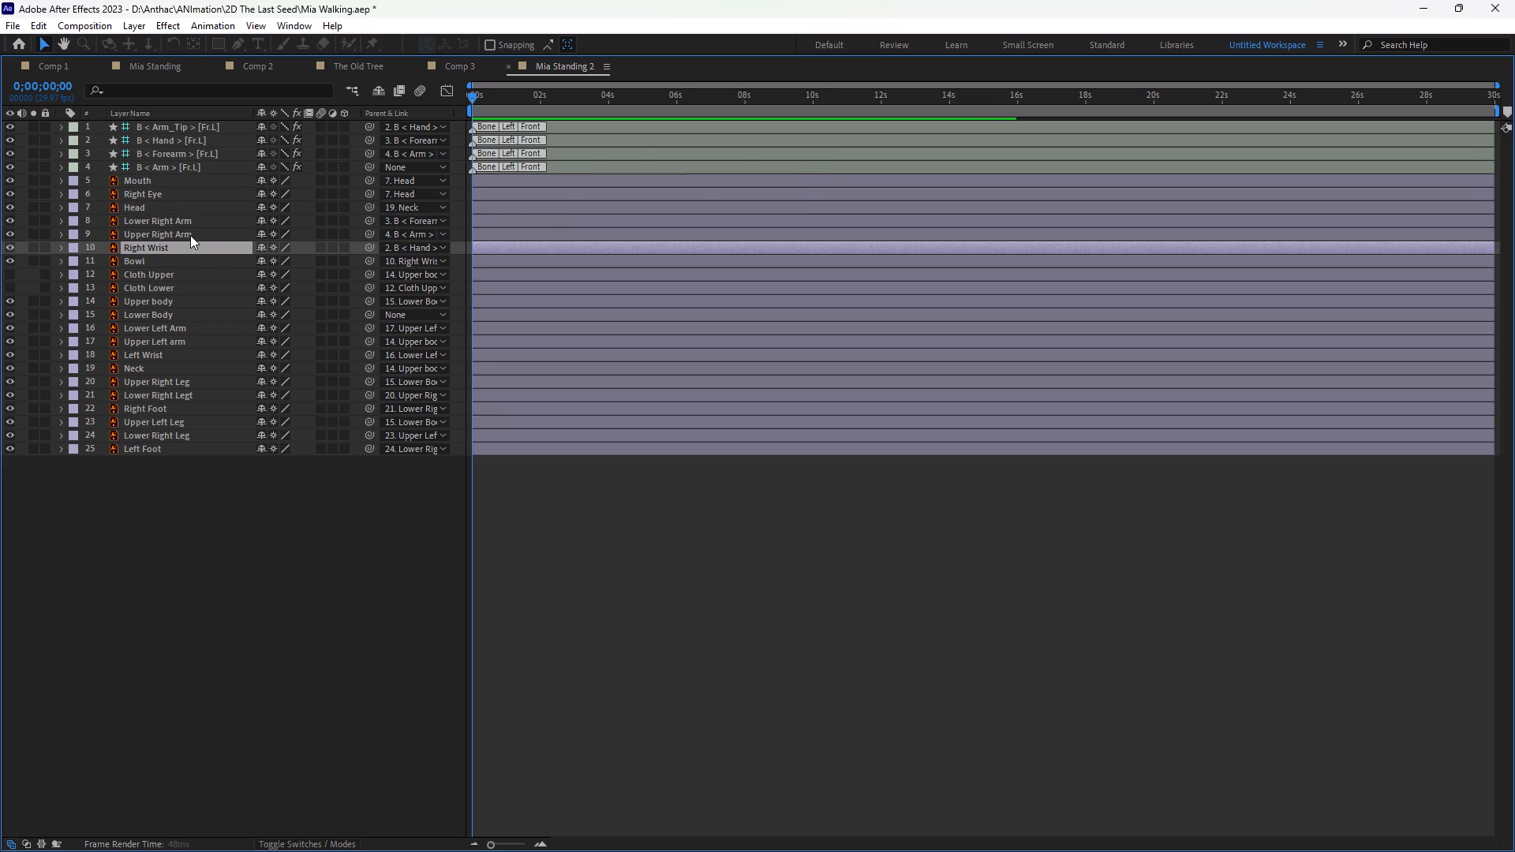
left_click(184, 221, "ctrl")
left_click(181, 170, "ctrl")
left_click(181, 156, "ctrl")
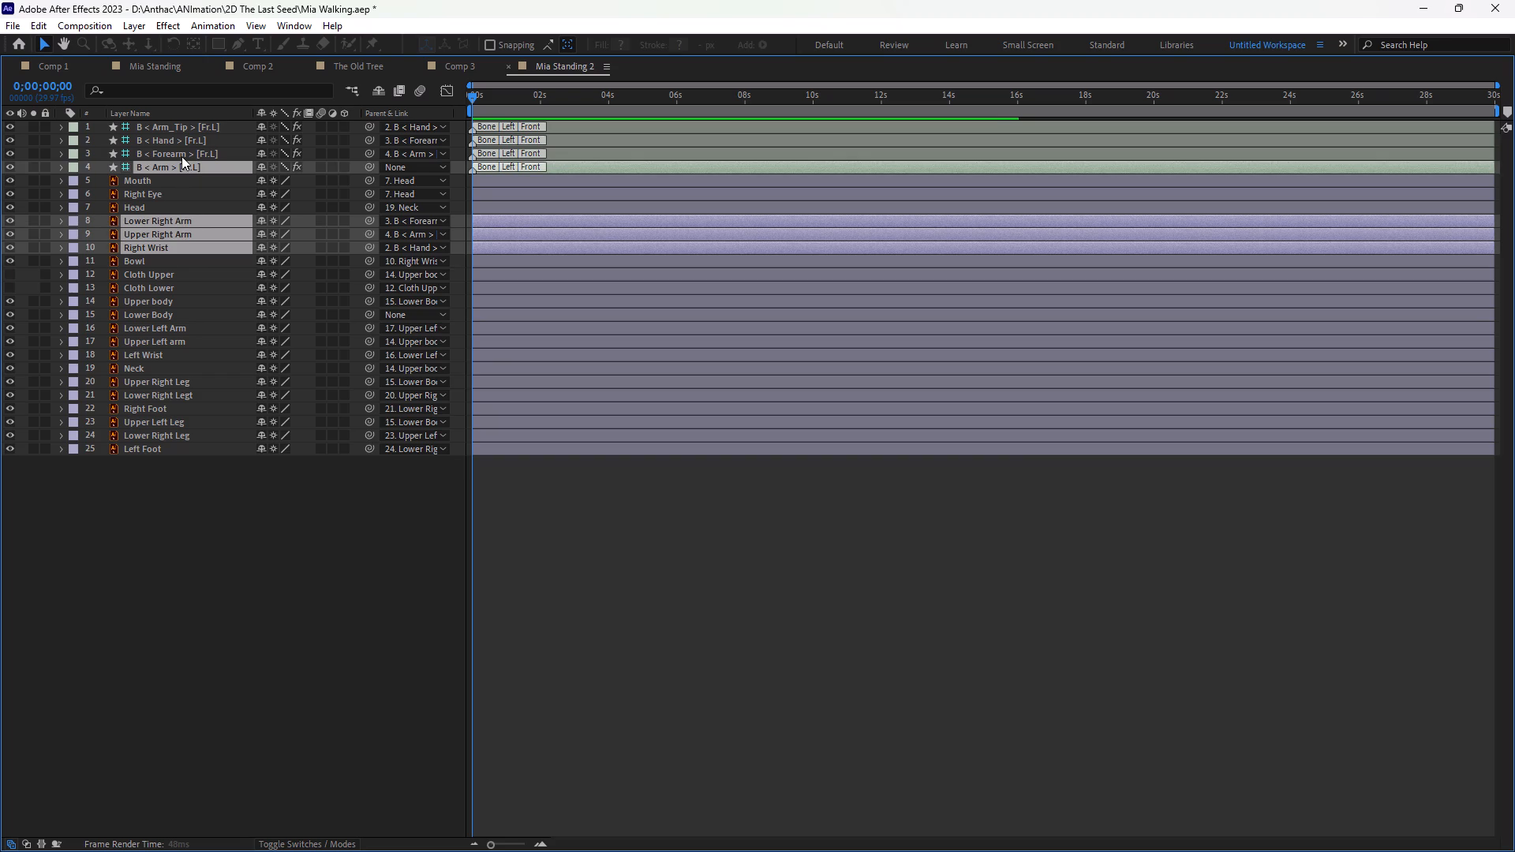
left_click(181, 140, "ctrl")
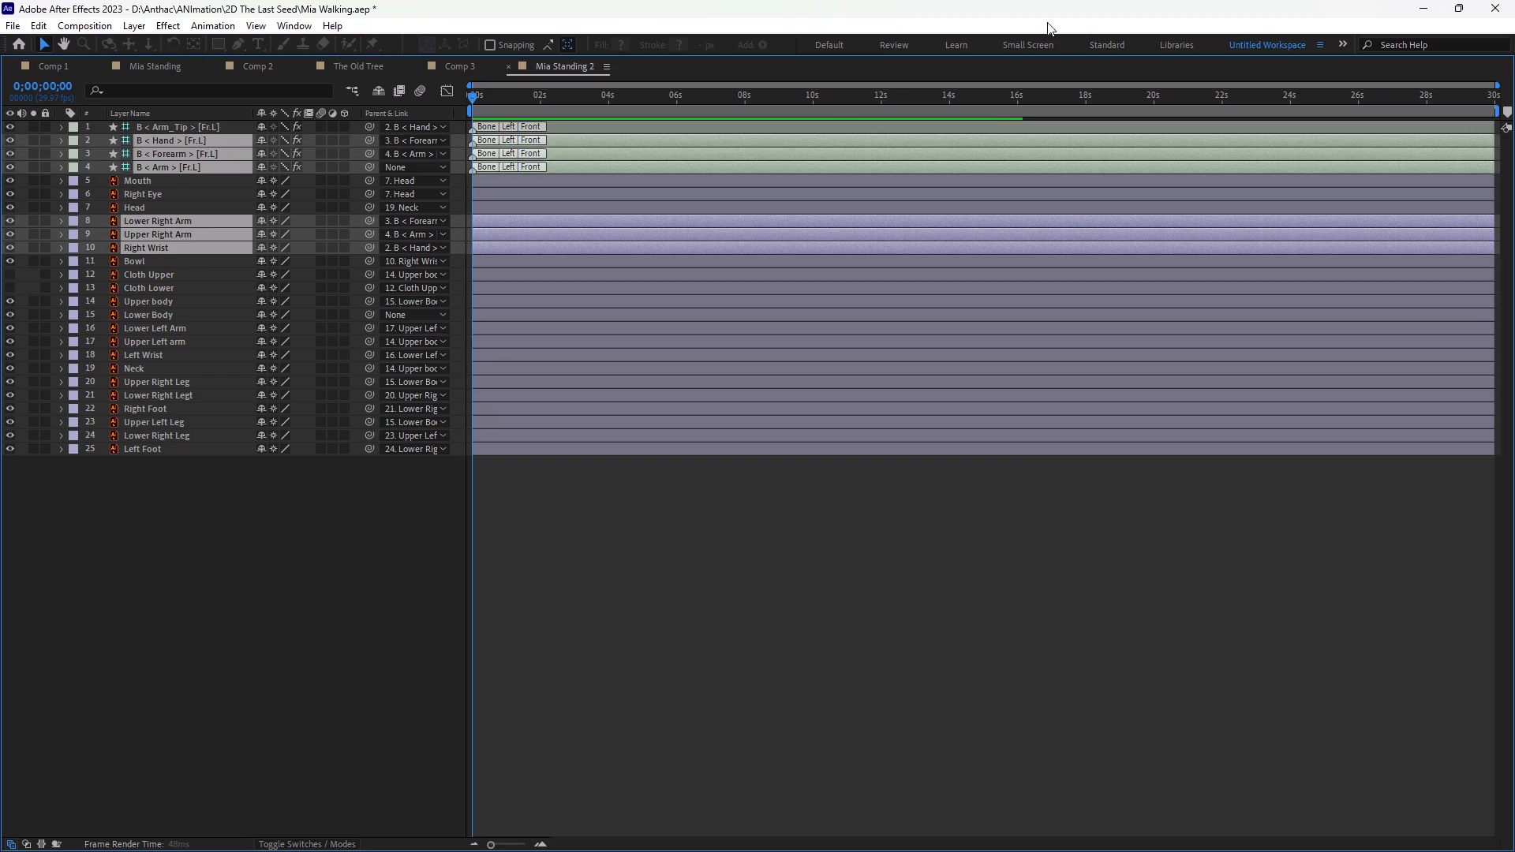
double_click(760, 56)
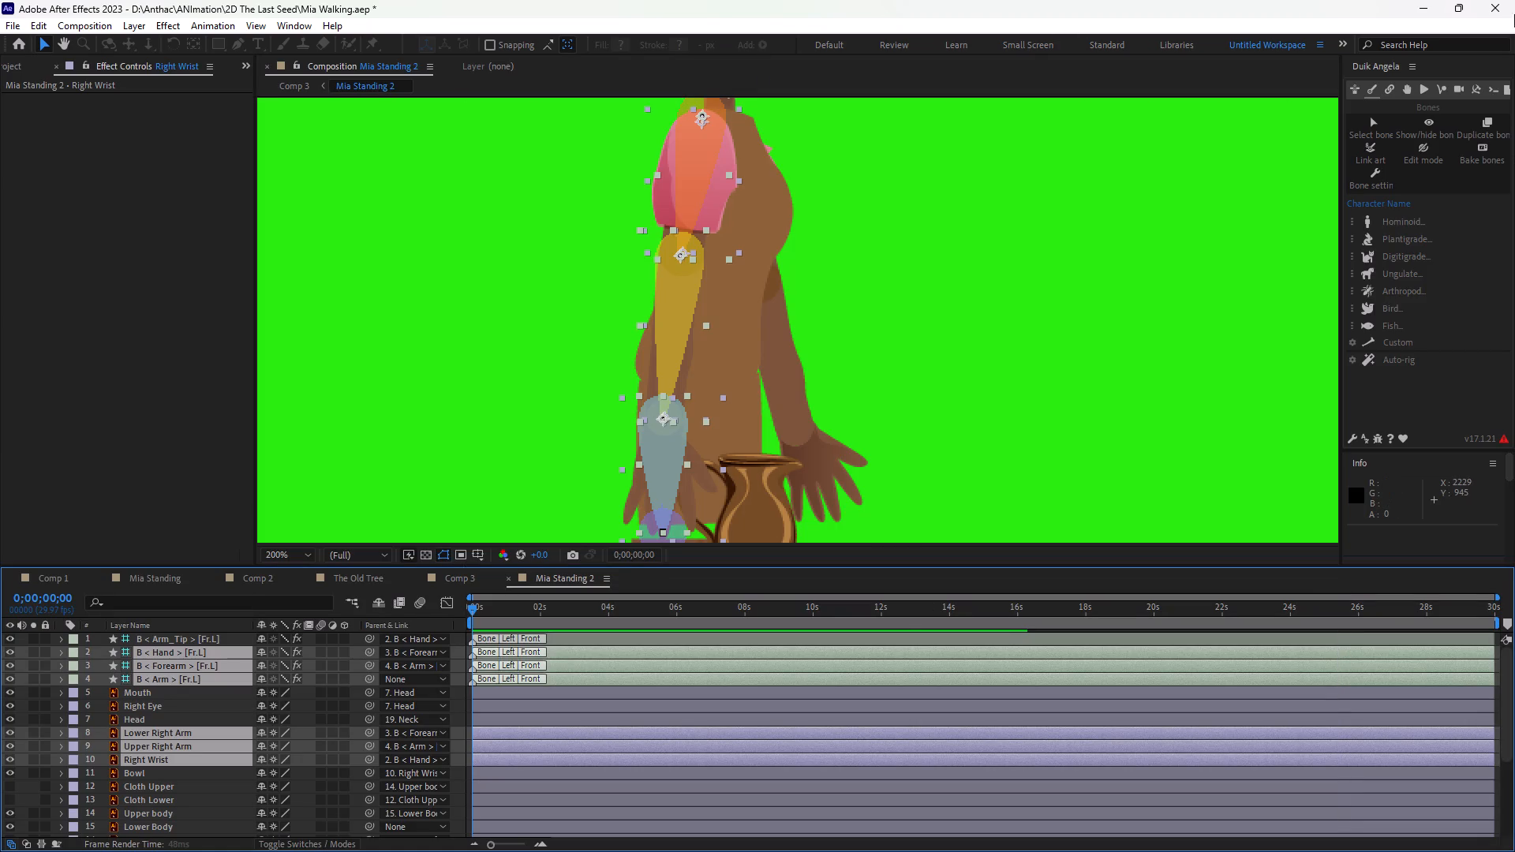
left_click(1362, 360)
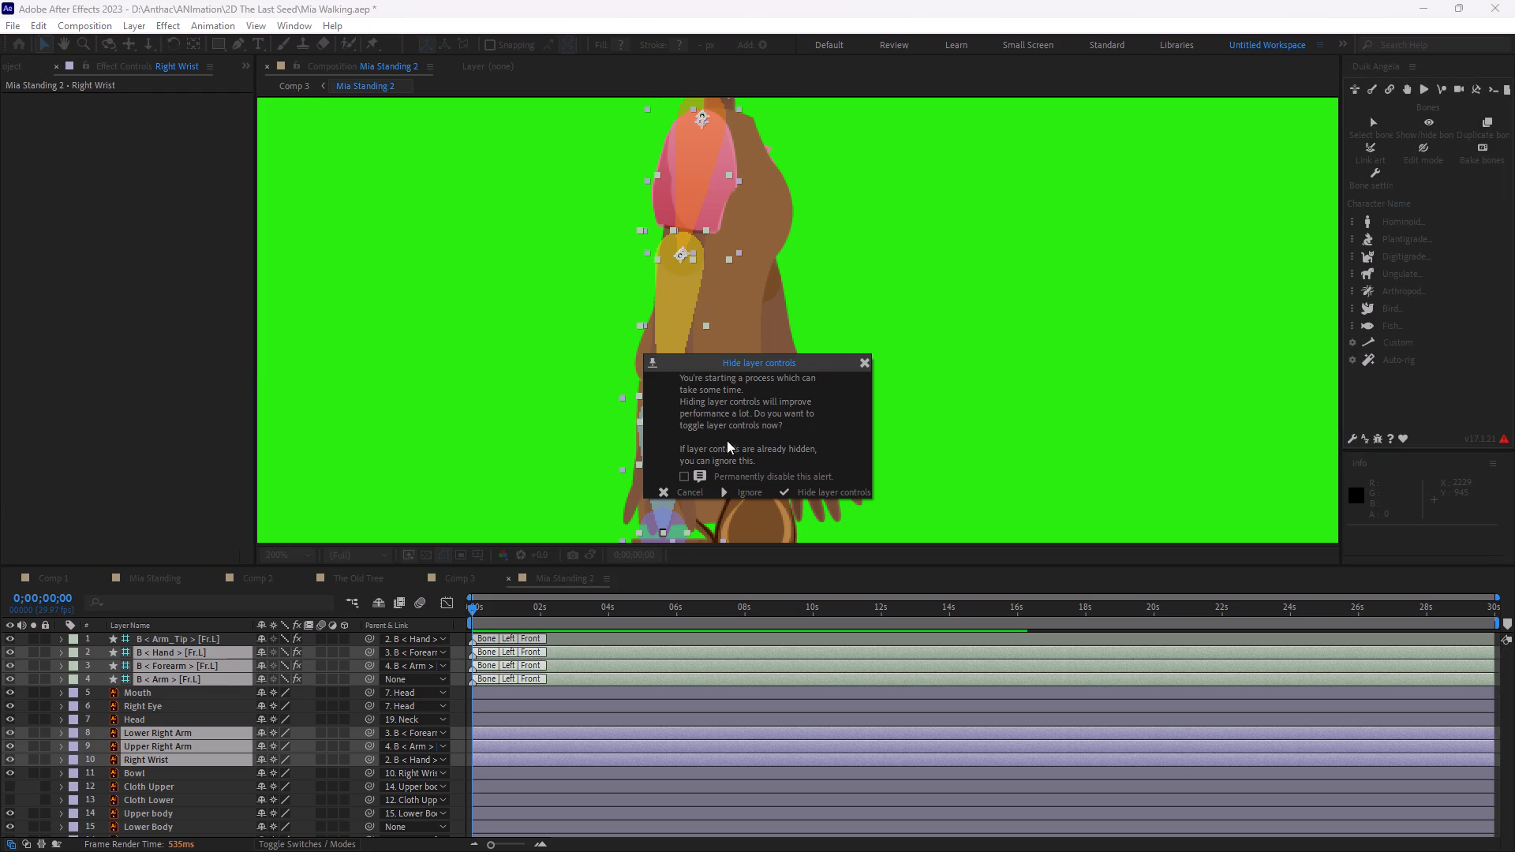
left_click(718, 490)
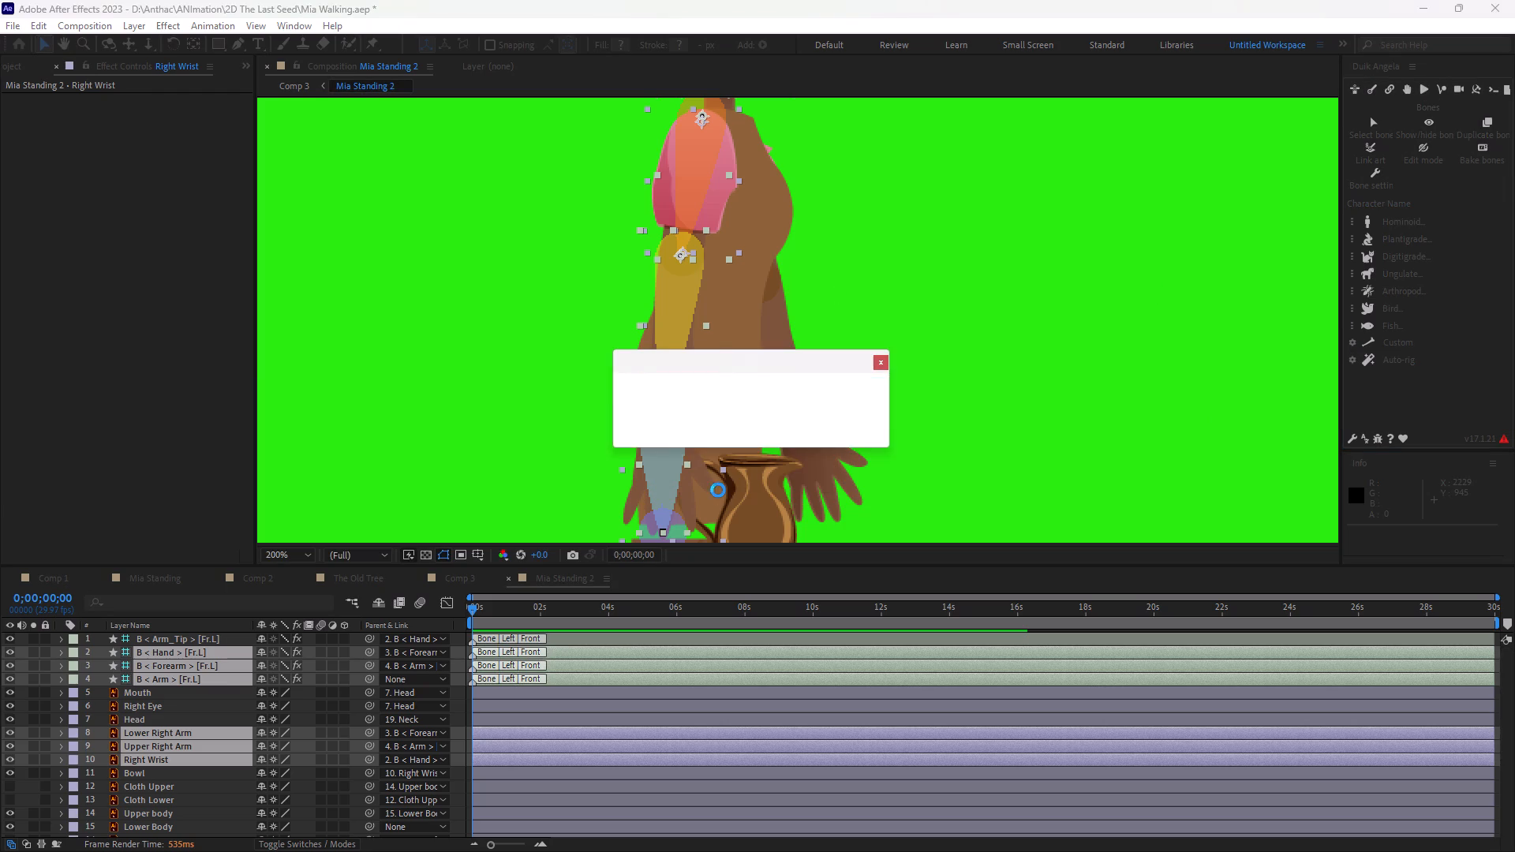
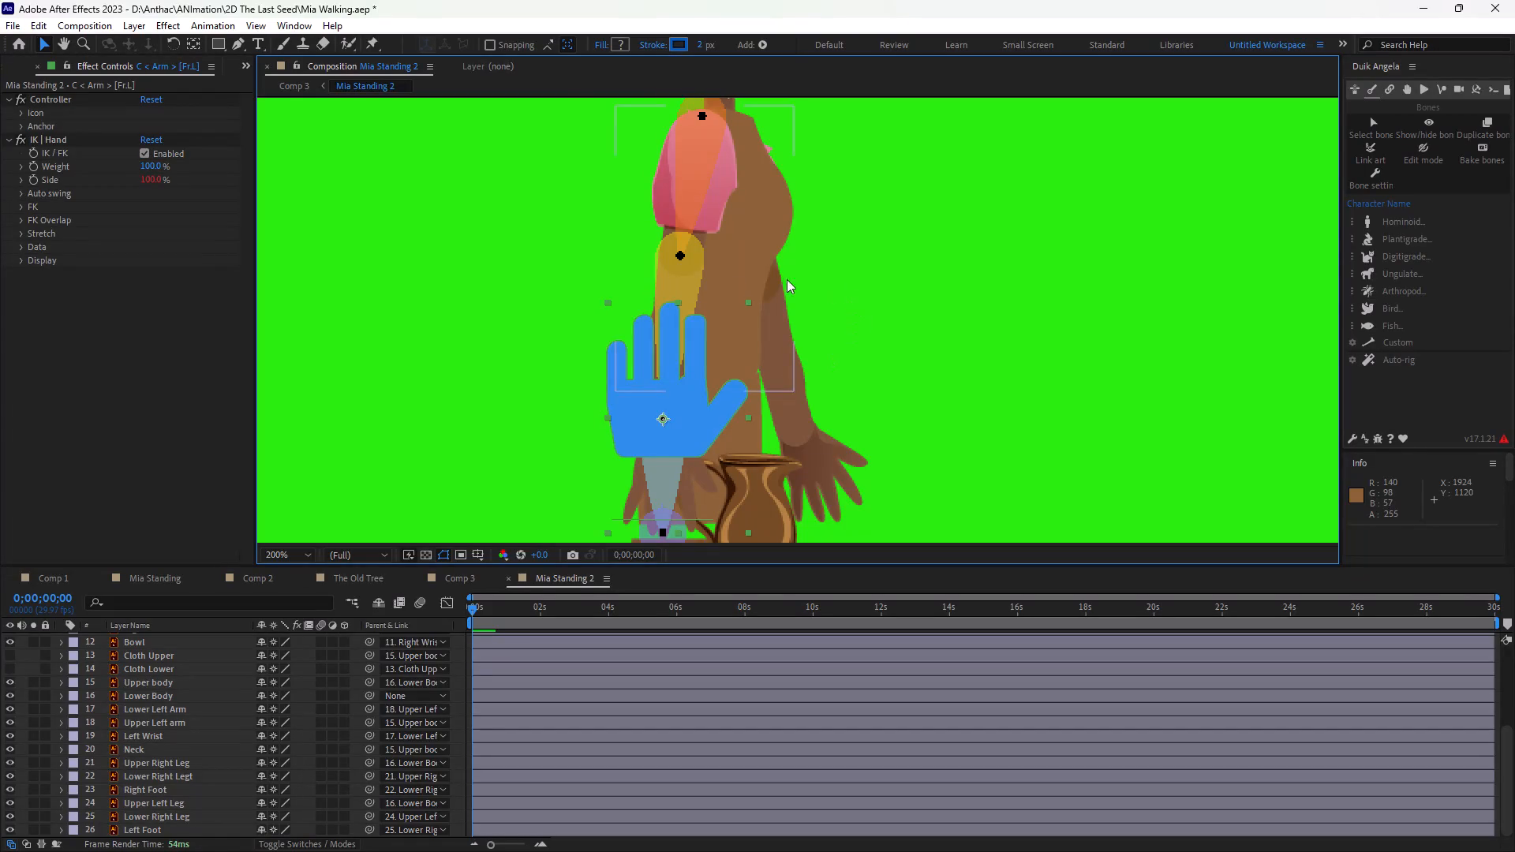
Hide the Upper body layer so the left arm behind it is exposed.
left_click(953, 370)
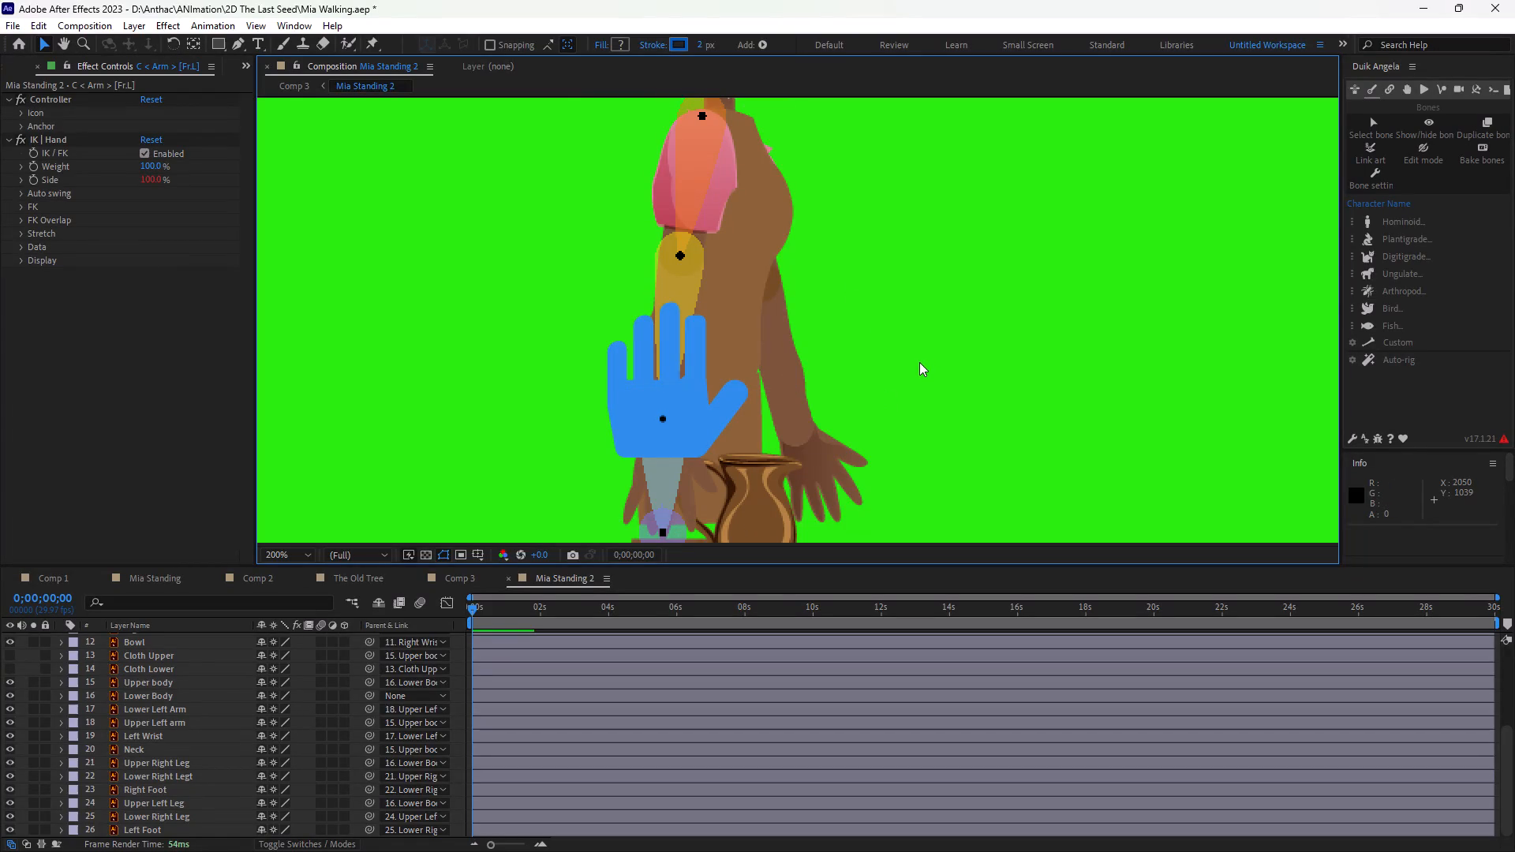
left_click(757, 232)
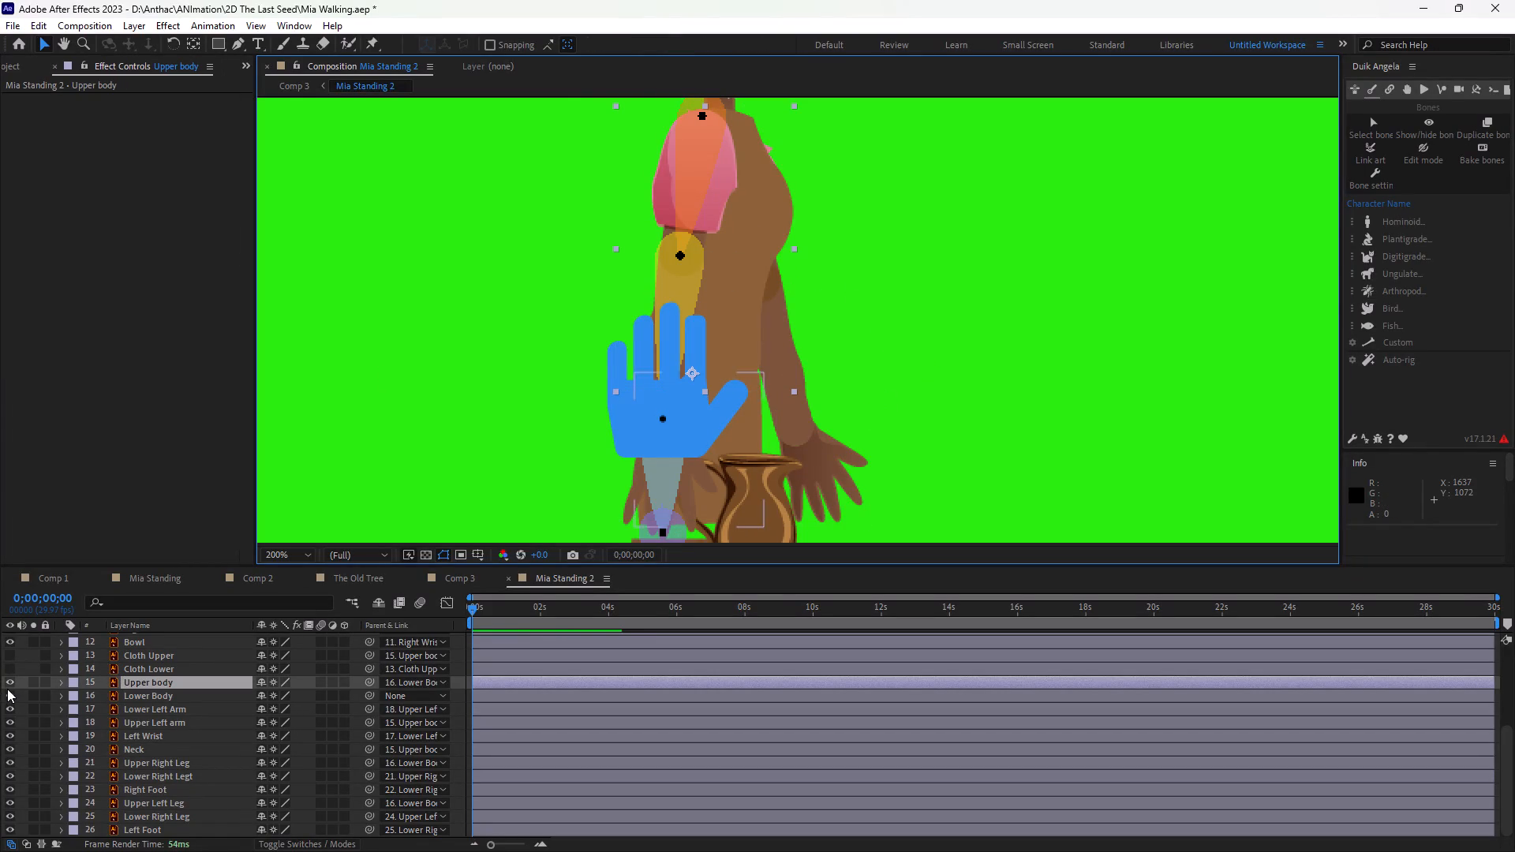
left_click(9, 685)
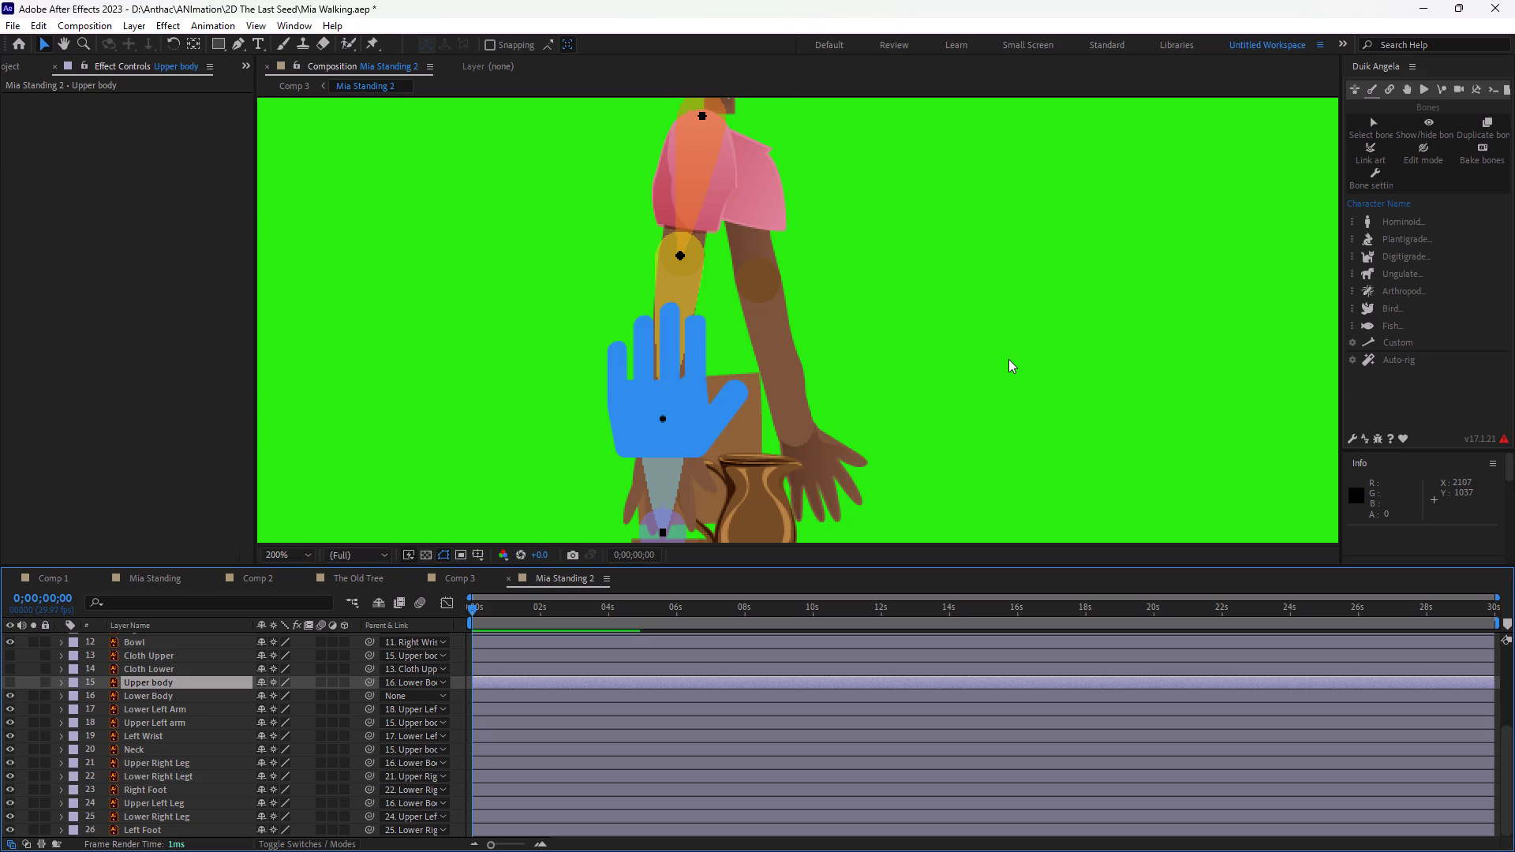
Lower the Left Wrist layer's opacity to 79%.
left_click(817, 472)
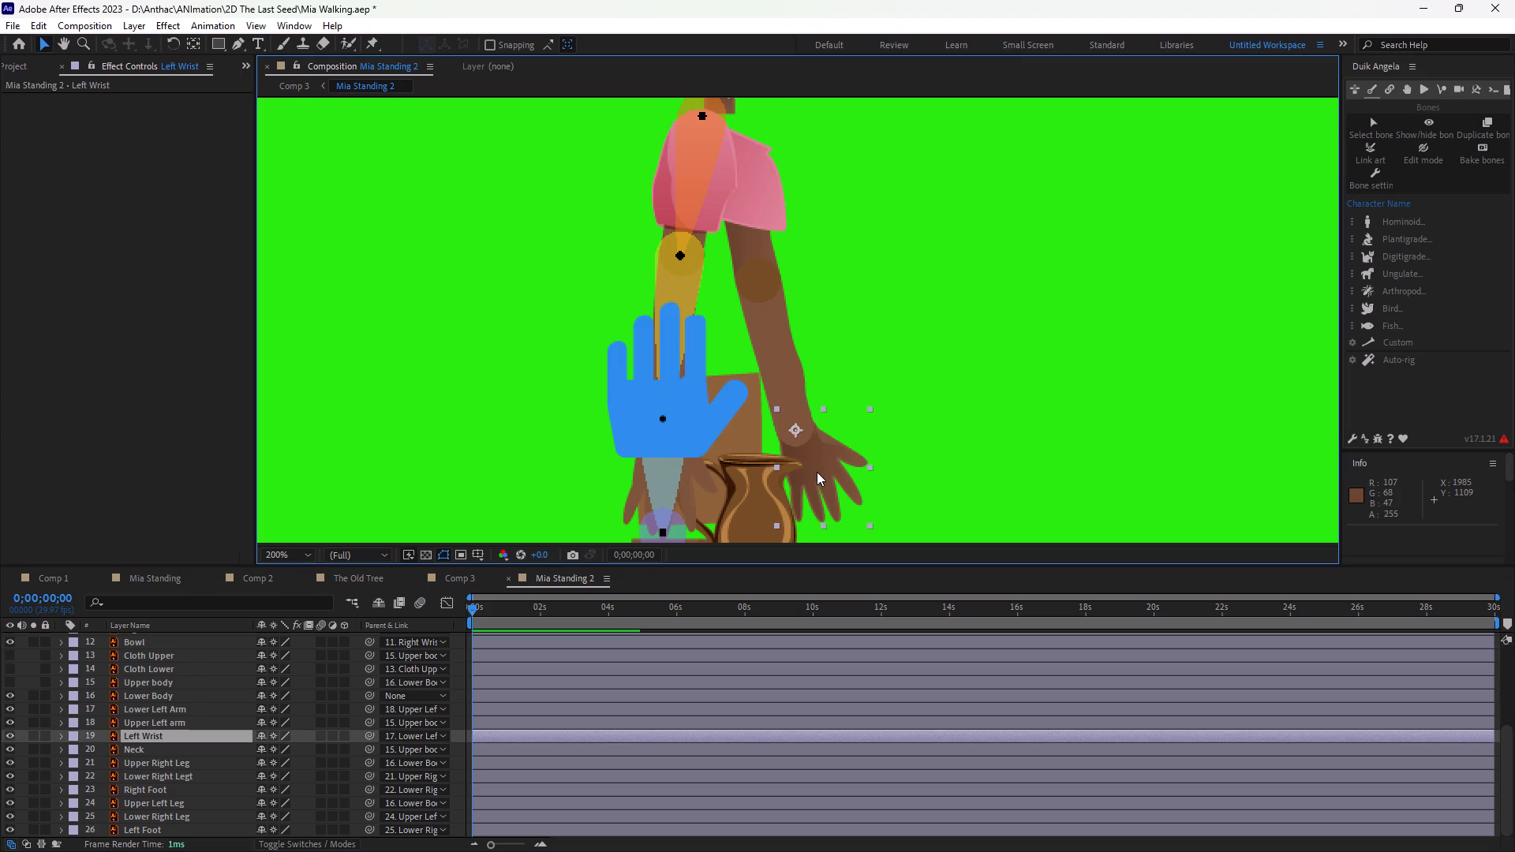
key("t")
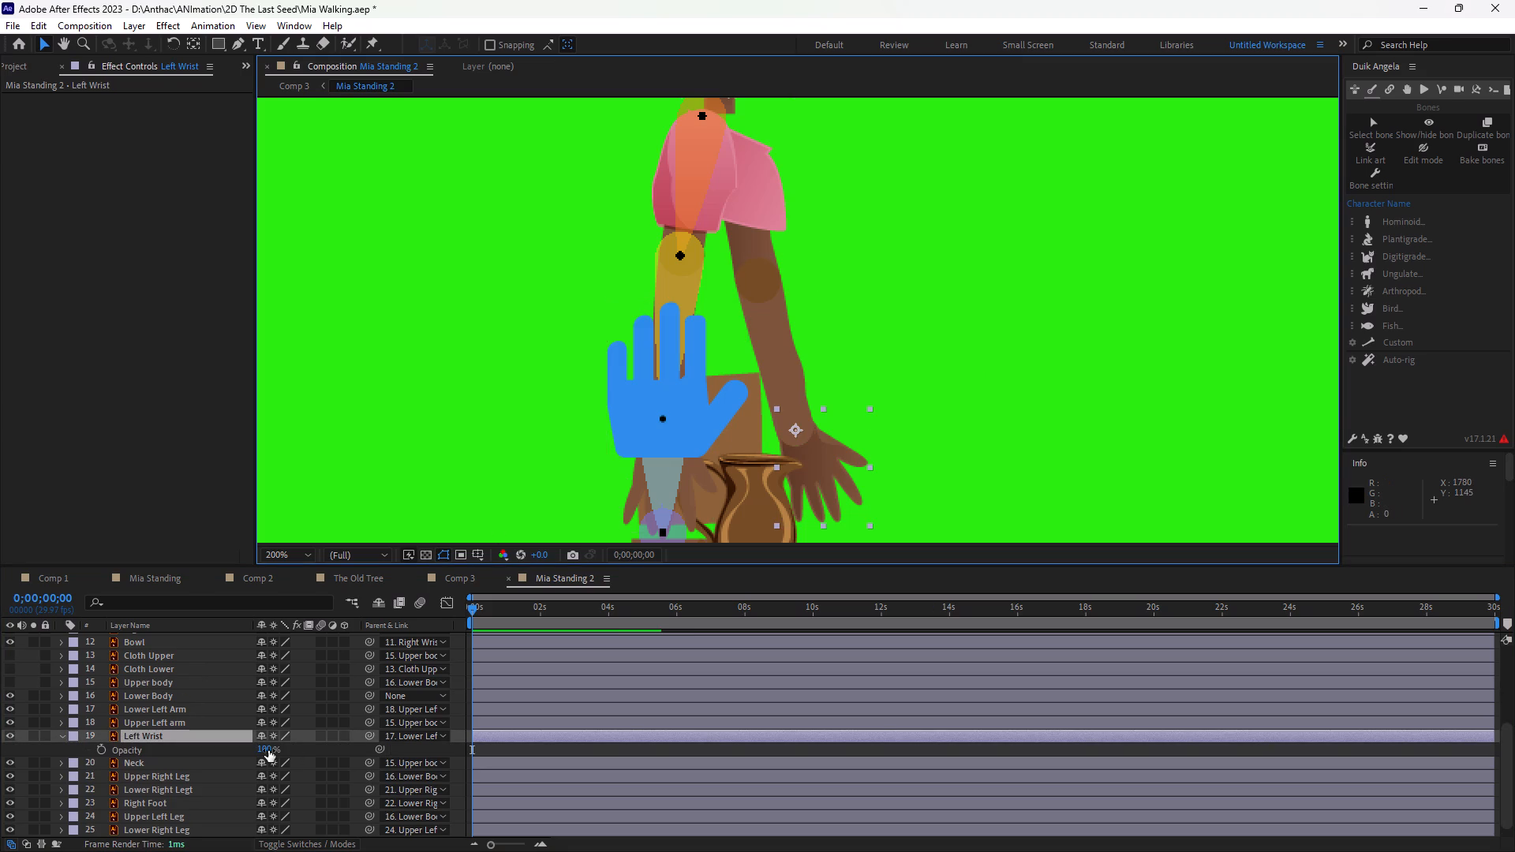
left_click_drag(267, 750, 250, 749)
left_click(1234, 353)
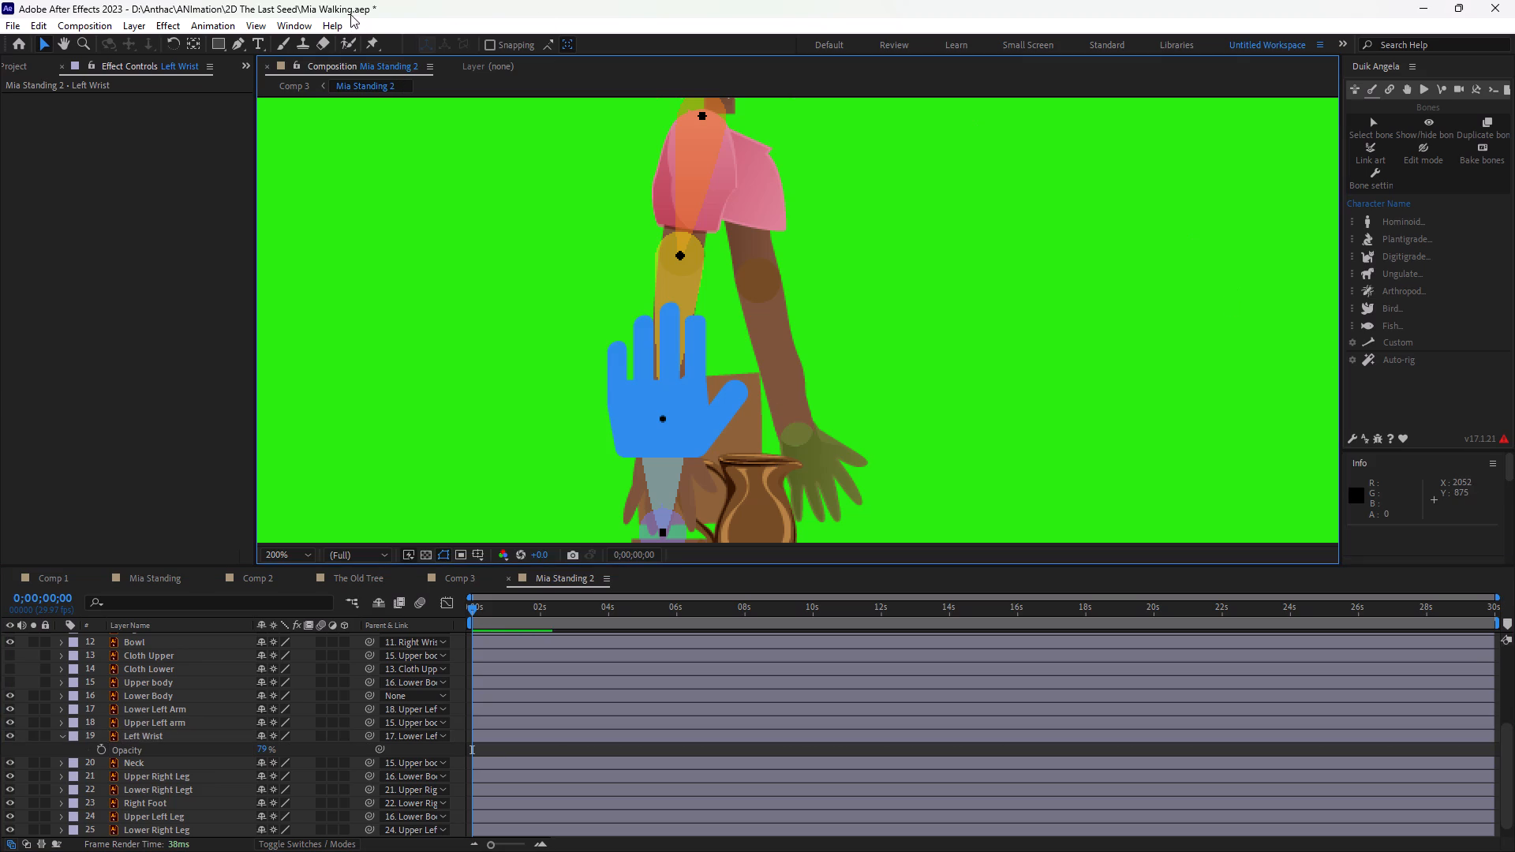
Draw a four-point Pen path along the left arm from the shoulder through the elbow and wrist to the fingertips.
left_click(238, 43)
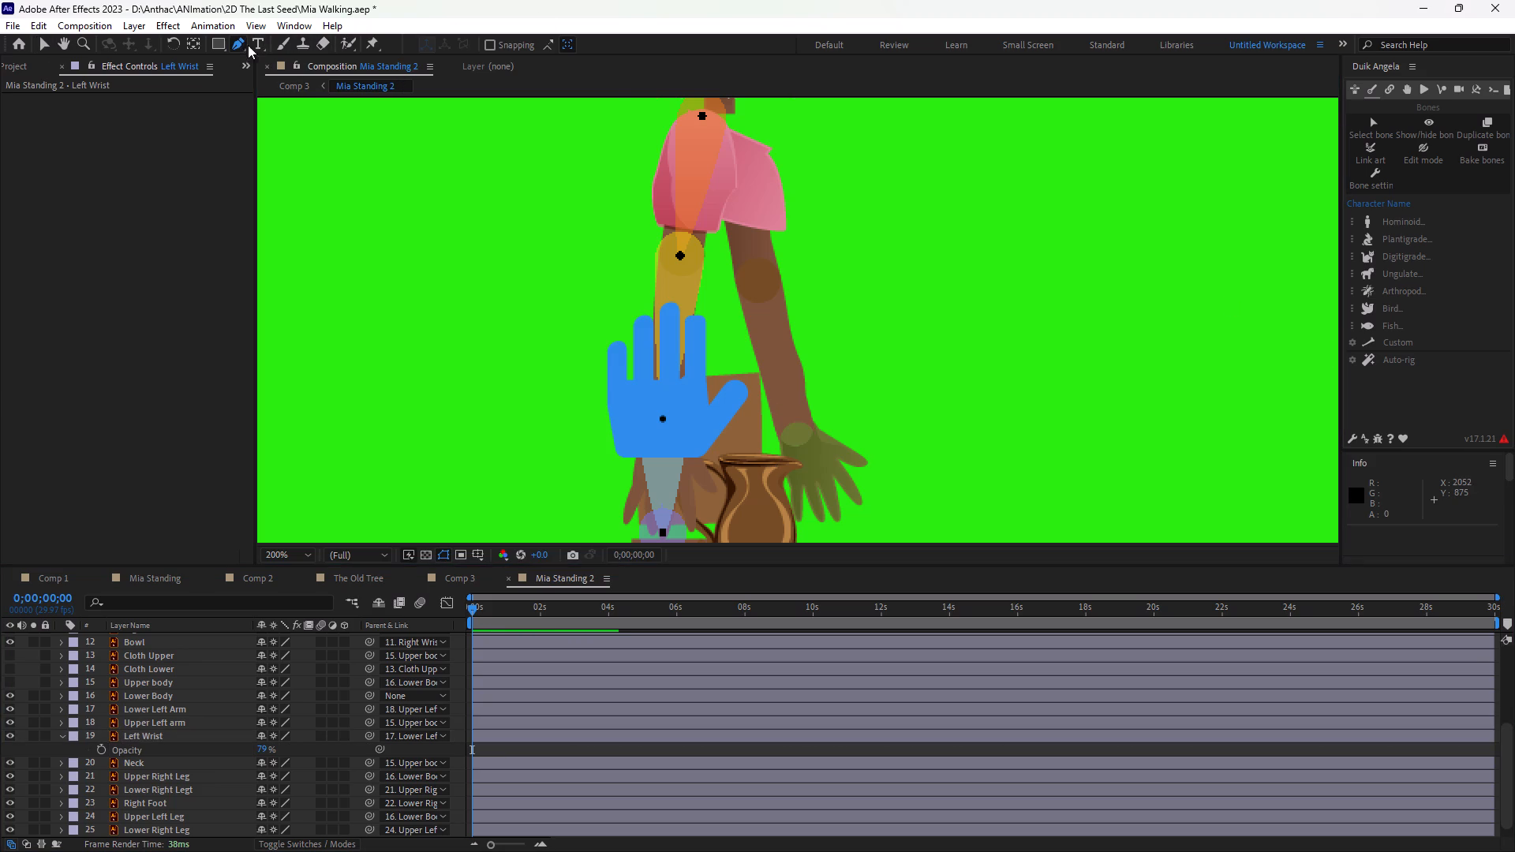
left_click(738, 139)
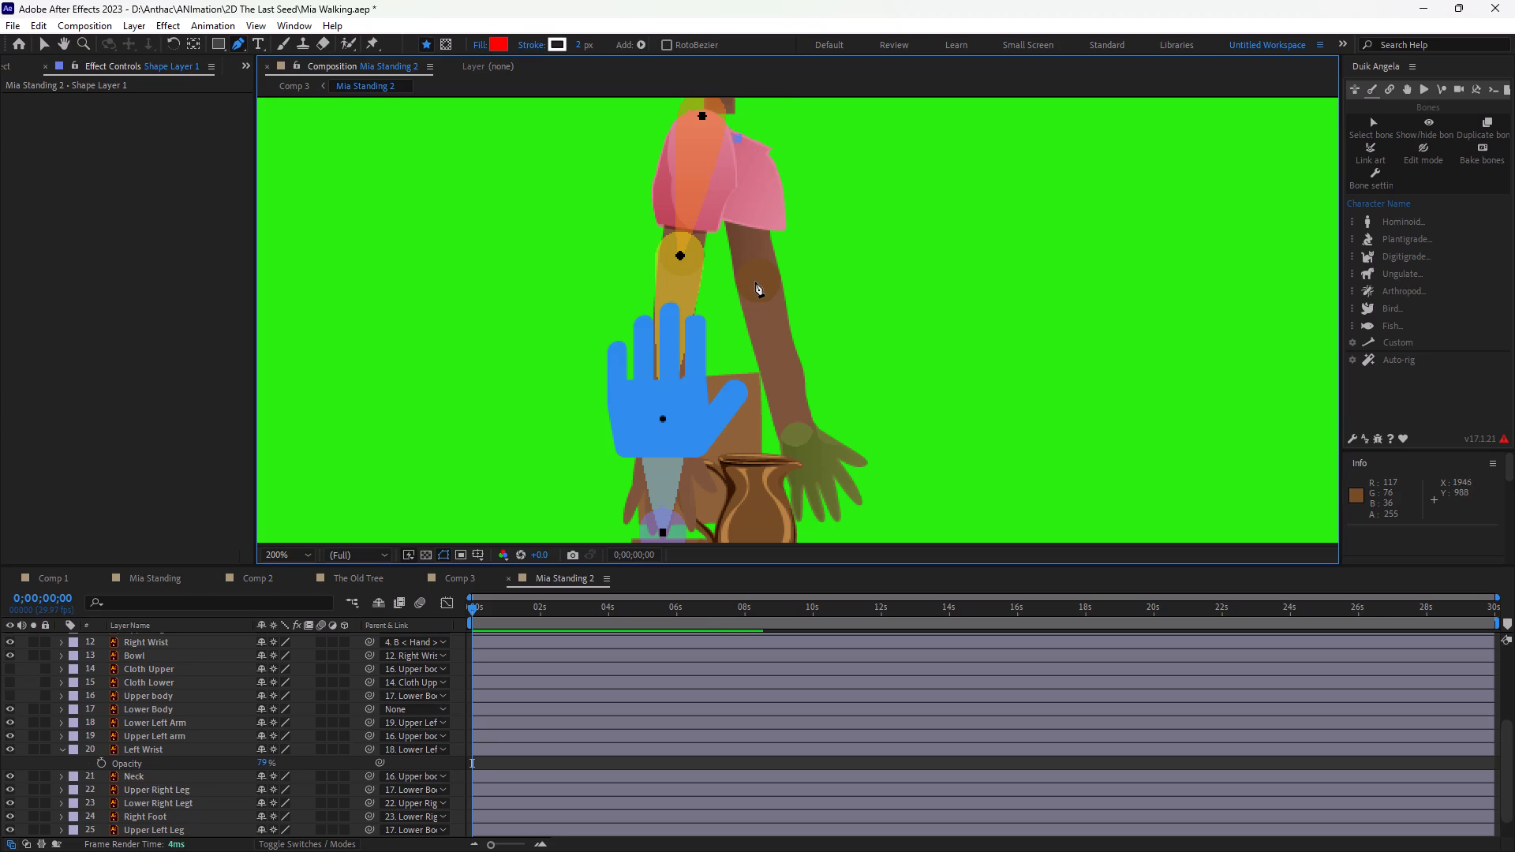
left_click(758, 282)
left_click(796, 432)
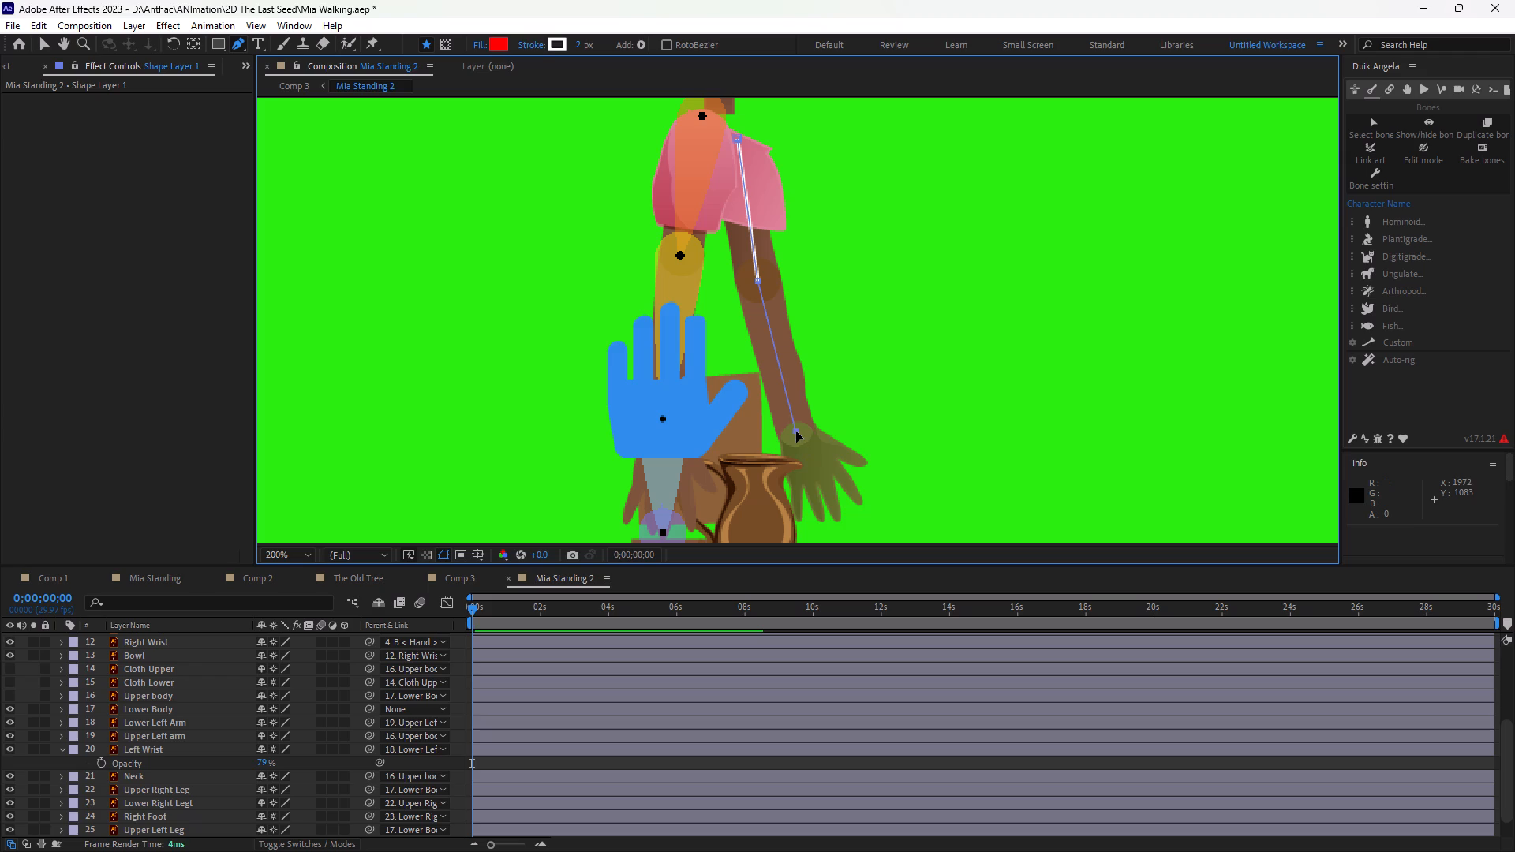
double_click(836, 516)
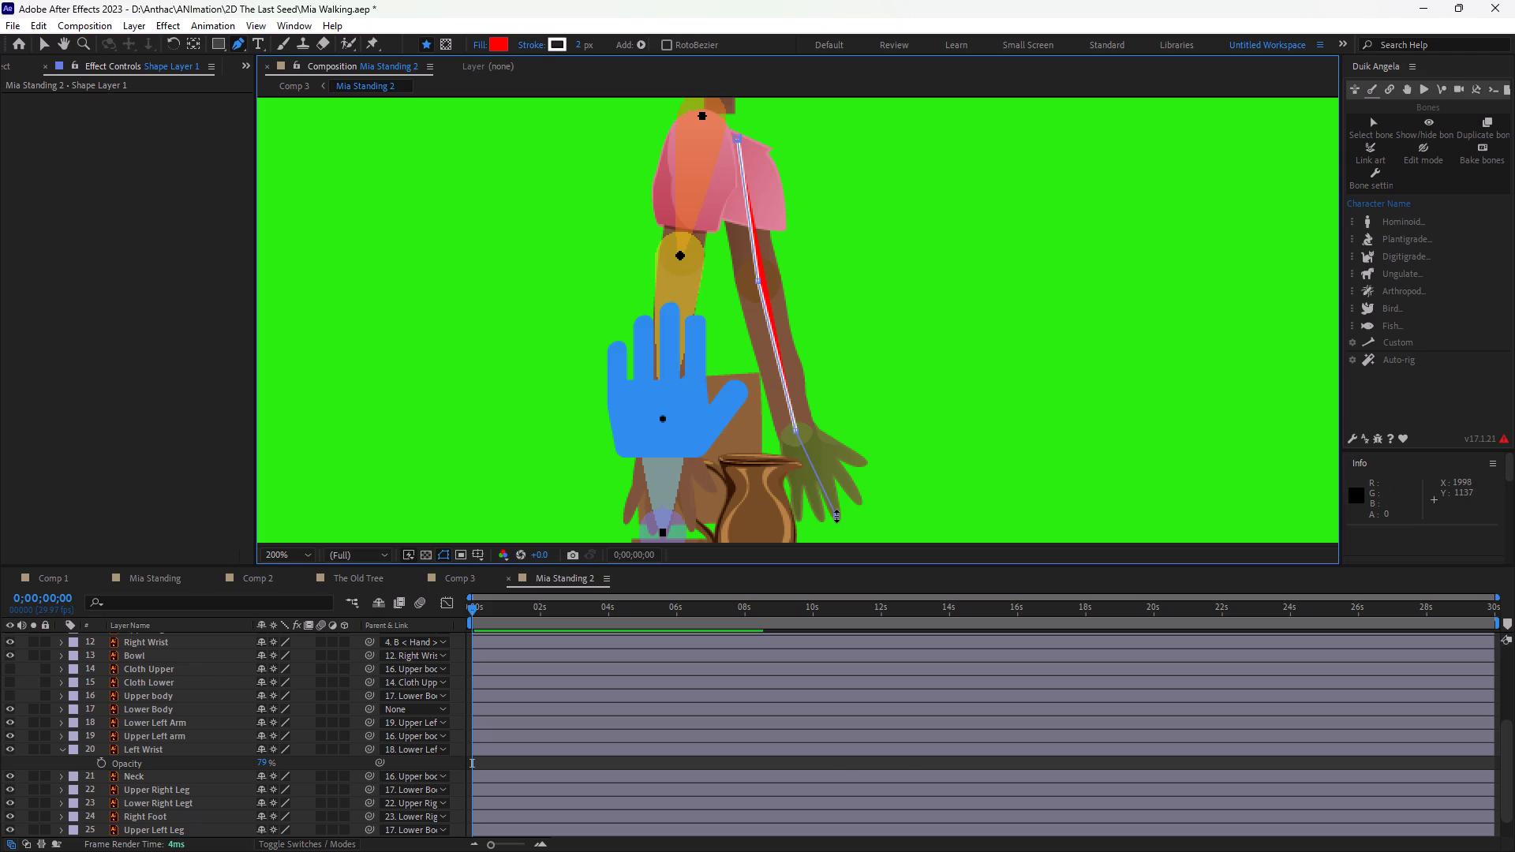
Create Duik Hominoid arm bones from the drawn path, assigned to the Right side.
left_click(1378, 219)
left_click(1375, 219)
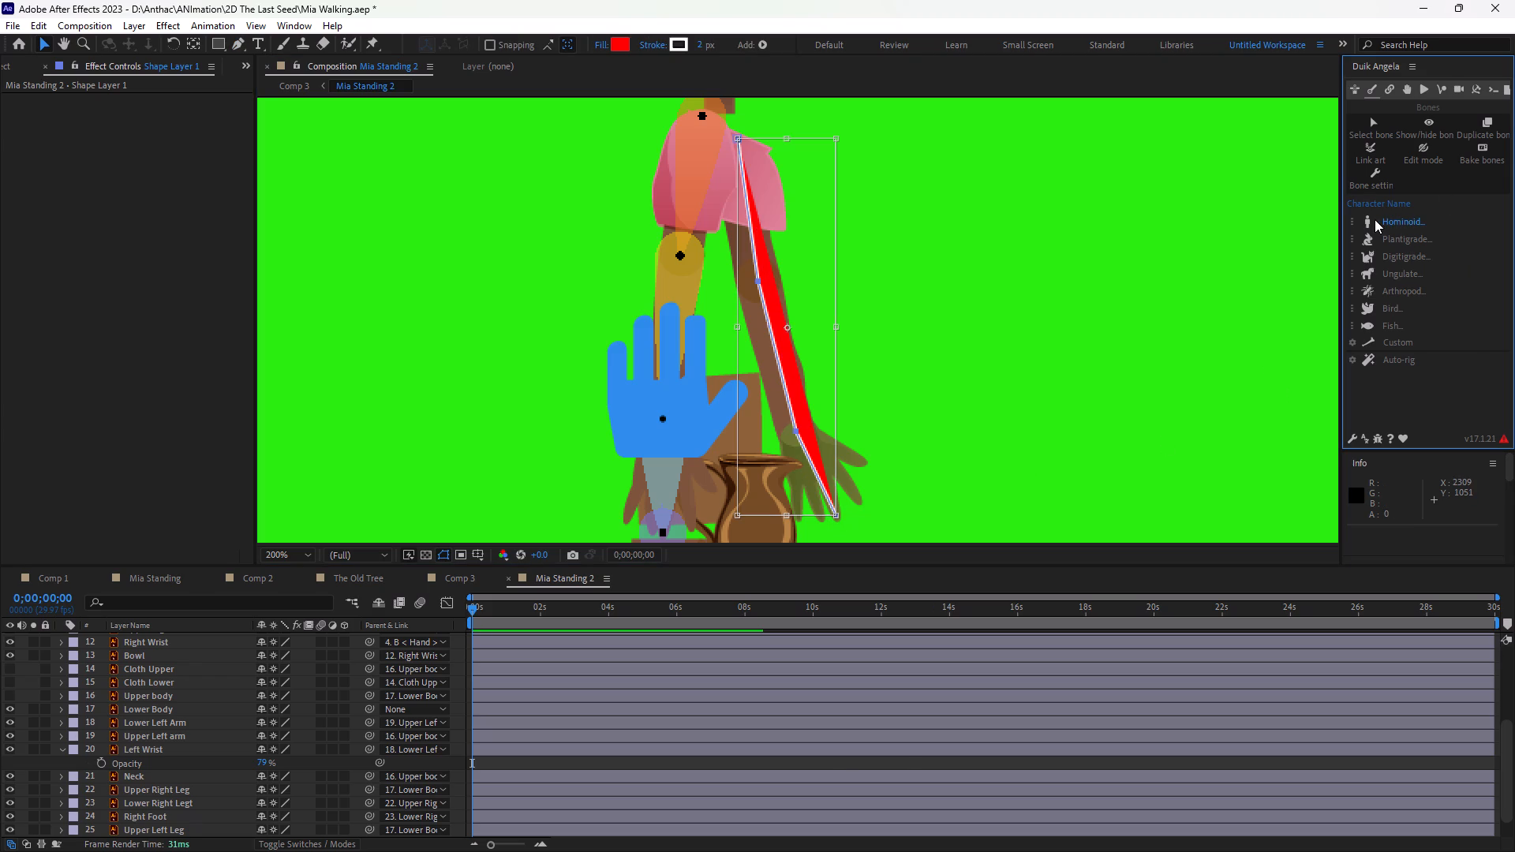
left_click(1389, 236)
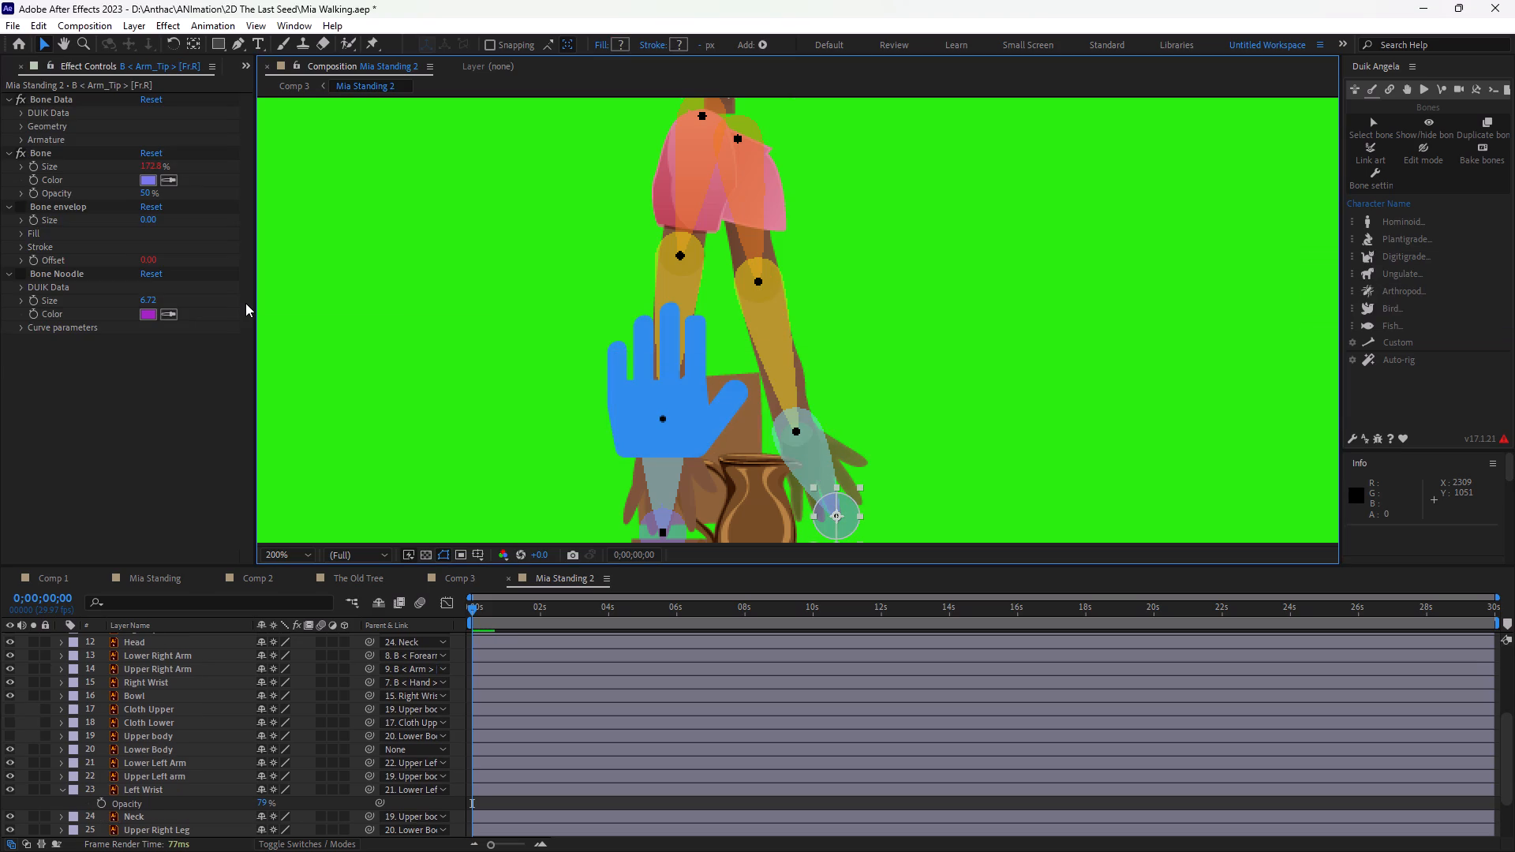
Restore the Left Wrist layer's opacity and collapse its properties in the enlarged timeline.
double_click(694, 570)
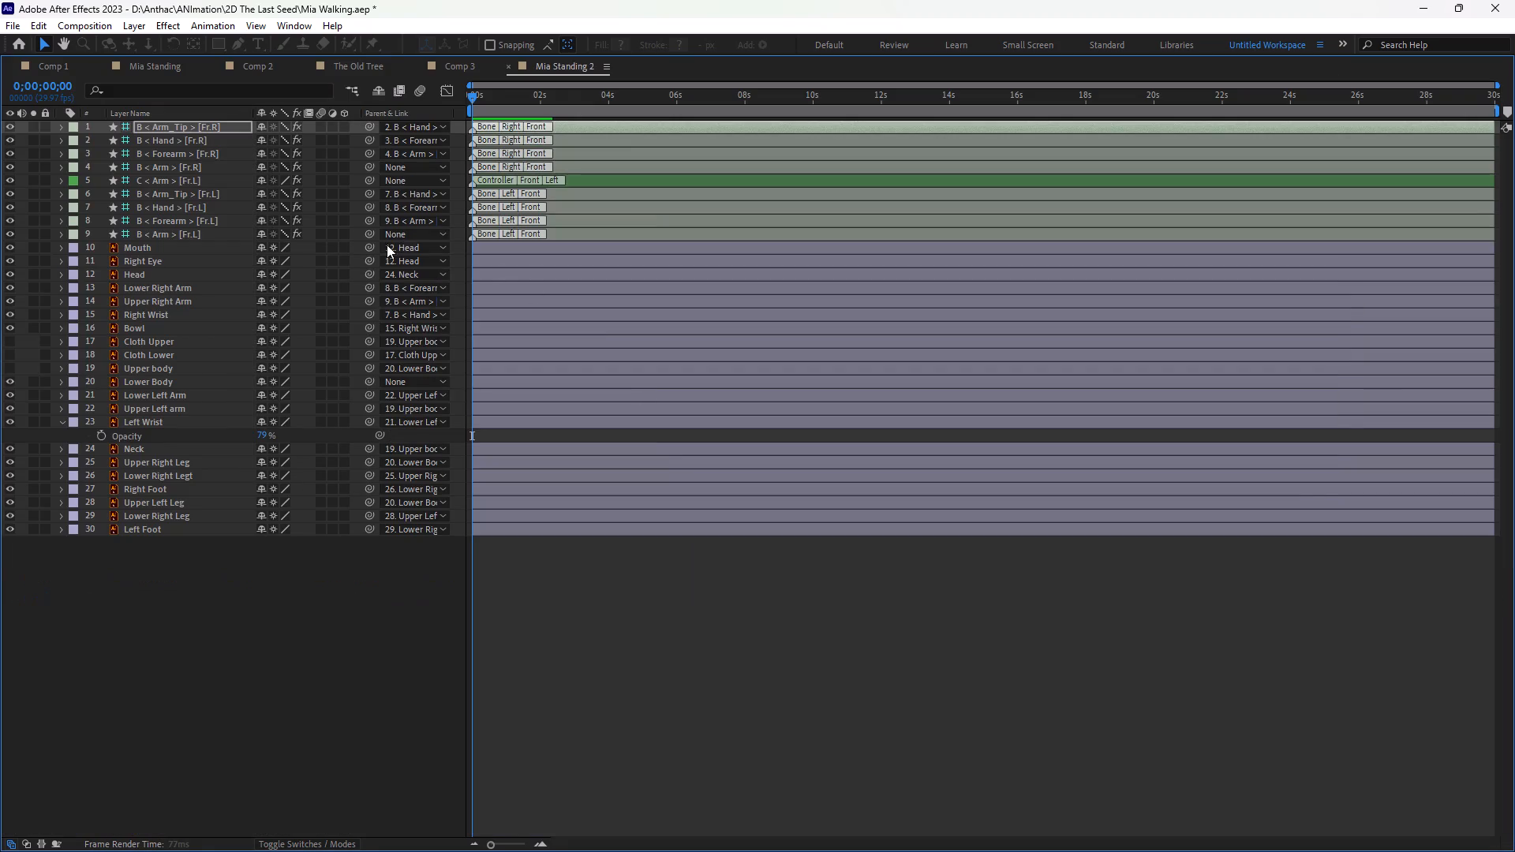
left_click_drag(264, 434, 297, 429)
left_click(61, 420)
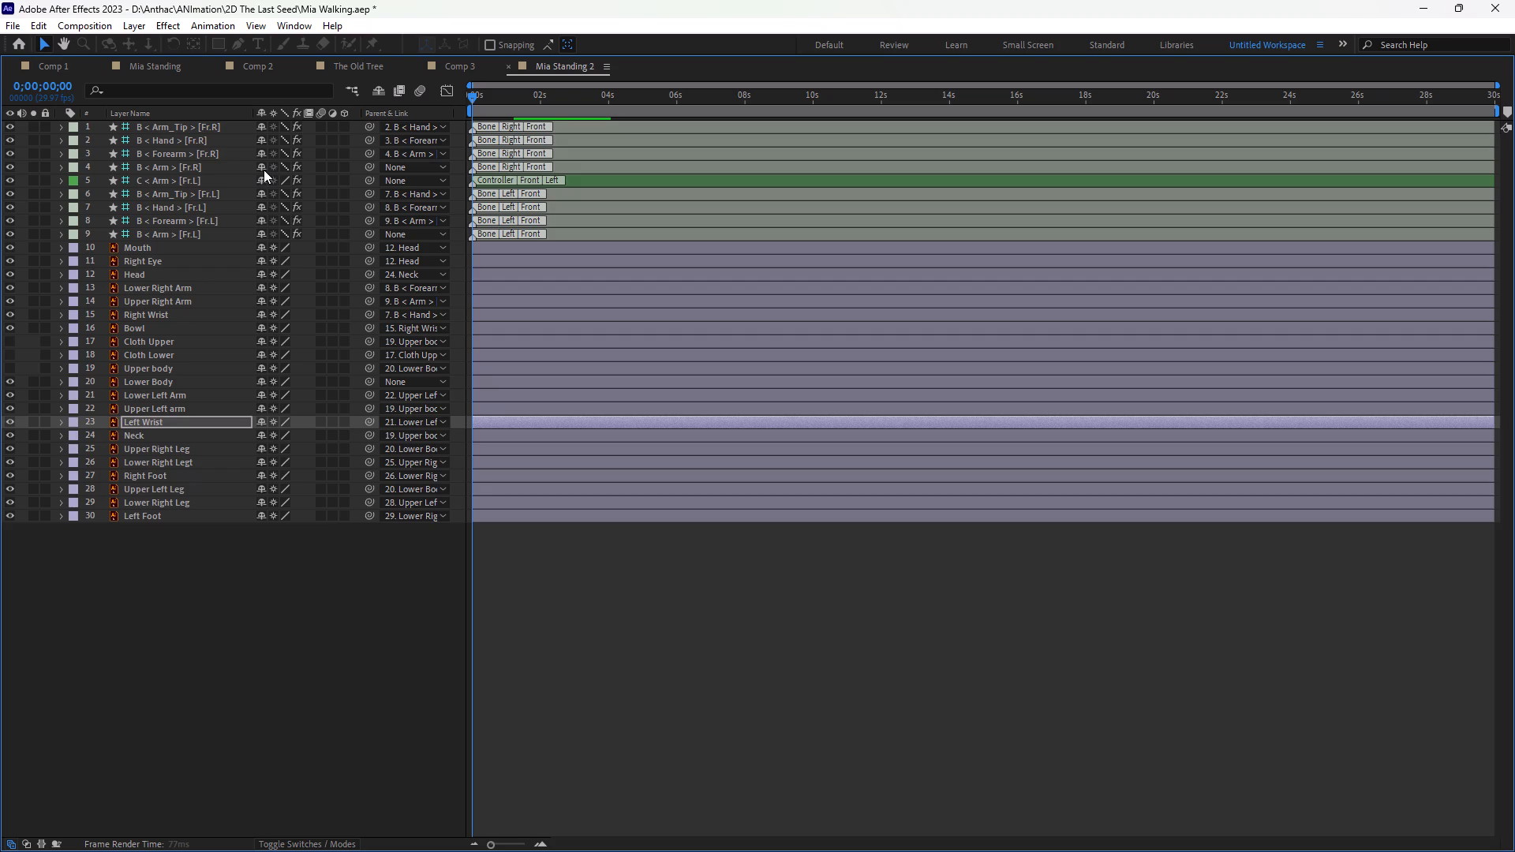
Parent Left Wrist to the Hand [Fr.R] bone, Lower Left Arm to Forearm [Fr.R] and Upper Left arm to Arm [Fr.R].
left_click_drag(371, 422, 167, 138)
left_click_drag(369, 394, 166, 154)
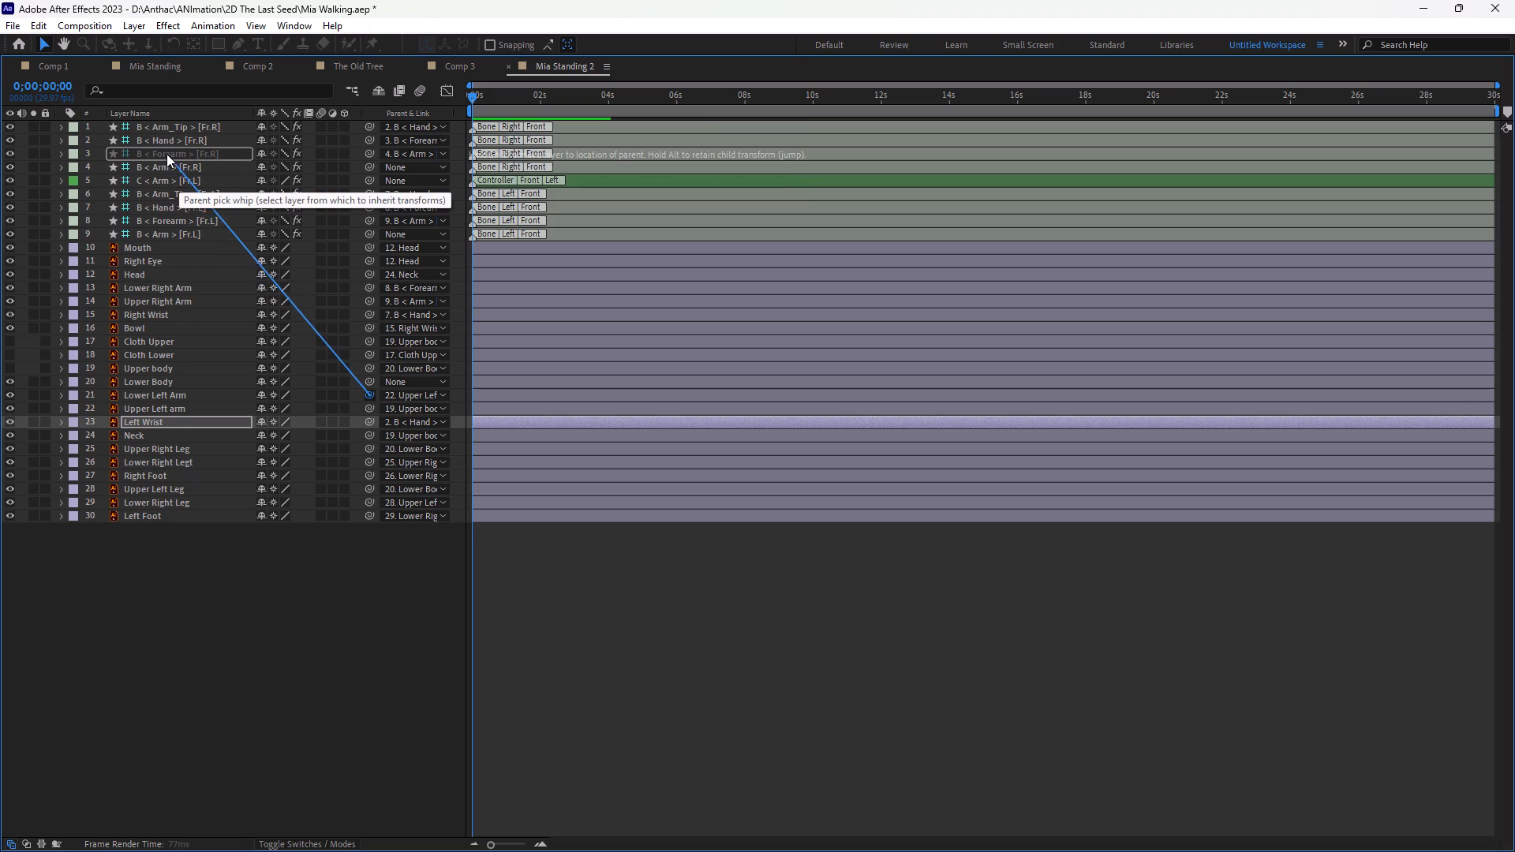
left_click_drag(166, 154, 163, 151)
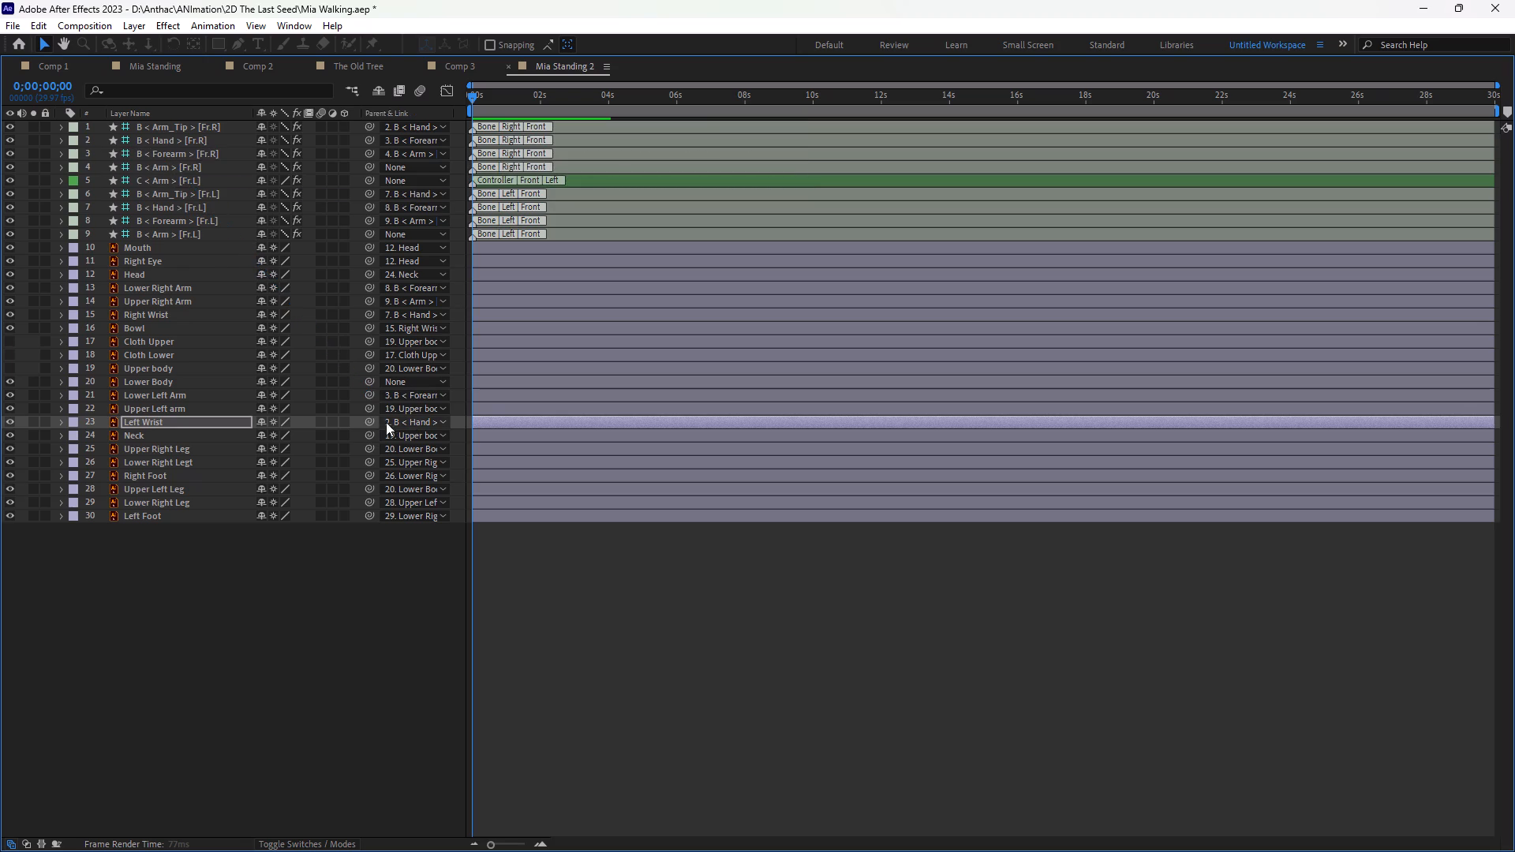
left_click_drag(370, 410, 195, 180)
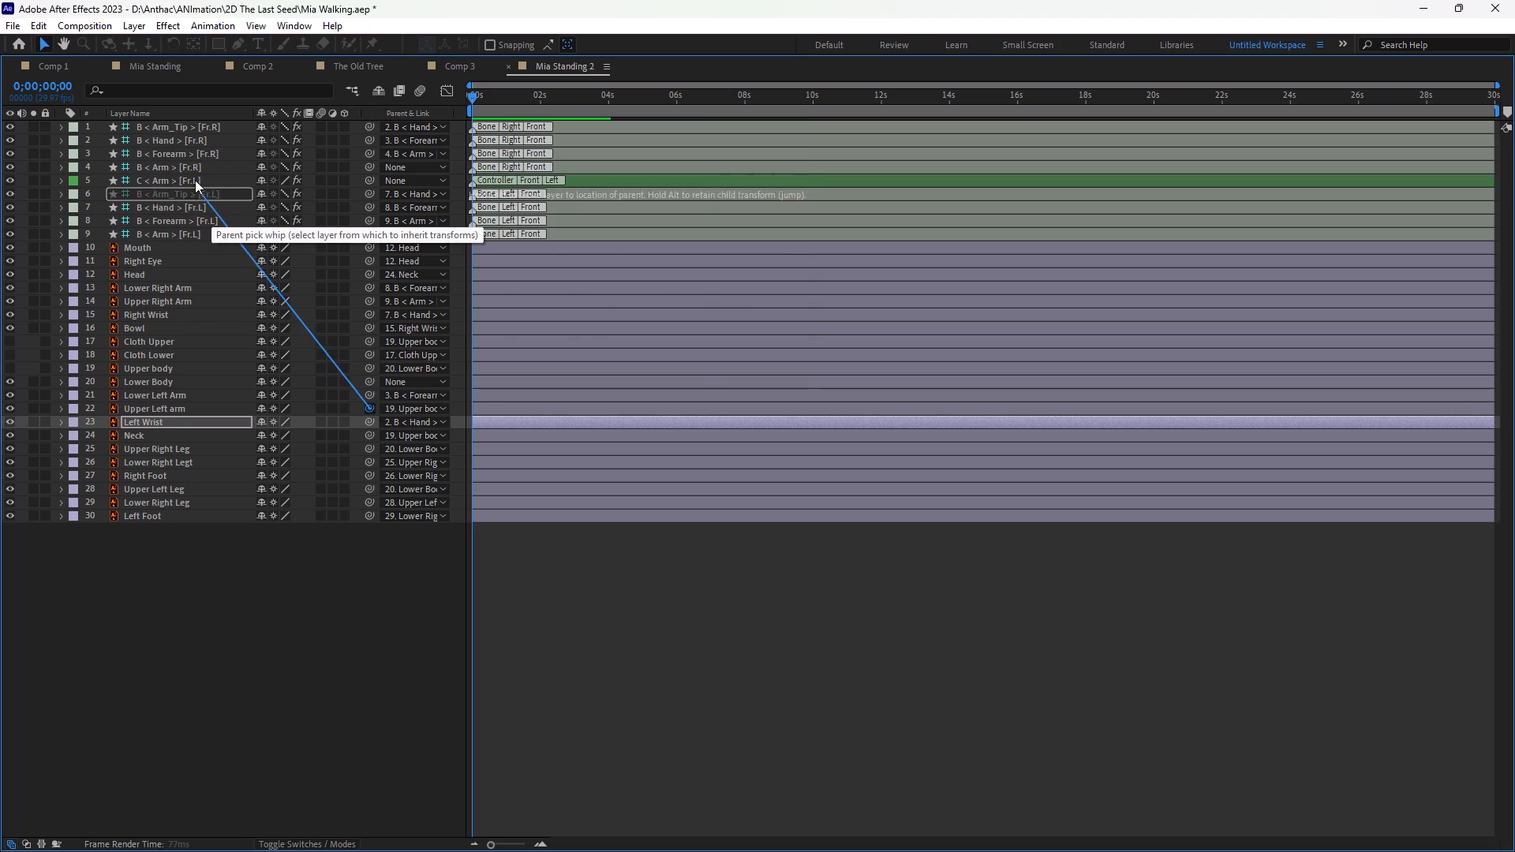
left_click_drag(195, 180, 167, 162)
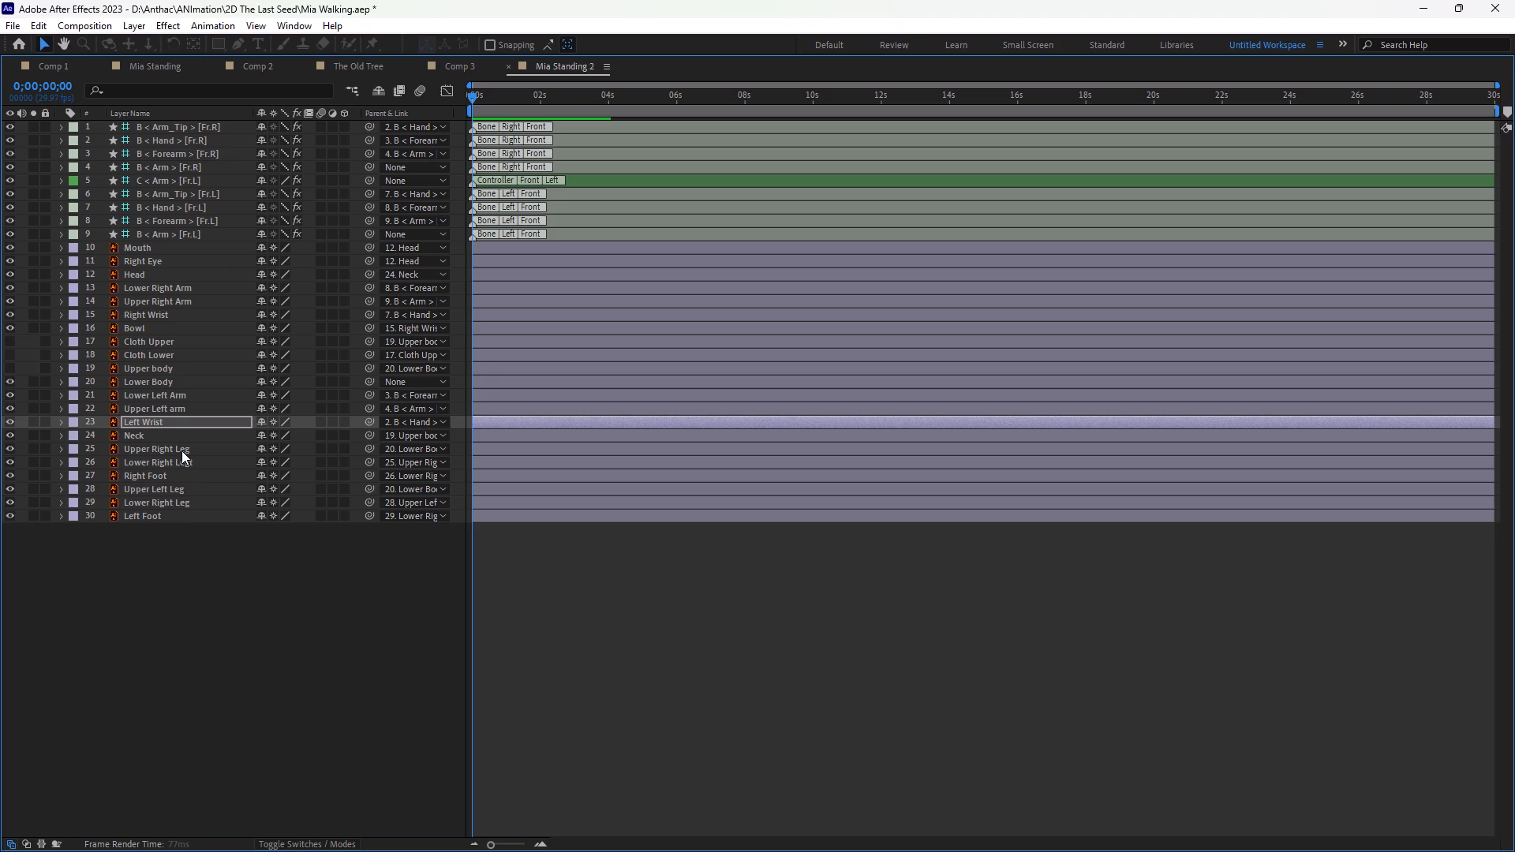
Select the Left Wrist, Upper Left arm and Lower Left Arm layers with the [Fr.R] Hand, Forearm and Arm bones, and restore the full workspace view.
left_click(161, 408, "ctrl")
left_click(163, 393, "ctrl")
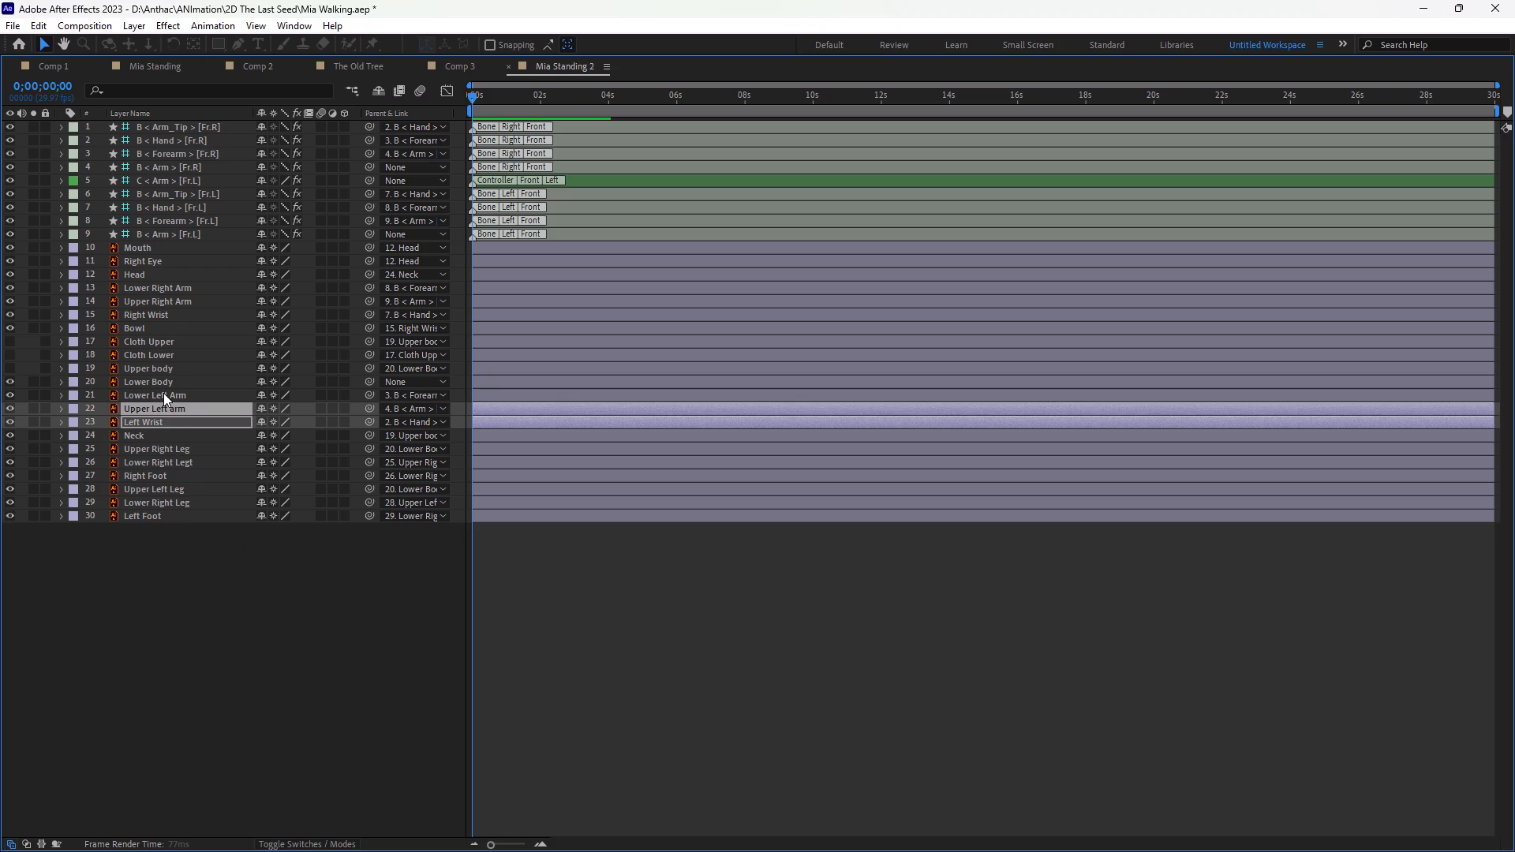
left_click(178, 137, "ctrl")
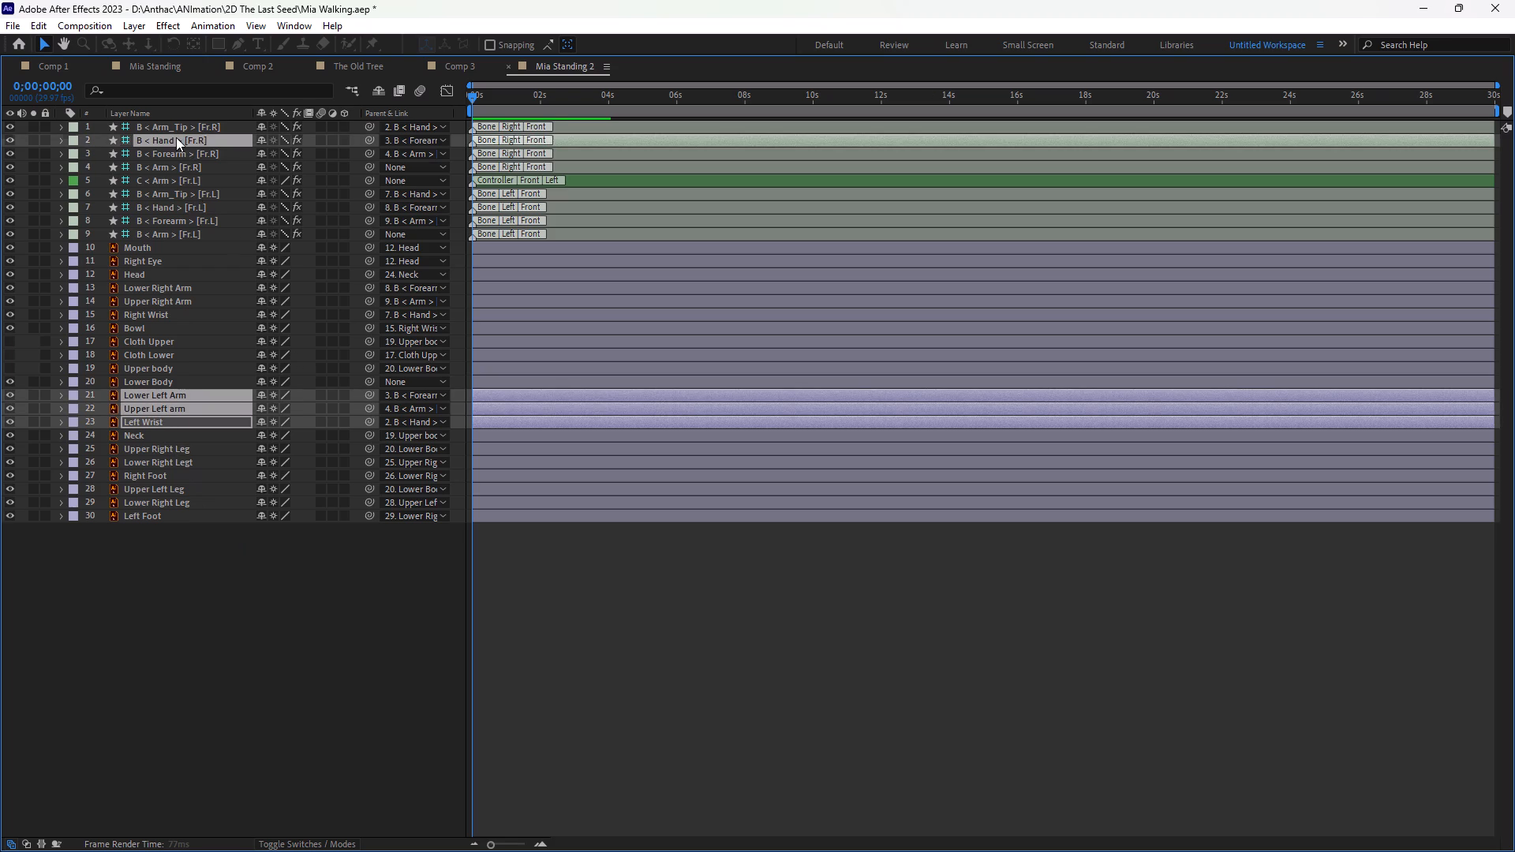
left_click(174, 149, "ctrl")
left_click(170, 164, "ctrl")
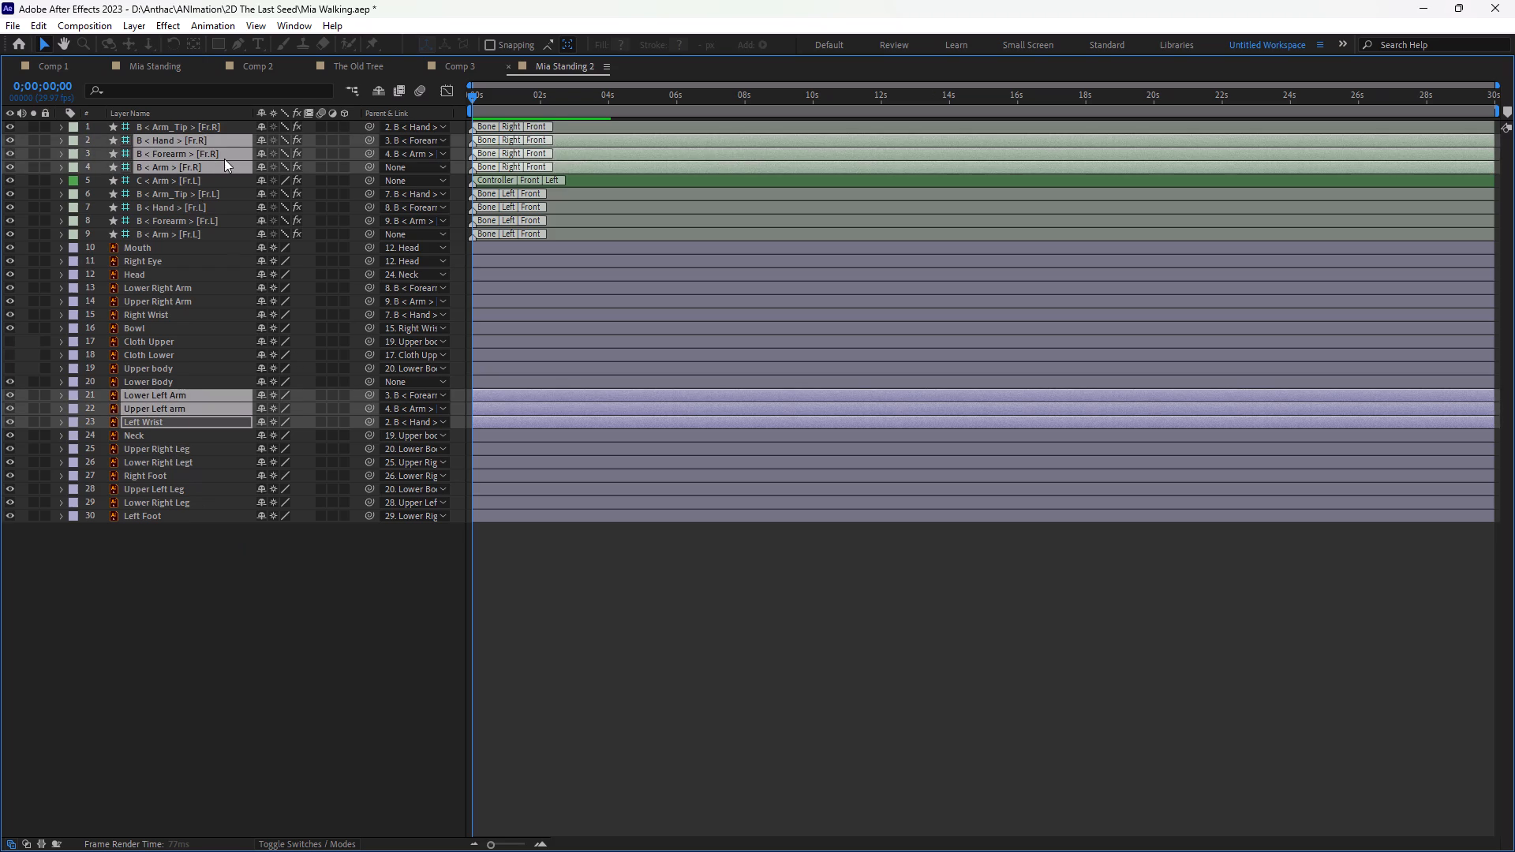
double_click(686, 62)
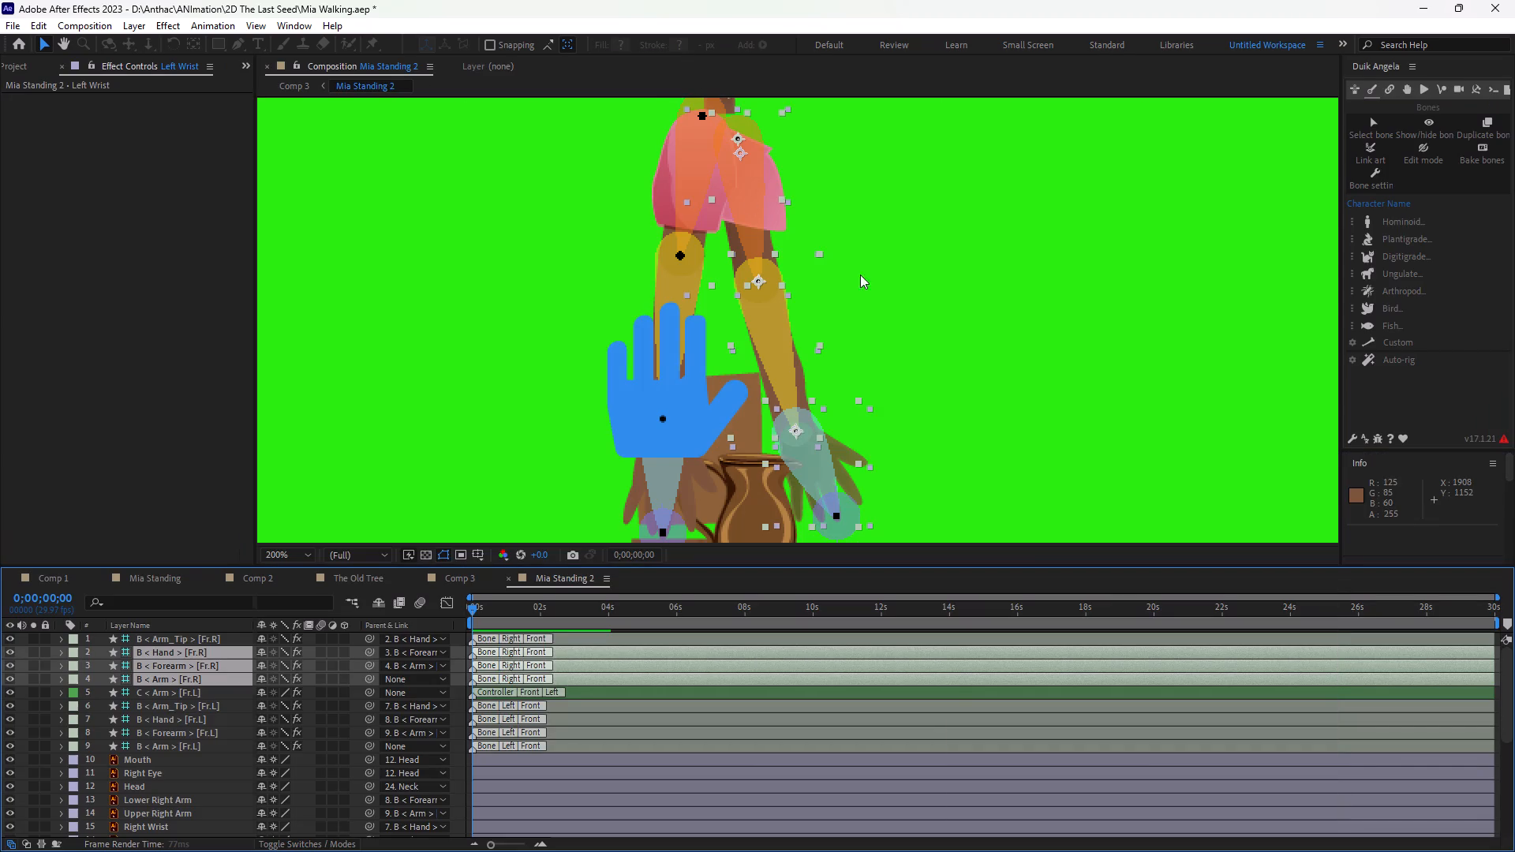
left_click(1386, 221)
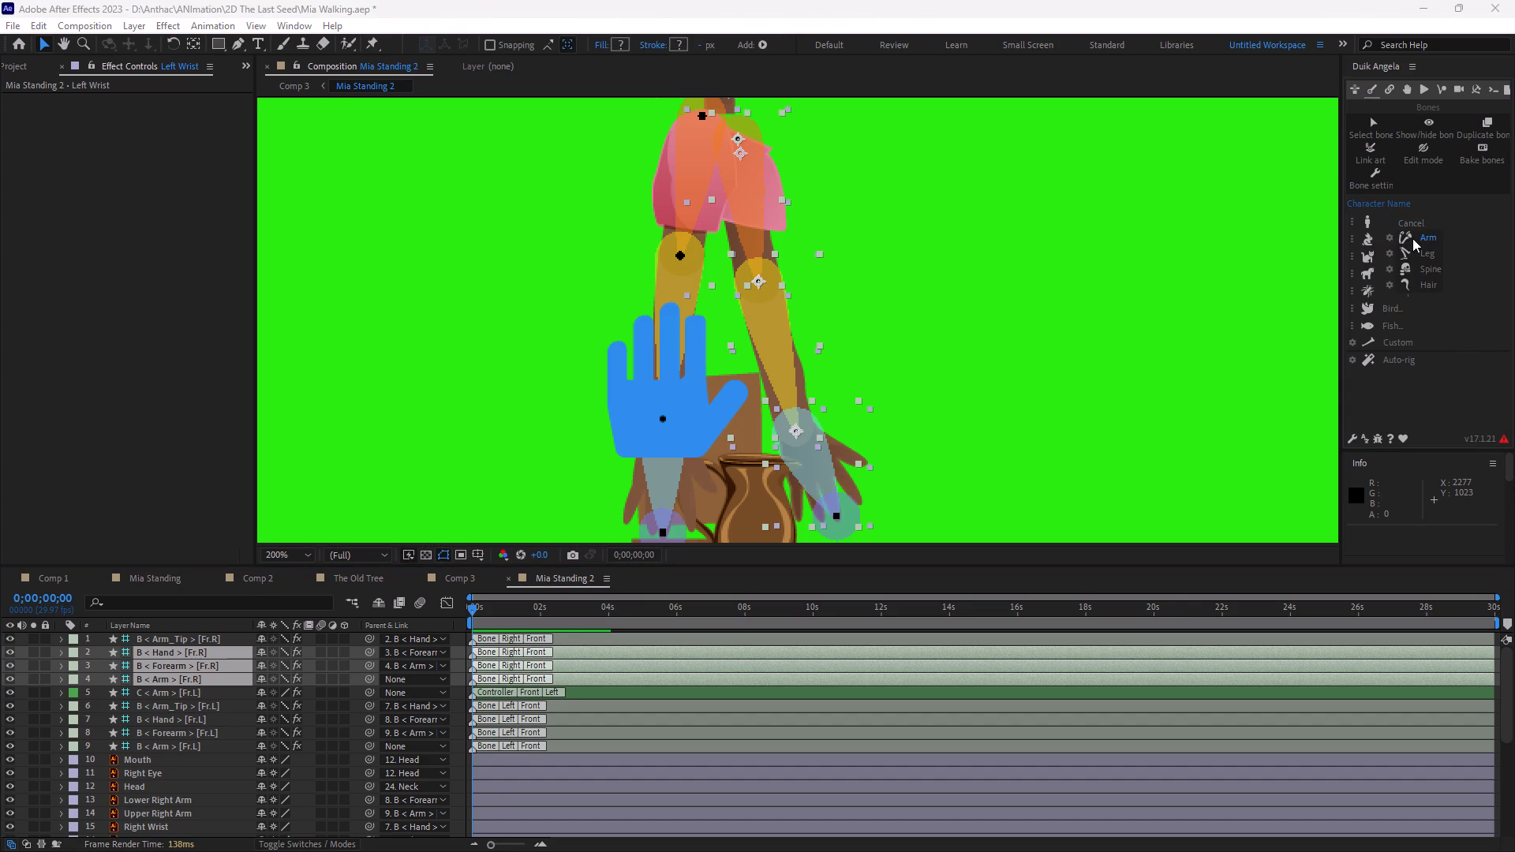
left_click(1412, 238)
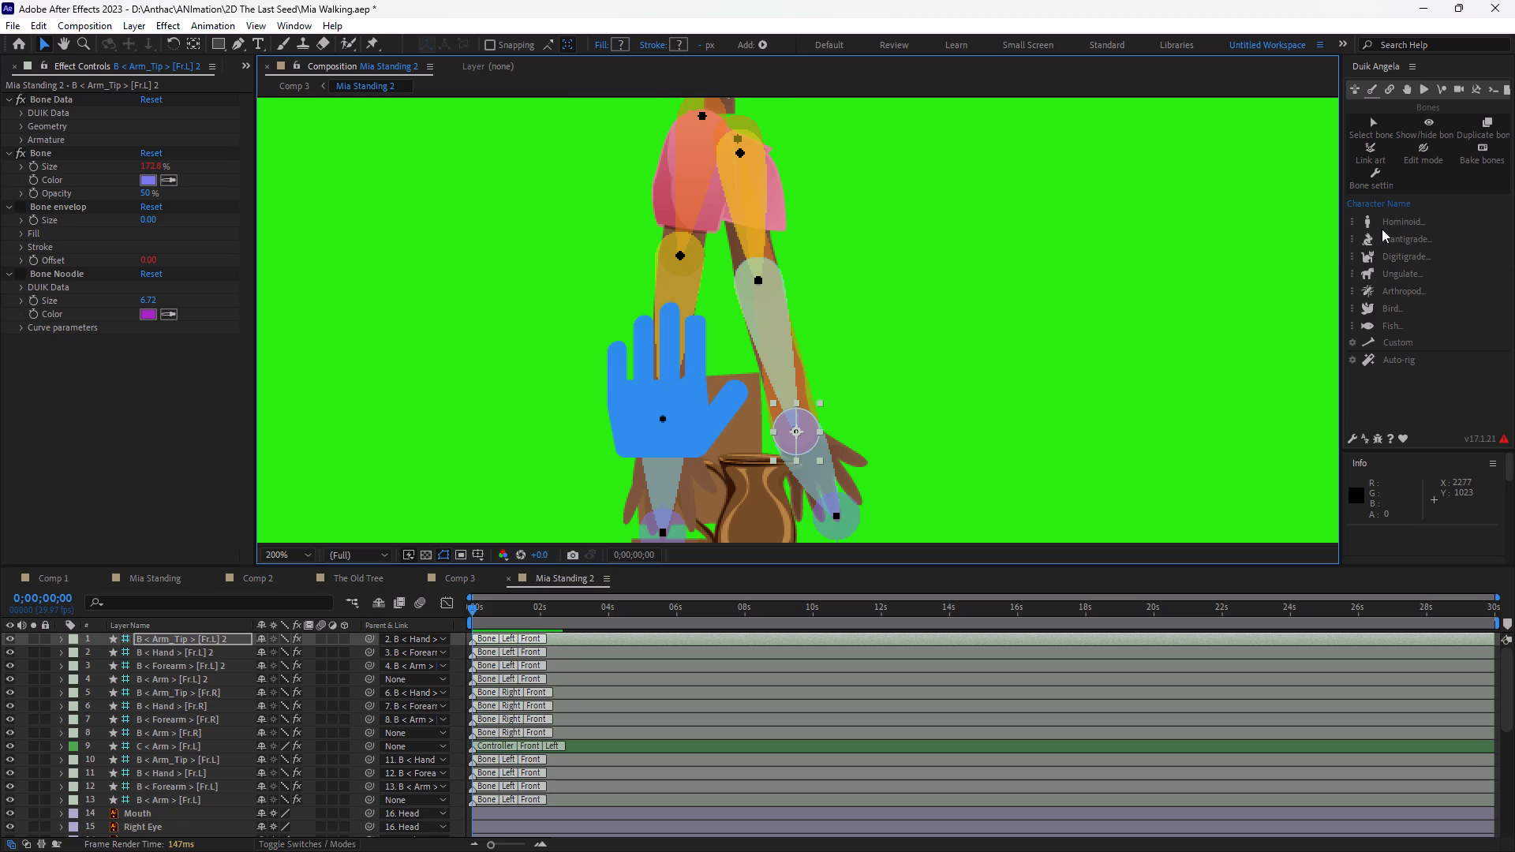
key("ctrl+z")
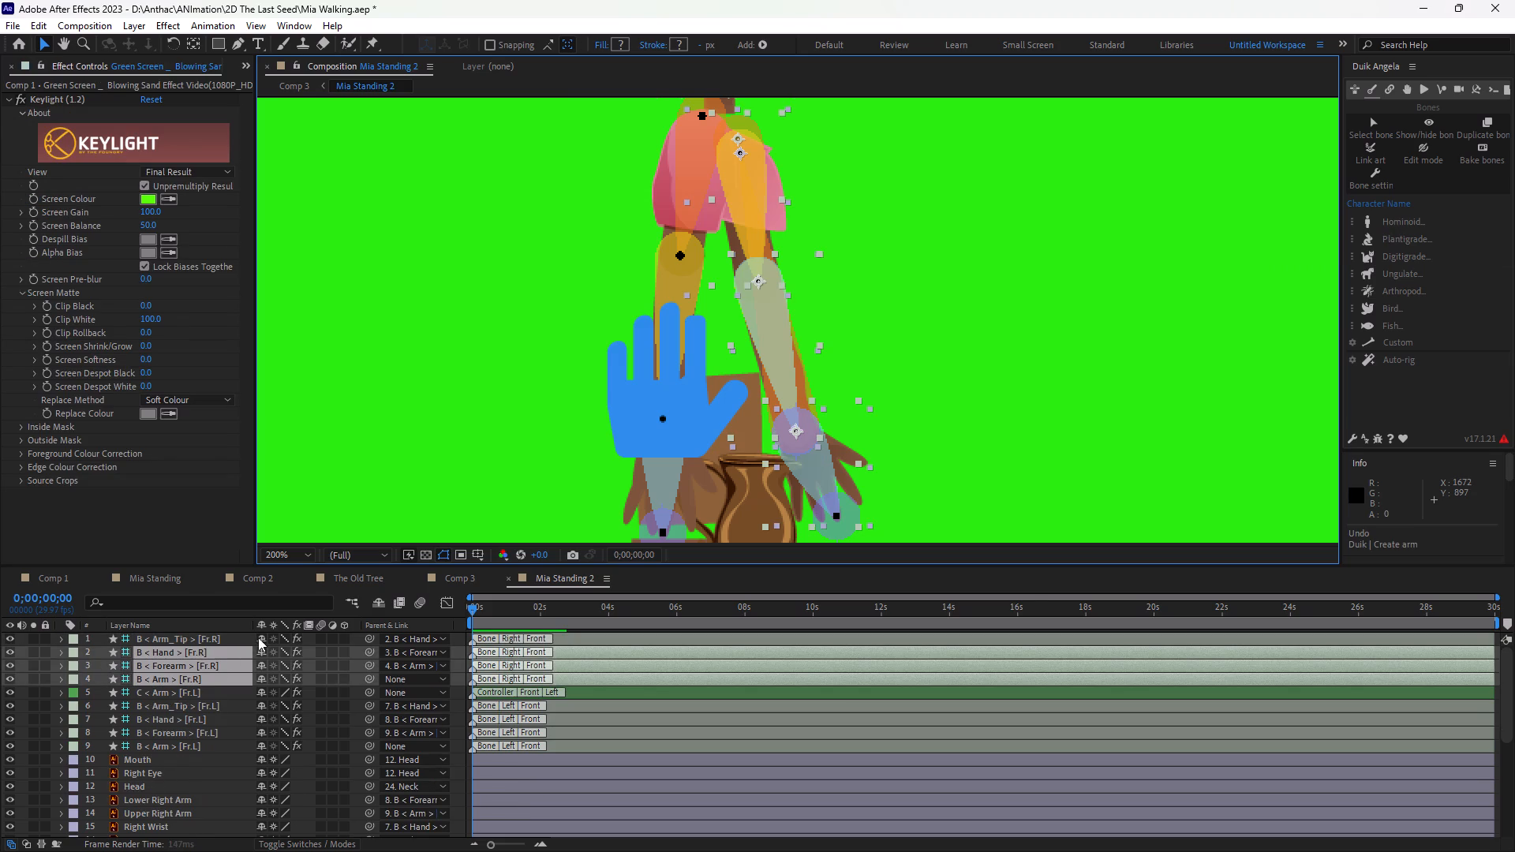
Run Duik Auto-rig on the selected left-arm layers and [Fr.R] bones, without hiding layer controls.
scroll(90, 760, "down", 4)
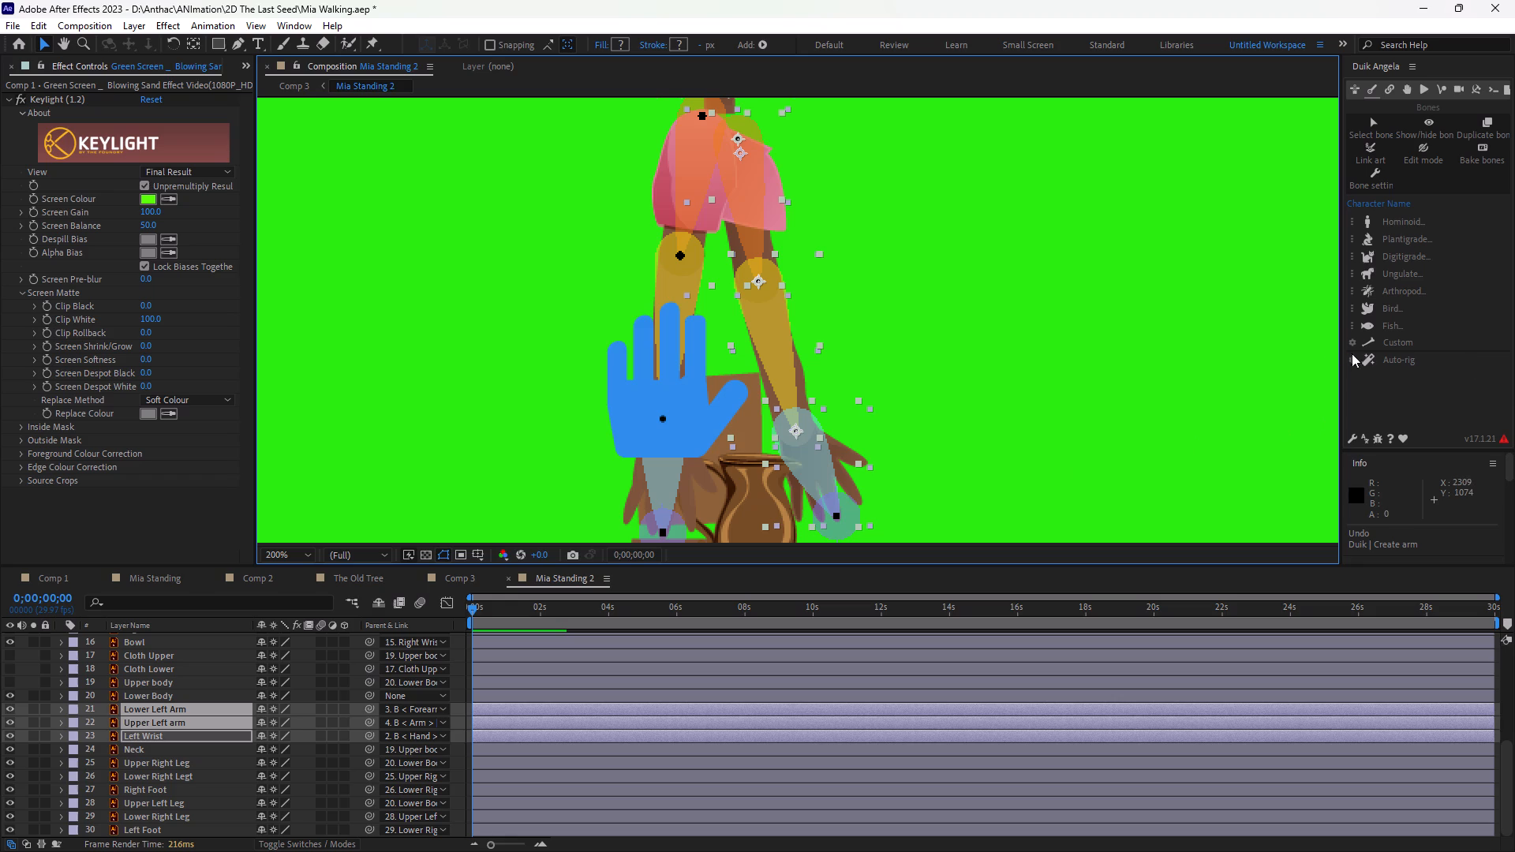
left_click(1374, 359)
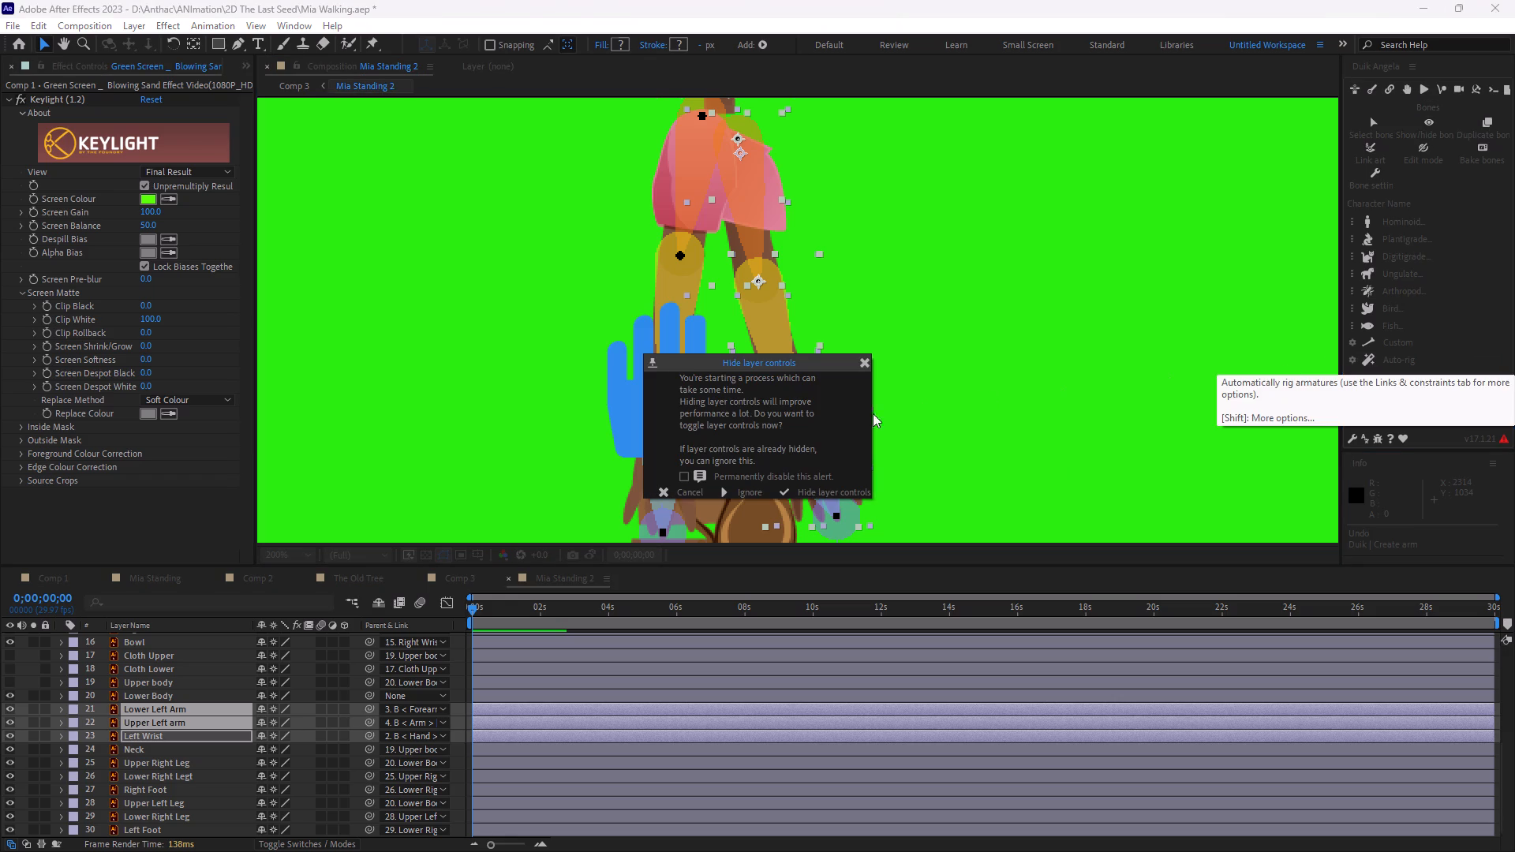
left_click(719, 491)
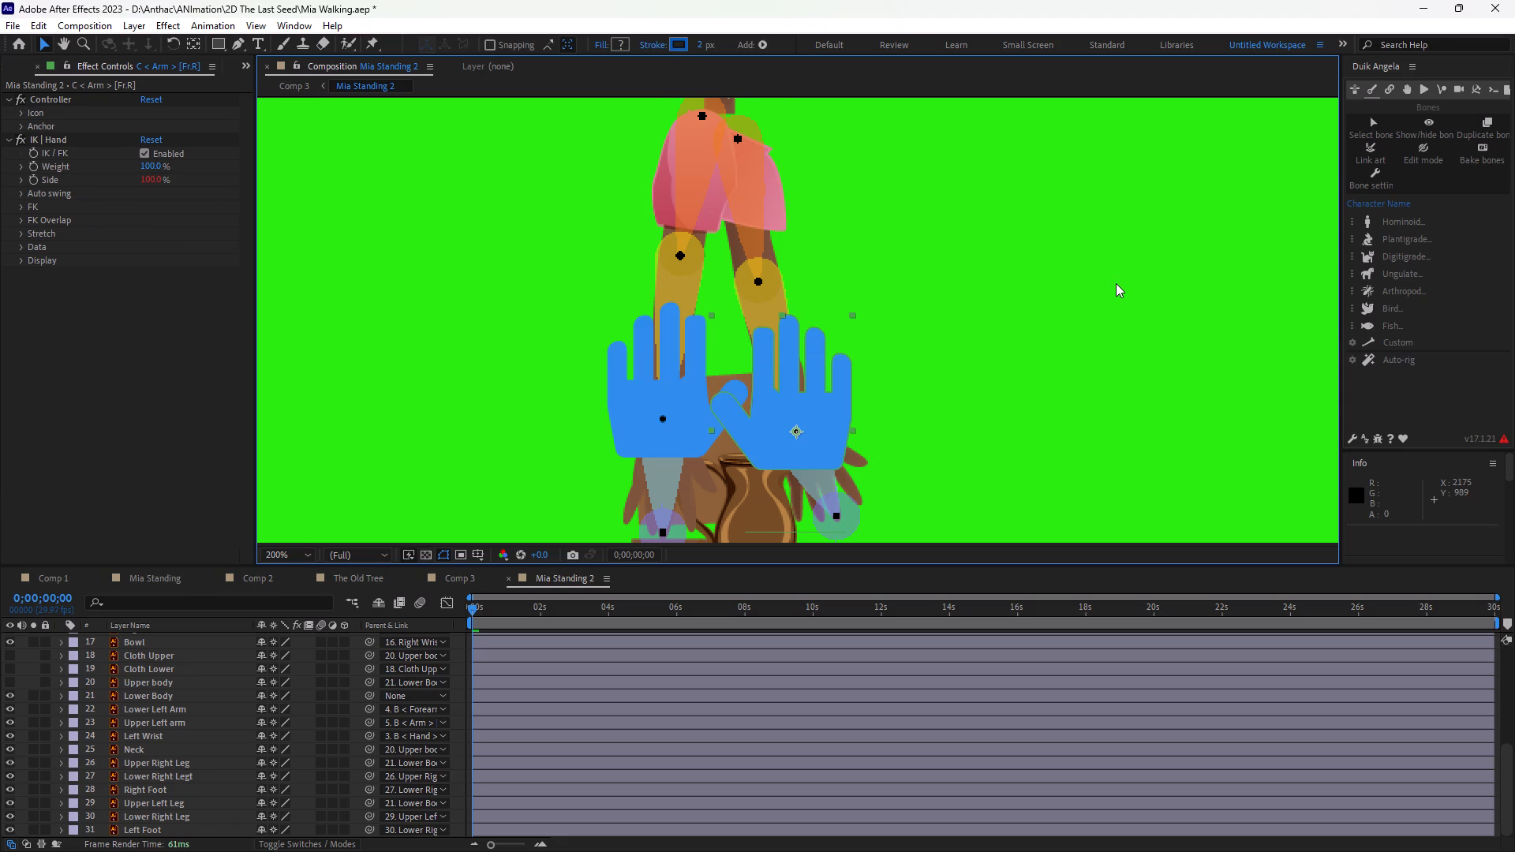
Move the new [Fr.R] arm controller up and away from the body to bend the left arm at the elbow.
left_click(1075, 303)
left_click_drag(830, 401, 837, 398)
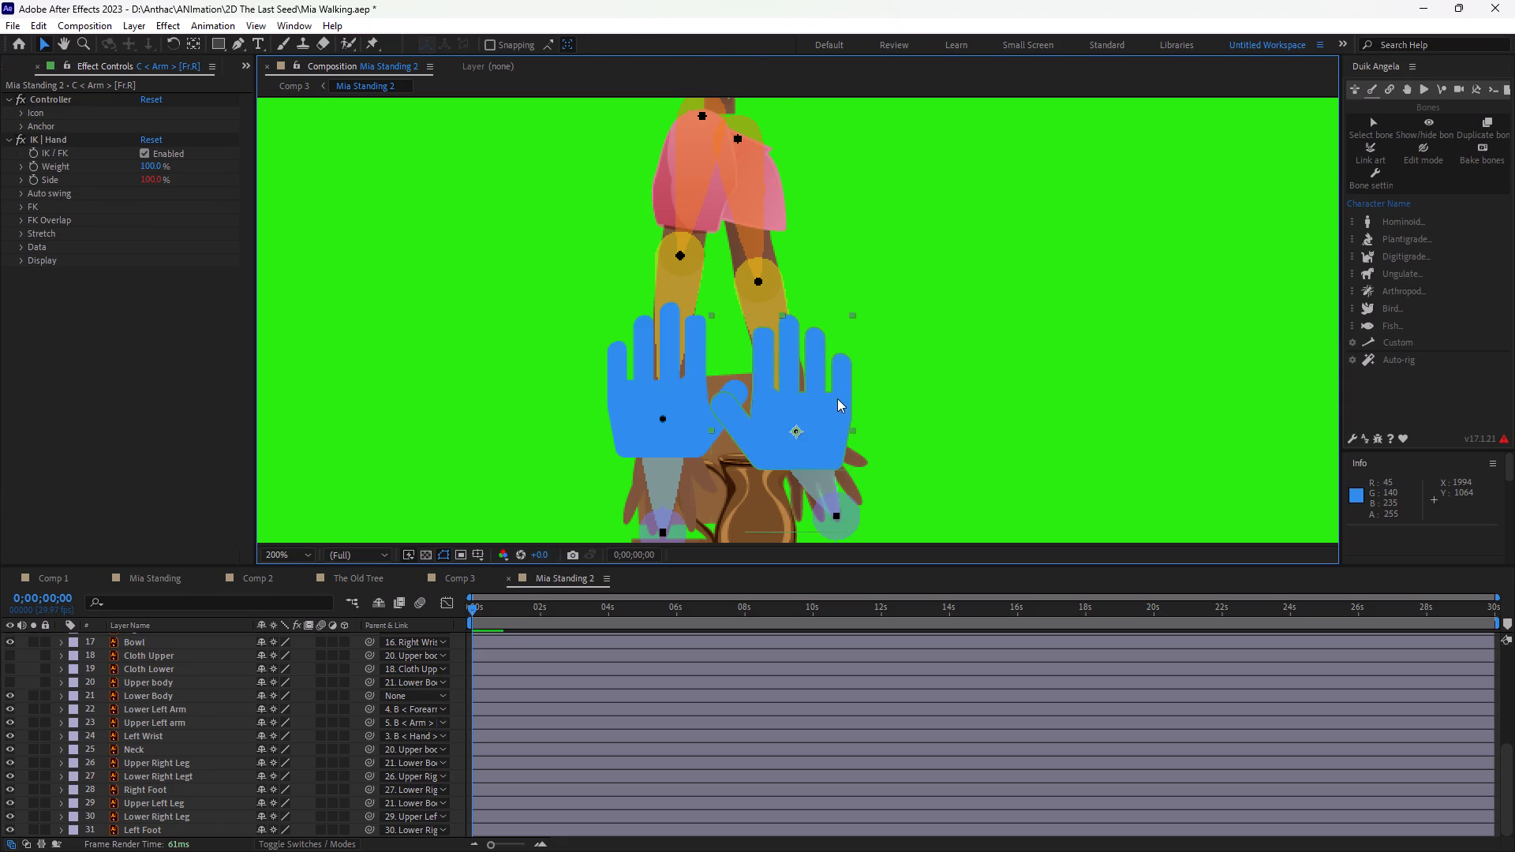
left_click_drag(837, 398, 873, 319)
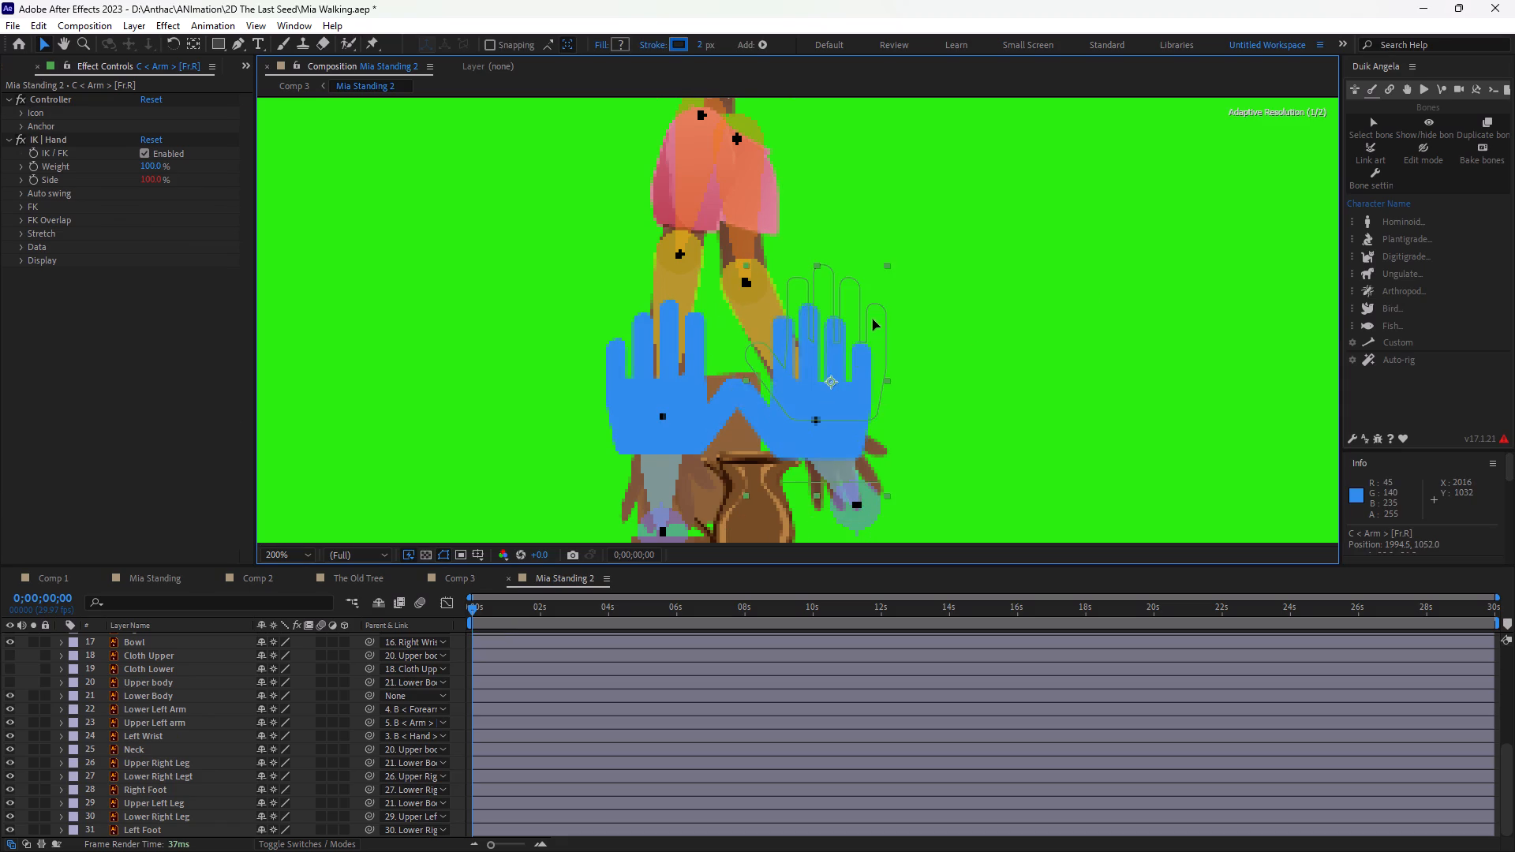
left_click_drag(873, 319, 914, 300)
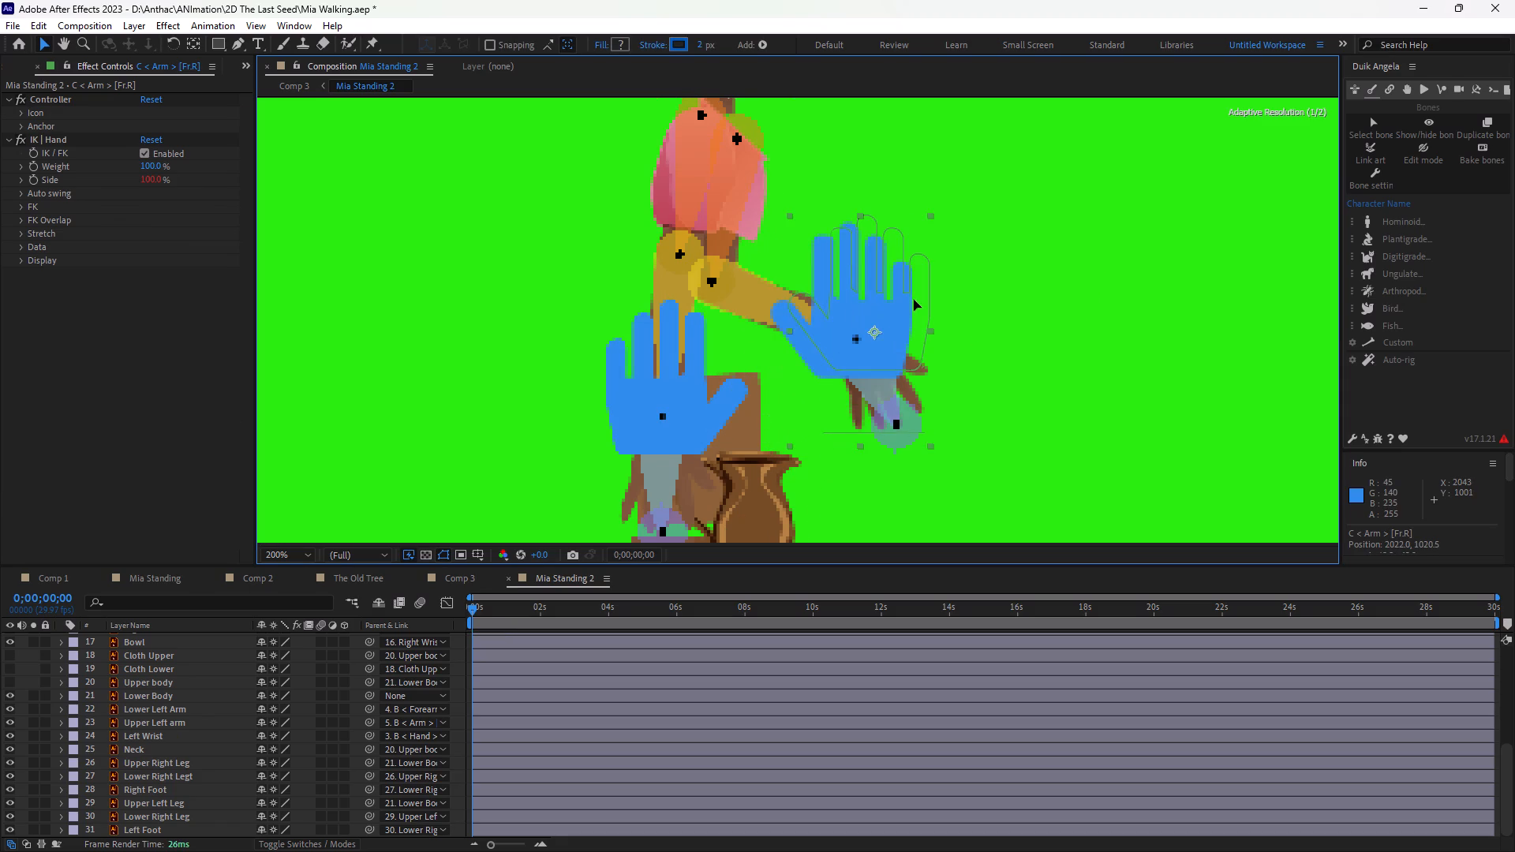
left_click_drag(914, 300, 937, 295)
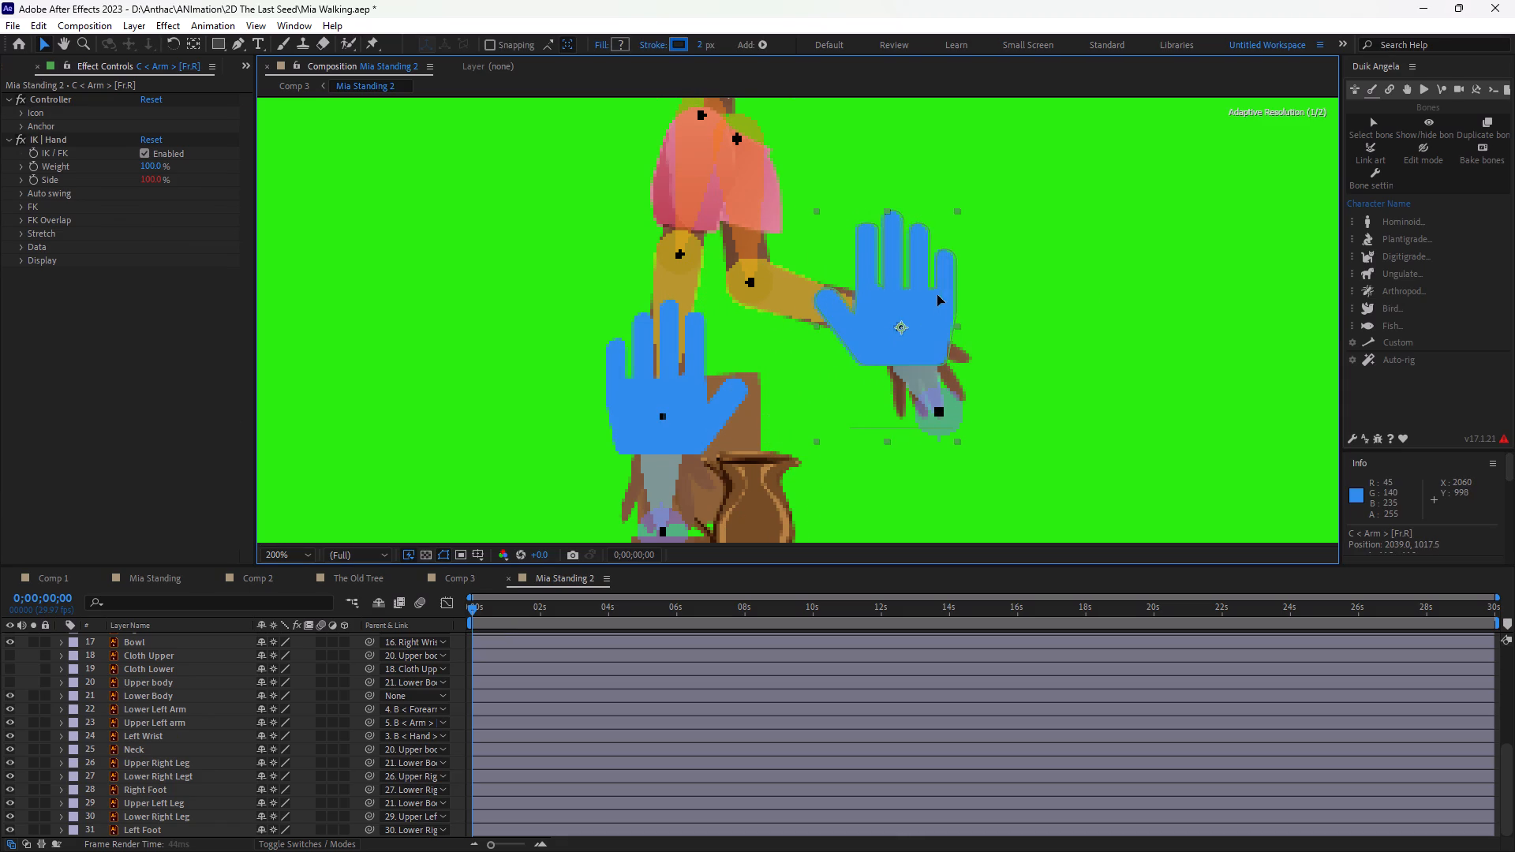
left_click_drag(937, 295, 946, 292)
left_click(1124, 403)
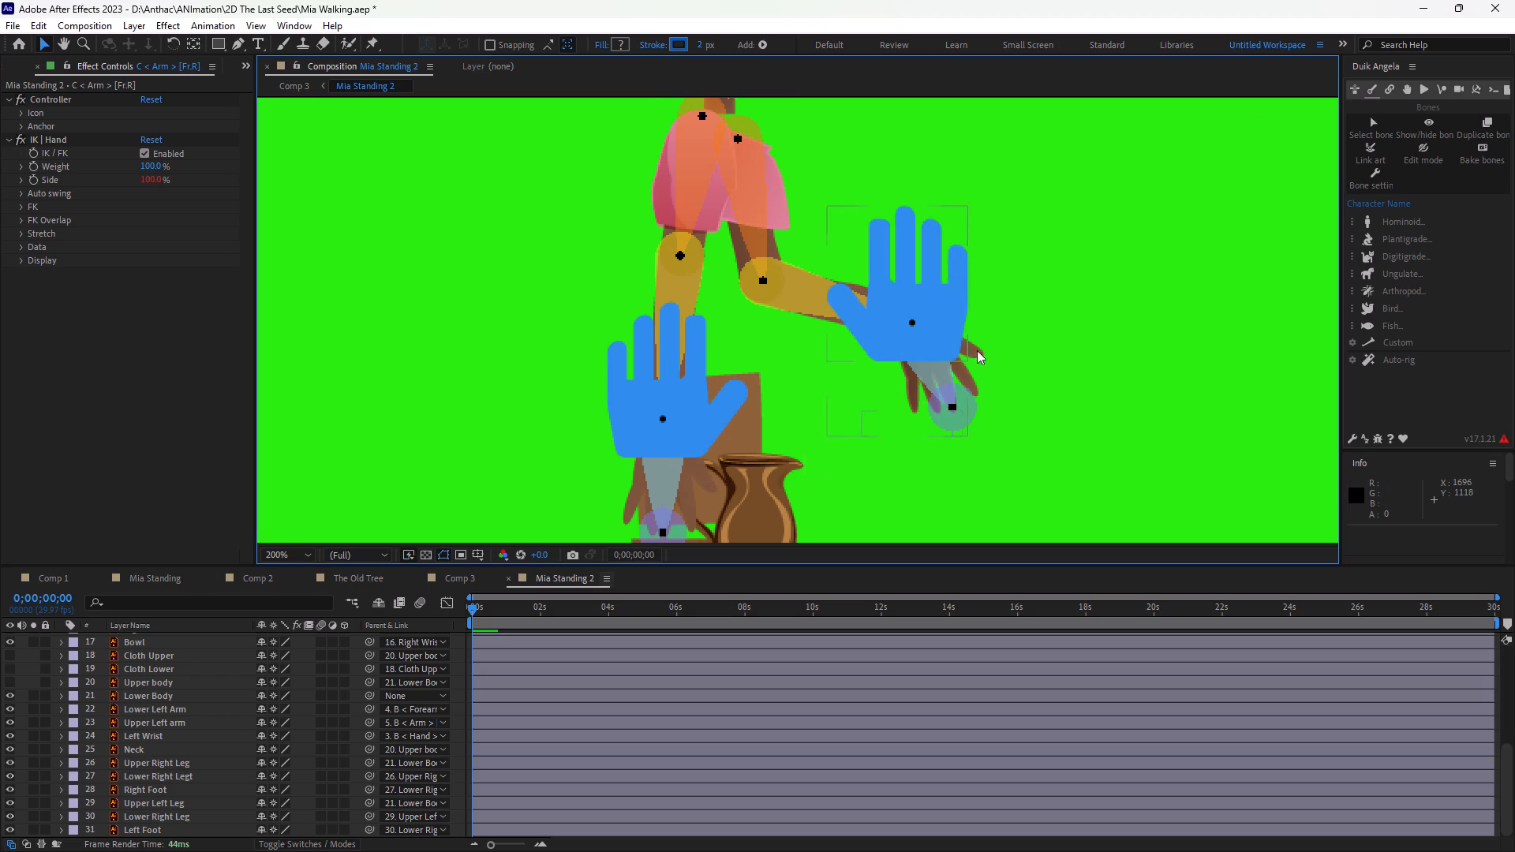
Hide the C < Arm controllers and all the Arm_Tip, Hand, Forearm and Arm bone layers for both [Fr.R] and [Fr.L].
key("h")
left_click_drag(1094, 481, 1106, 475)
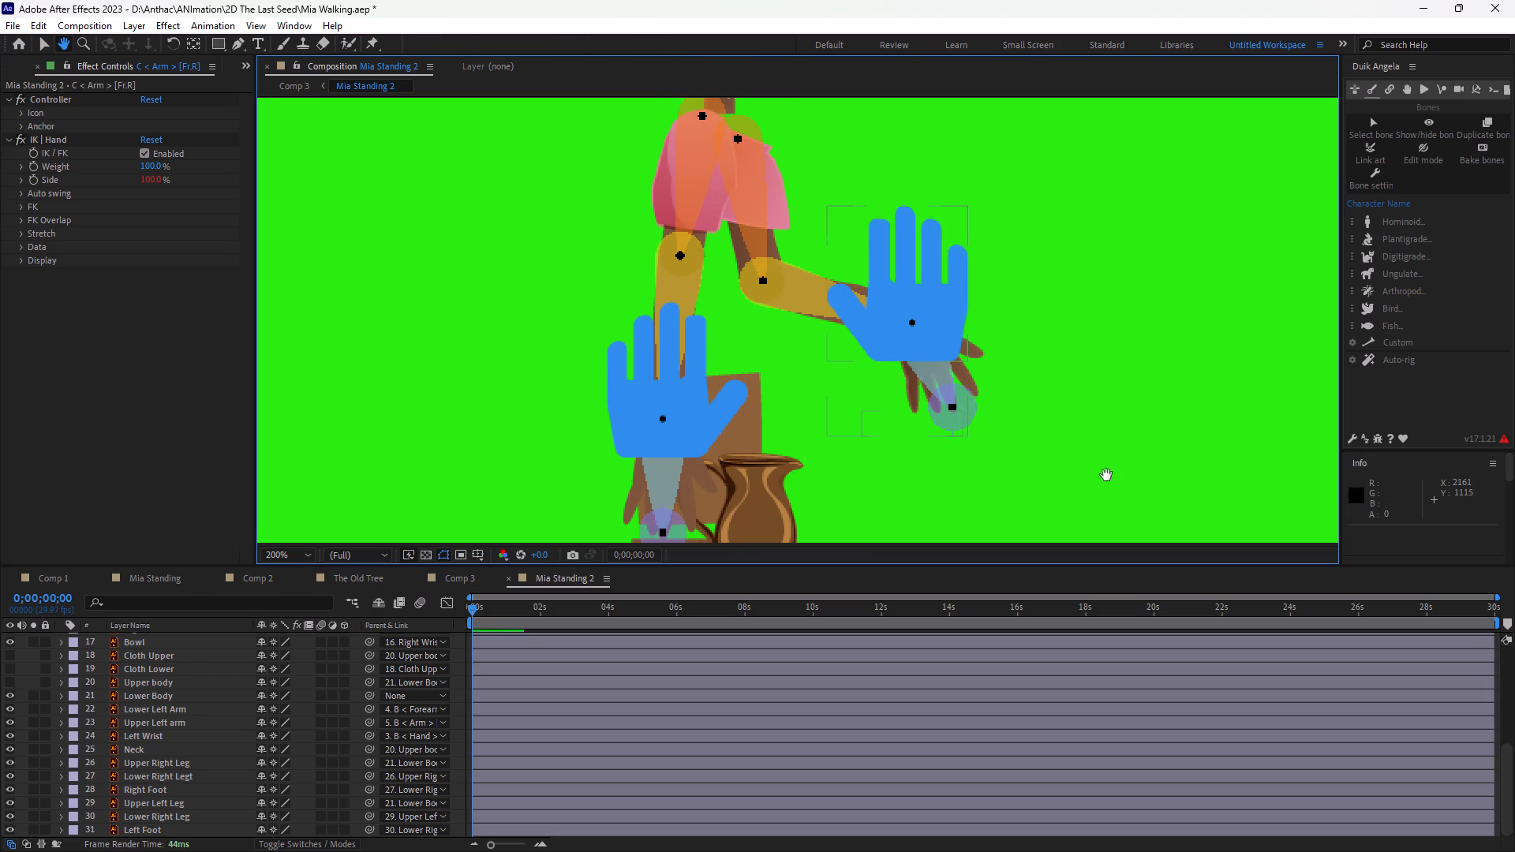
left_click_drag(1106, 475, 1117, 196)
left_click_drag(1064, 409, 1064, 381)
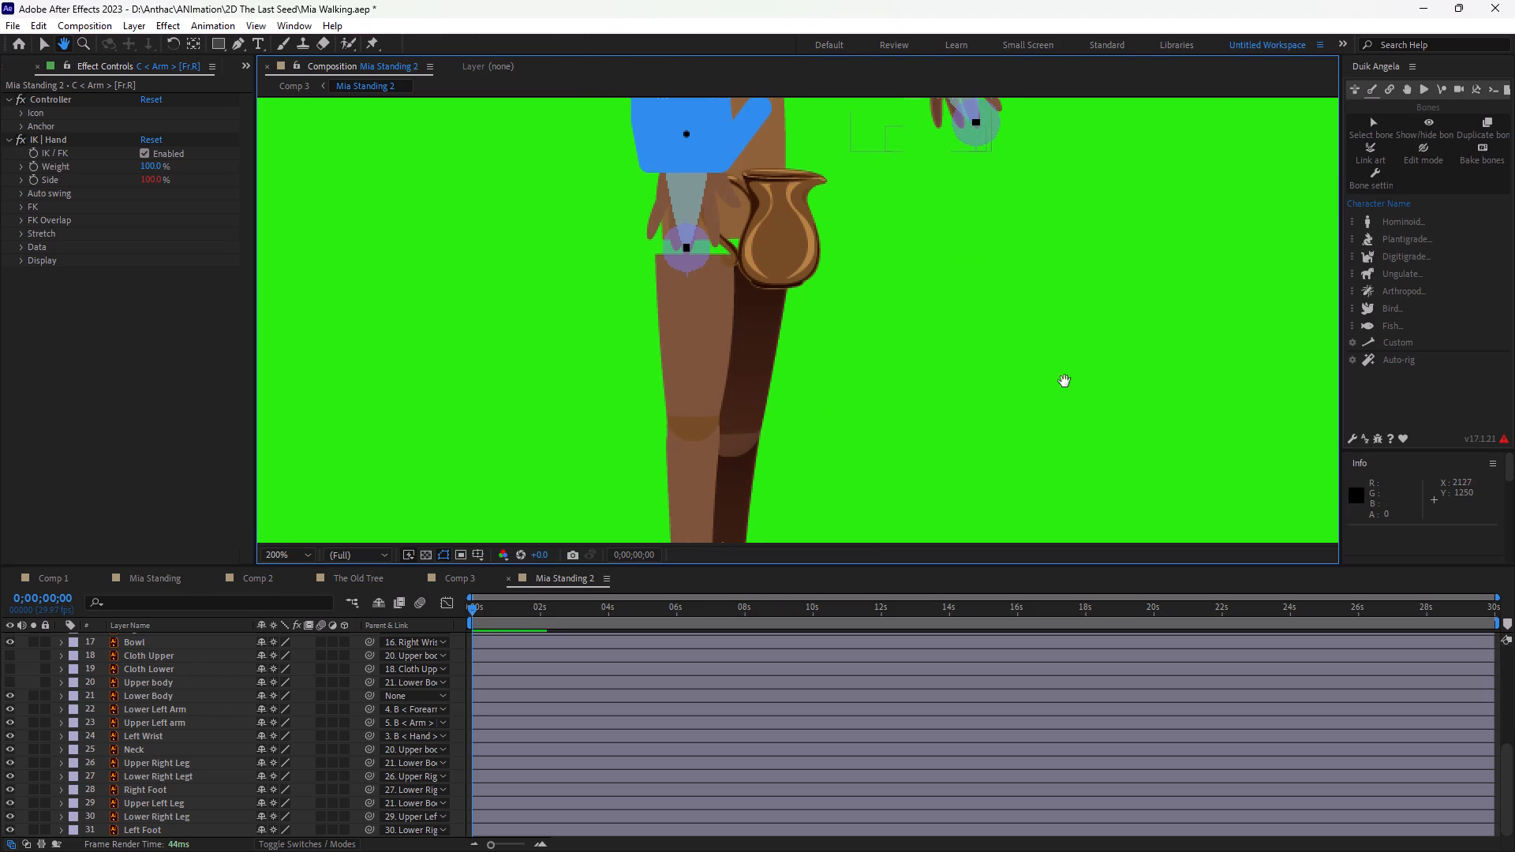
left_click_drag(1064, 381, 1058, 252)
left_click_drag(1058, 252, 1058, 260)
left_click(1058, 260)
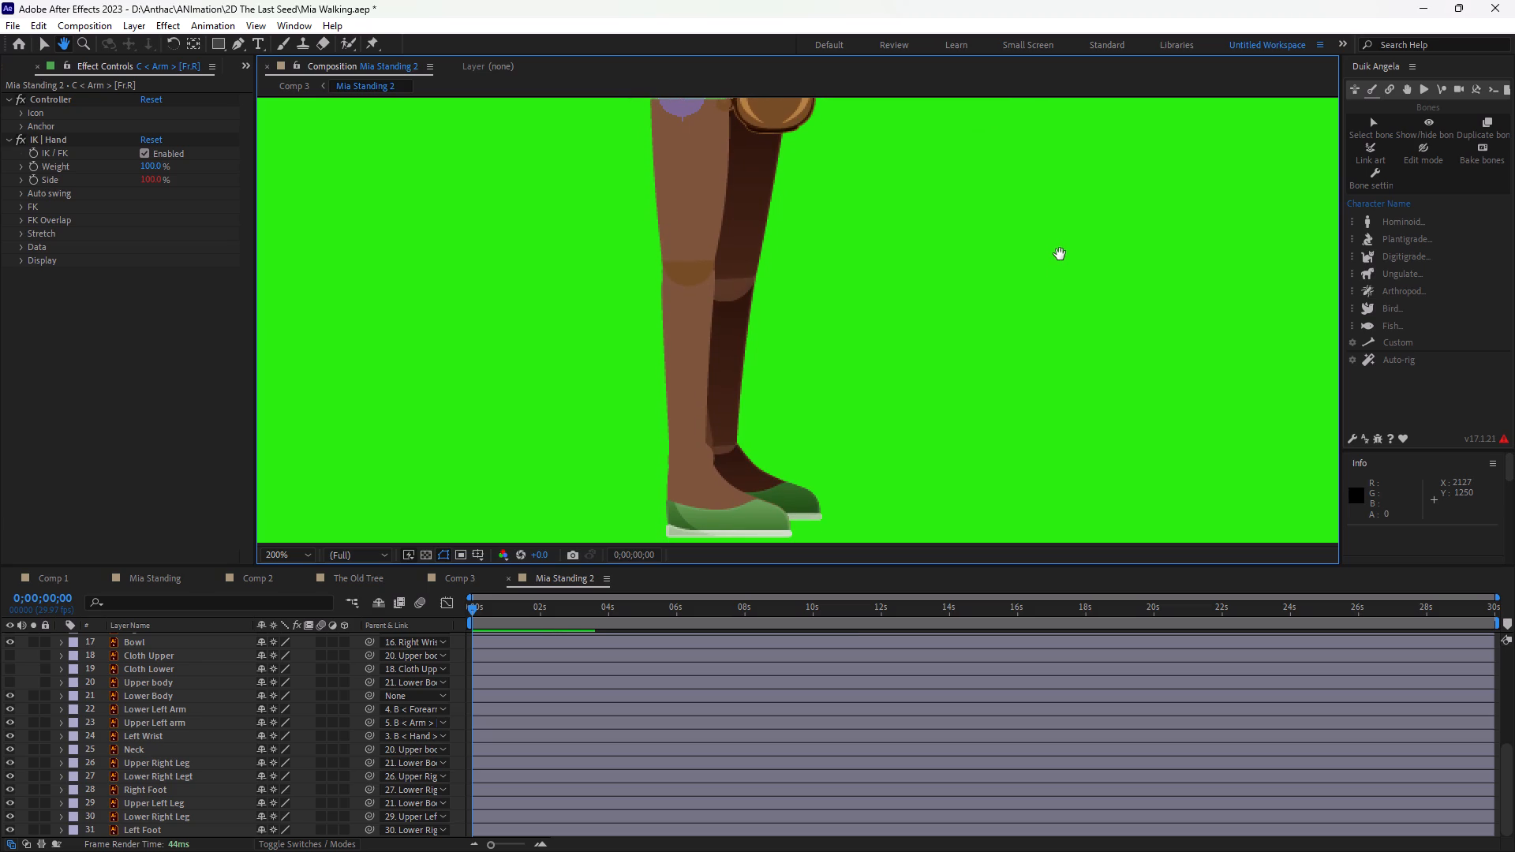
key("v")
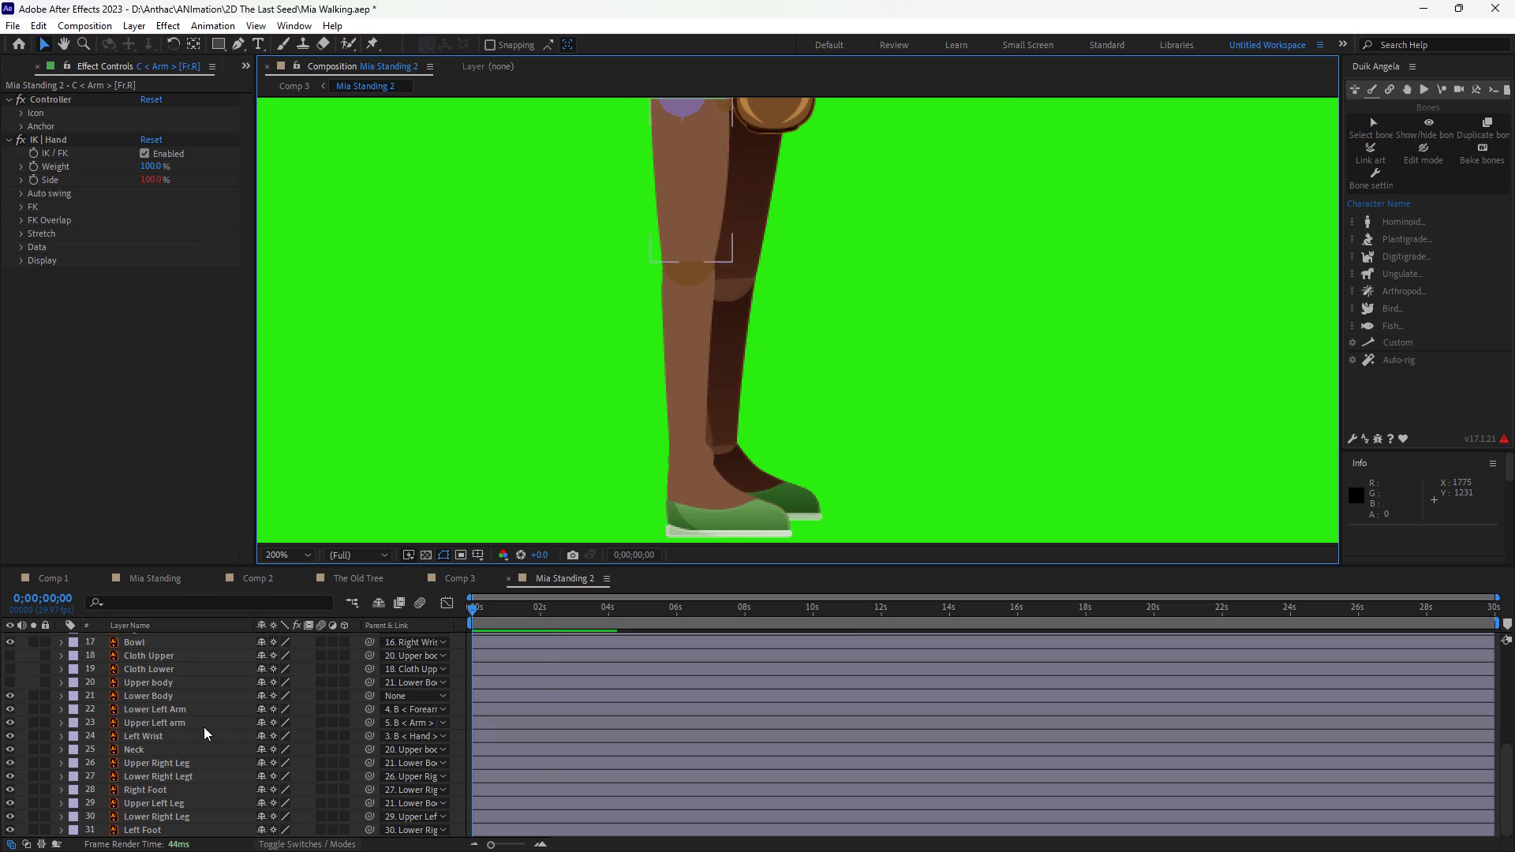
scroll(198, 727, "up", 9)
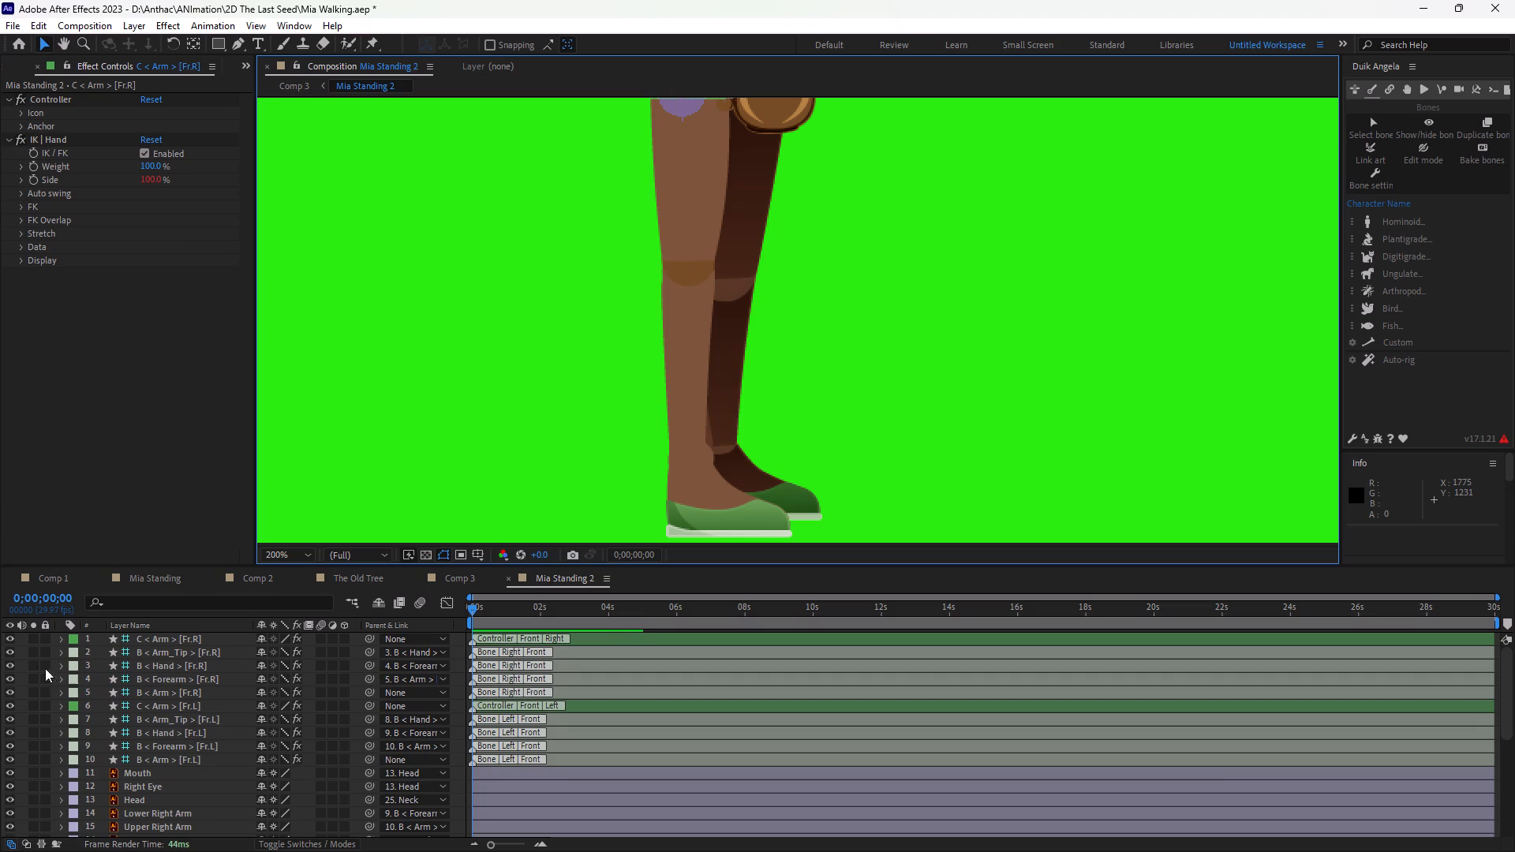
left_click(155, 643, "ctrl")
left_click(158, 652, "ctrl")
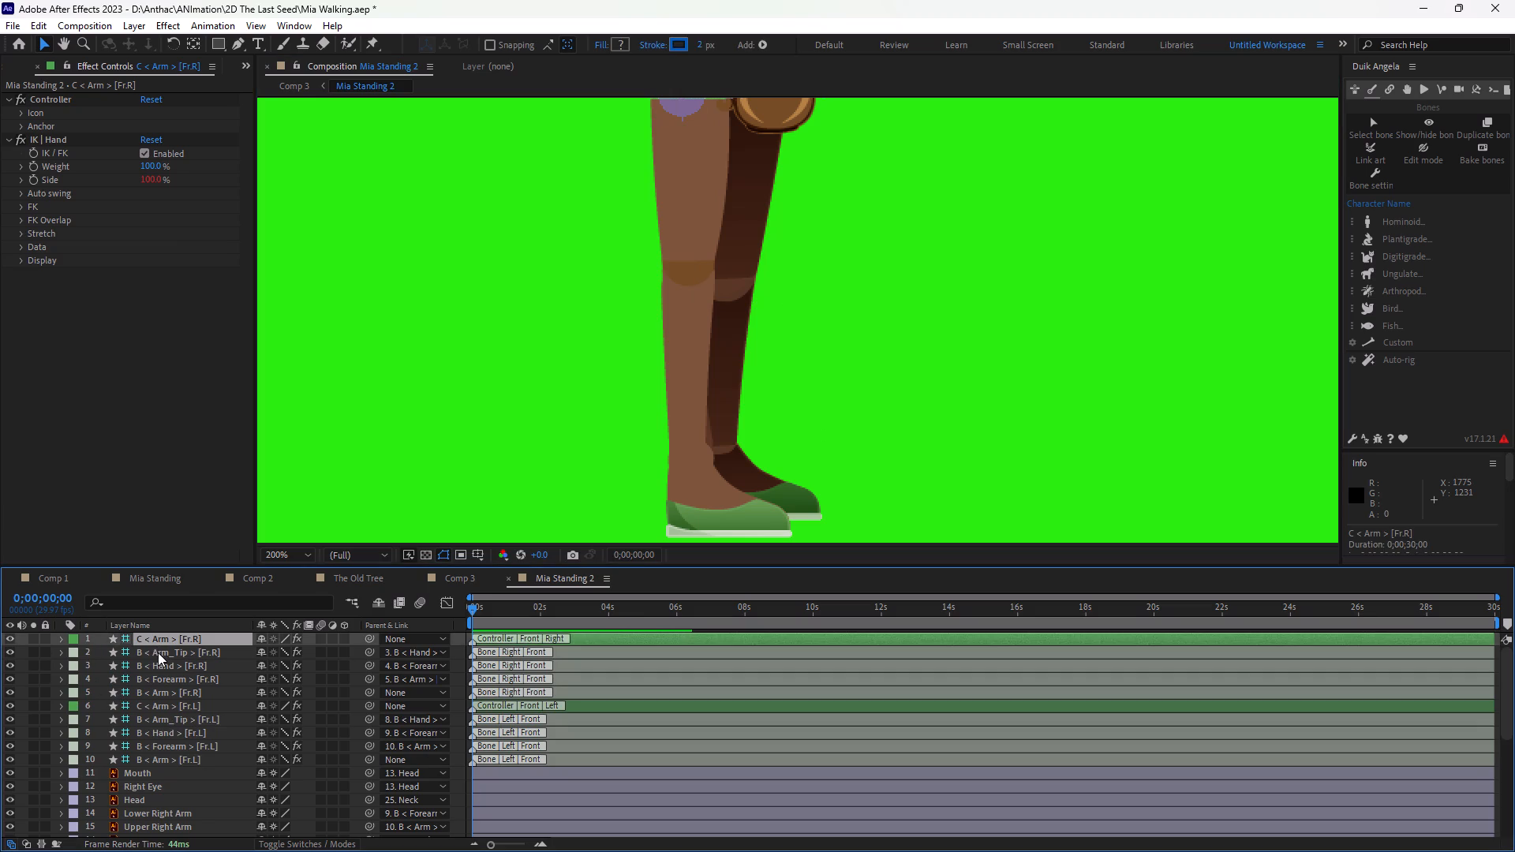
left_click(157, 665, "ctrl")
left_click(156, 674, "ctrl")
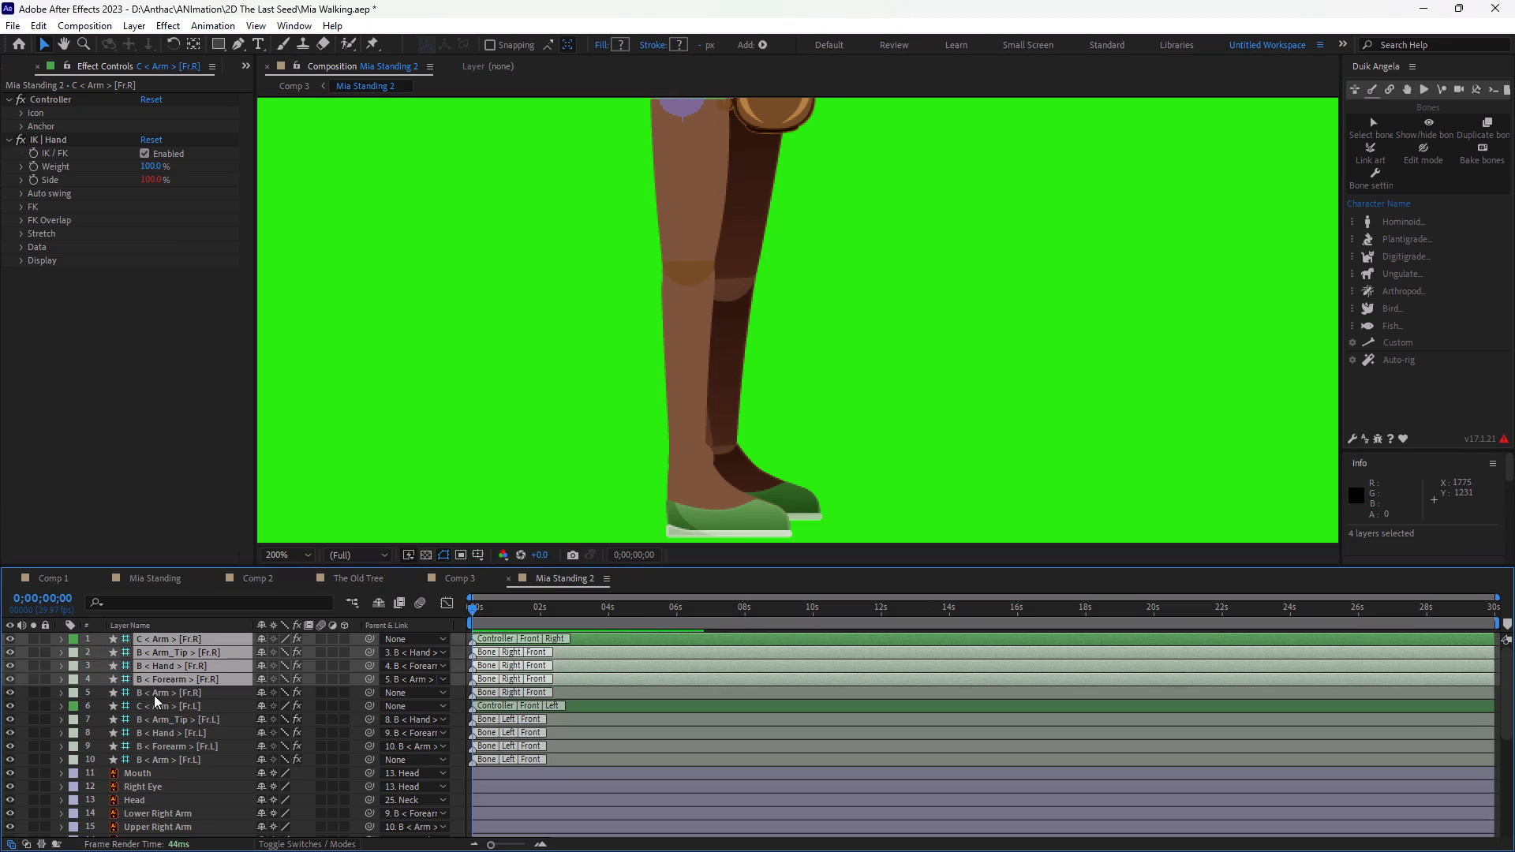
left_click(154, 695, "ctrl")
left_click(155, 702, "ctrl")
left_click(155, 718, "ctrl")
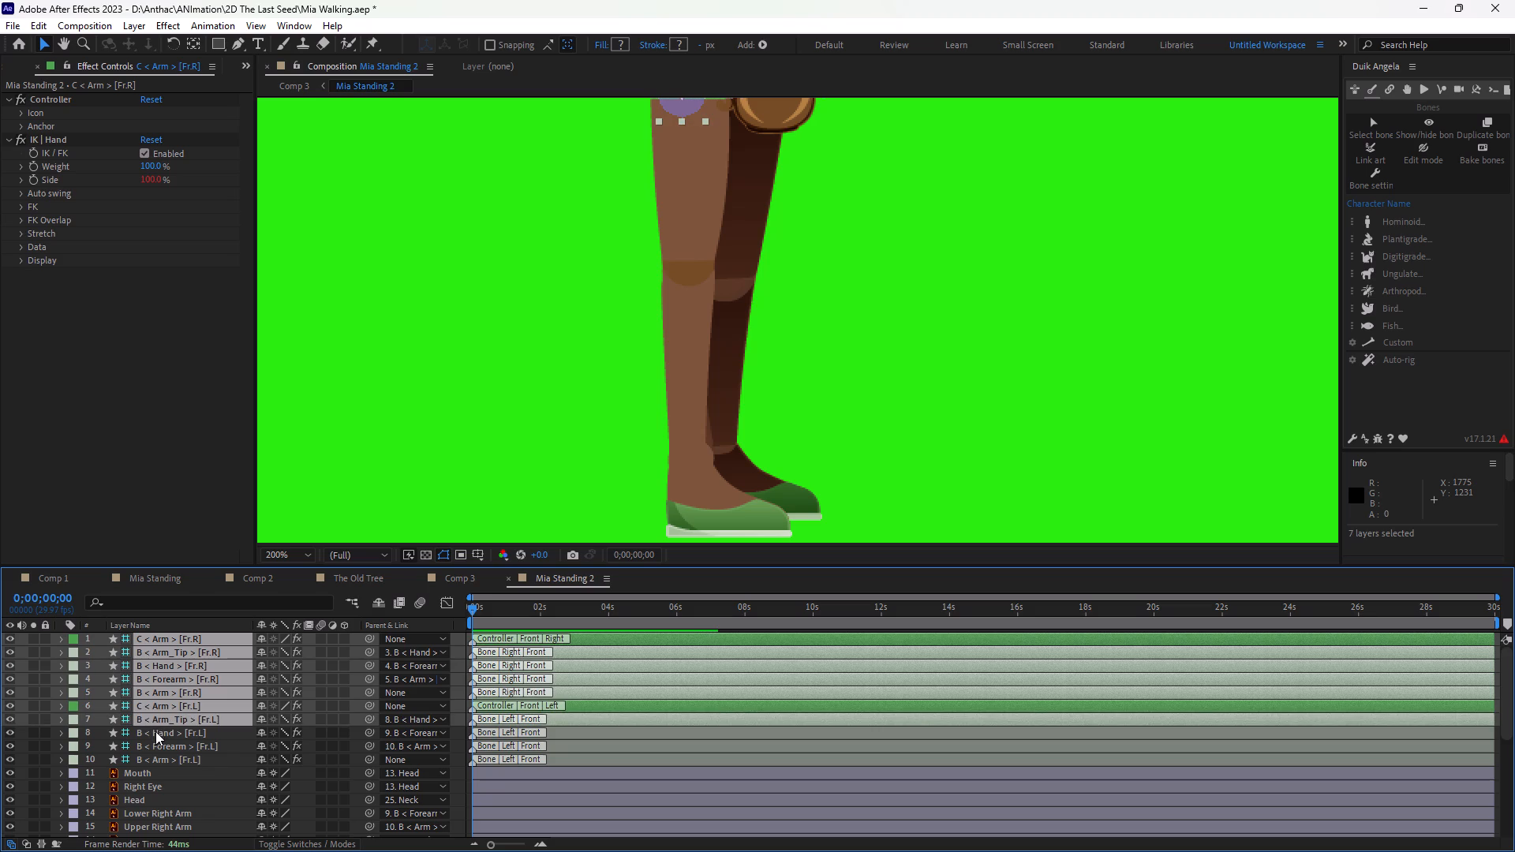
left_click(155, 731, "ctrl")
left_click(155, 745, "ctrl")
left_click(155, 758, "ctrl")
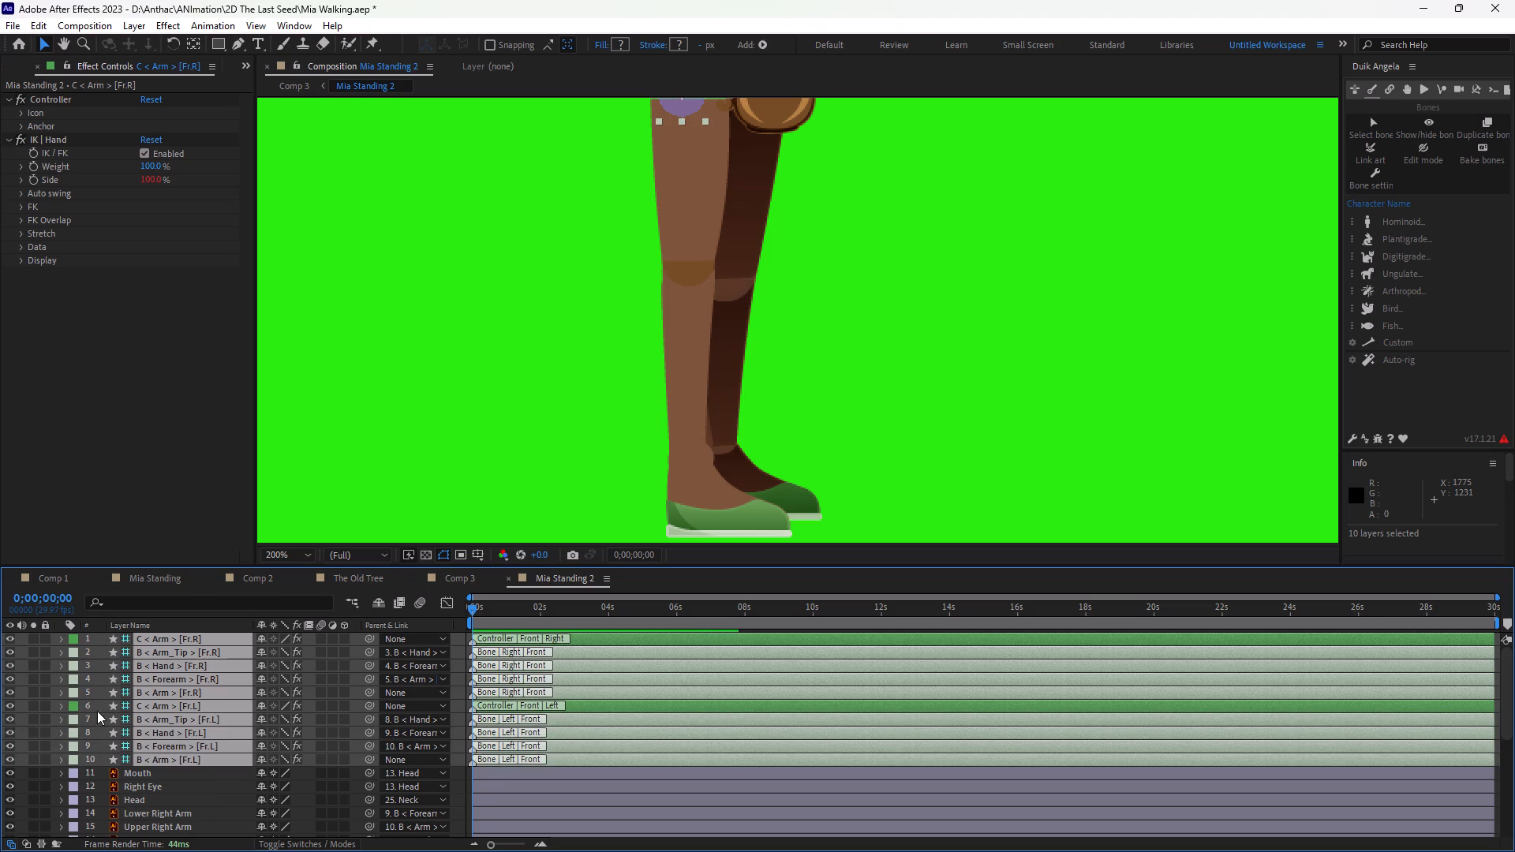
left_click(13, 637)
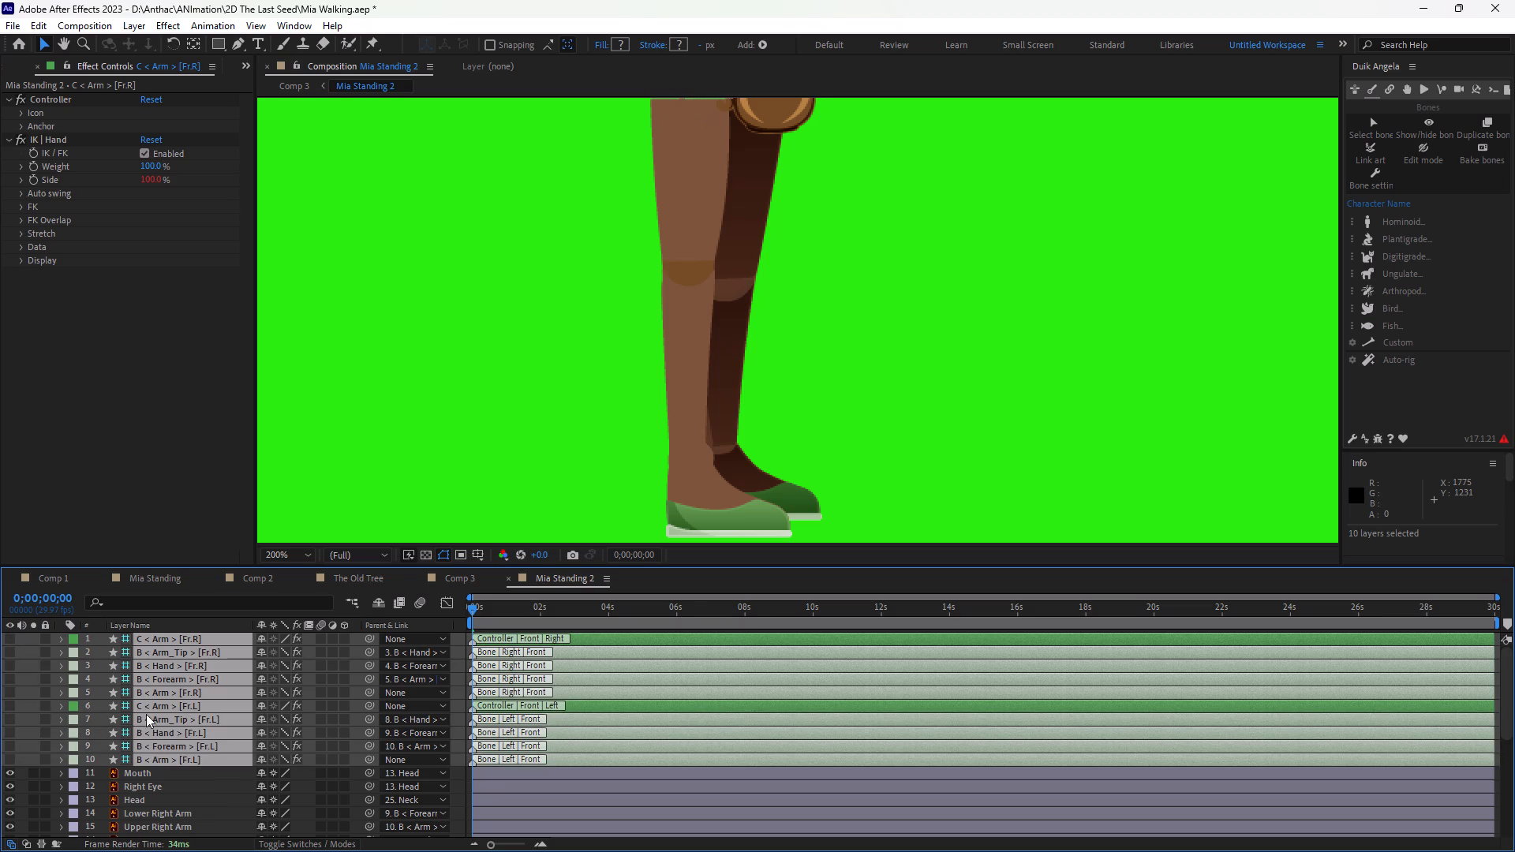
Lower the opacity of the Upper Right Leg, Lower Right Legt and Right Foot layers to 88%, then deselect them.
left_click(701, 201)
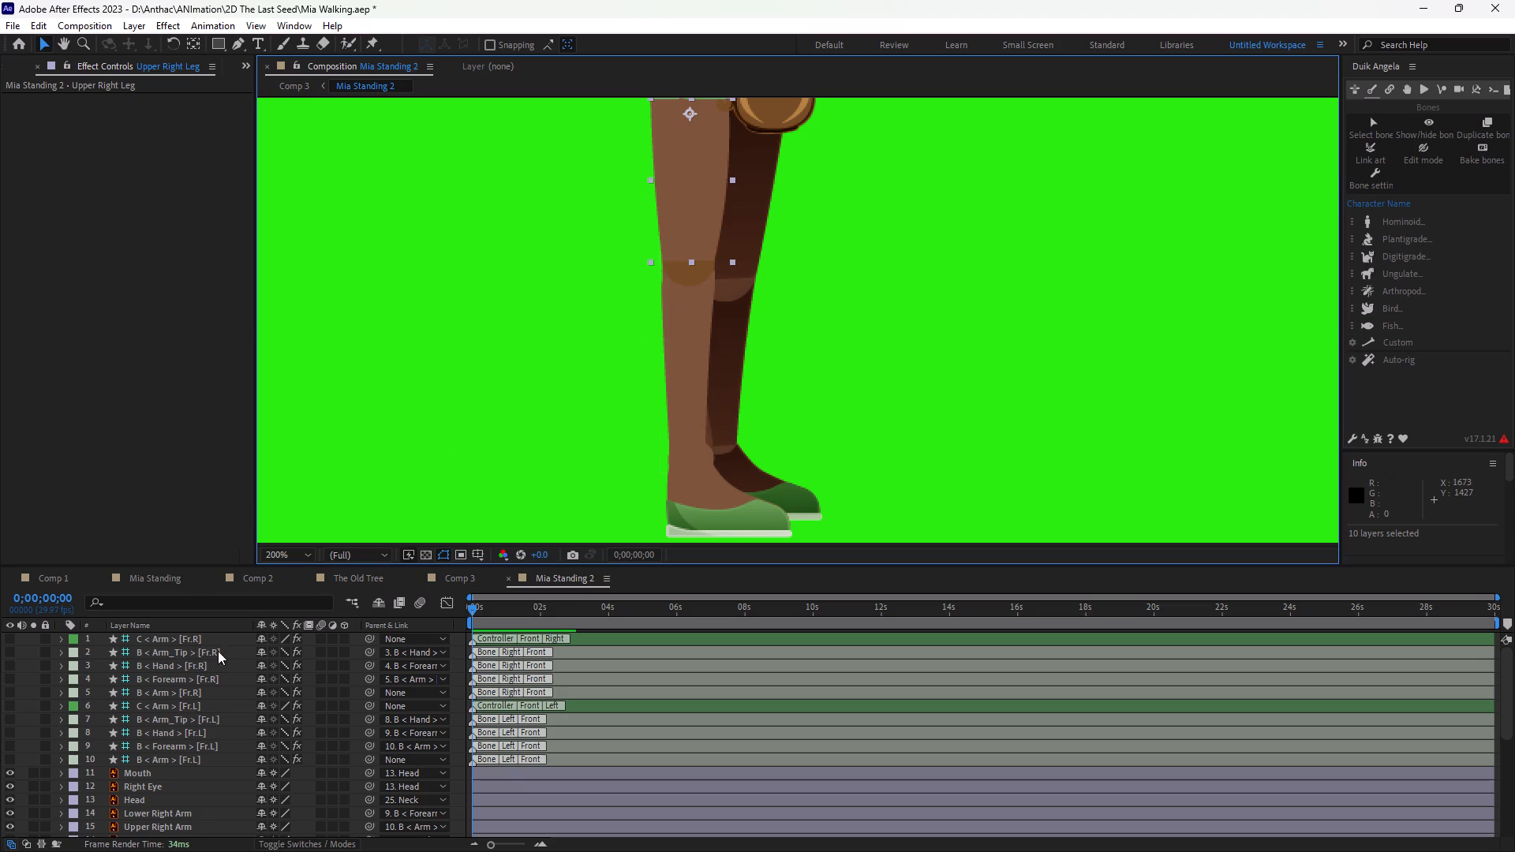
scroll(166, 738, "down", 3)
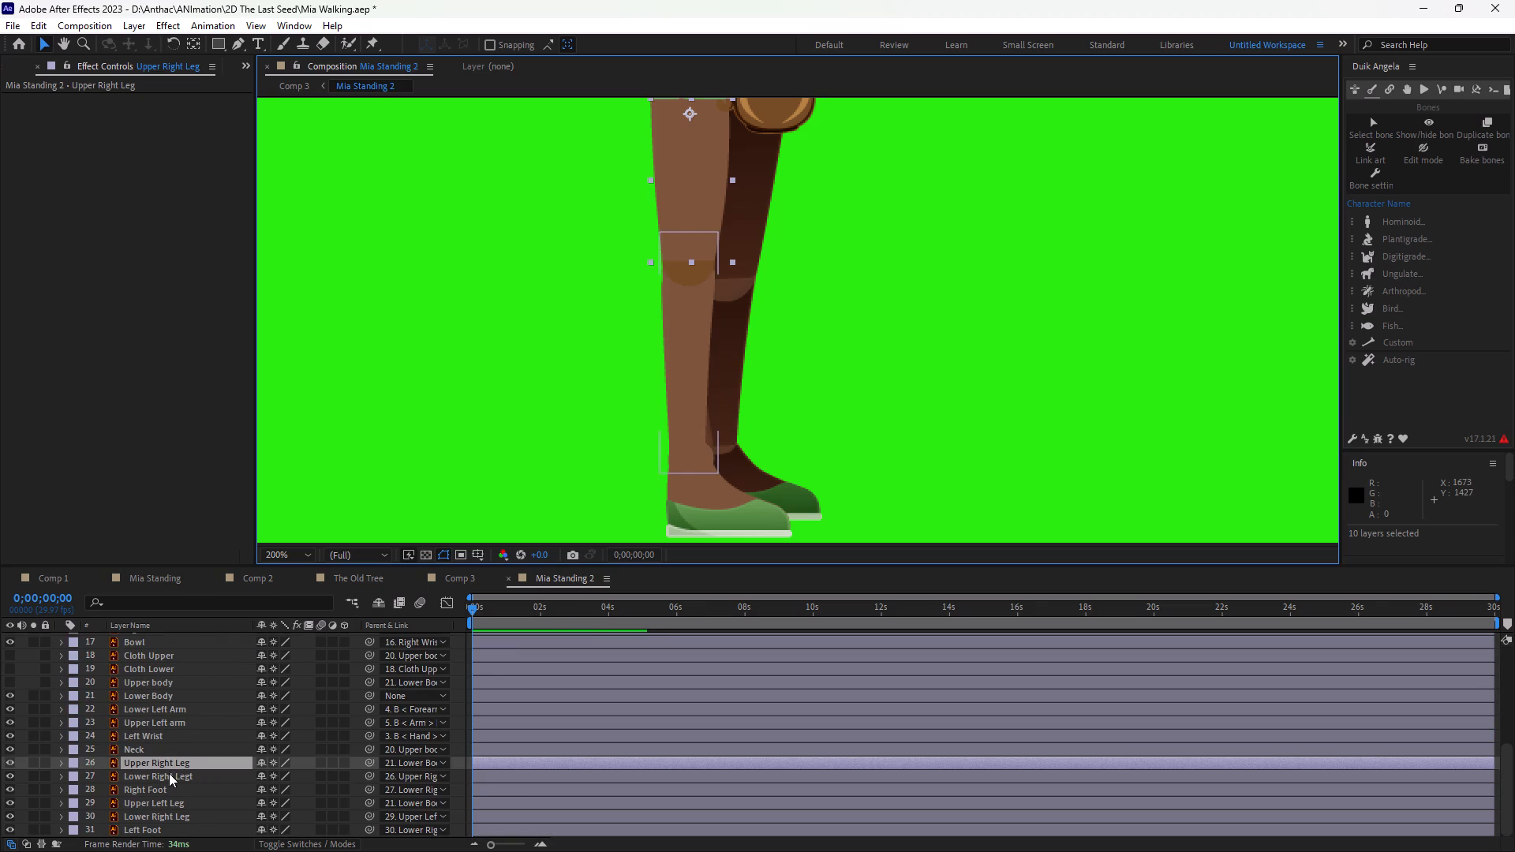
left_click(169, 773, "ctrl")
left_click(168, 791, "ctrl")
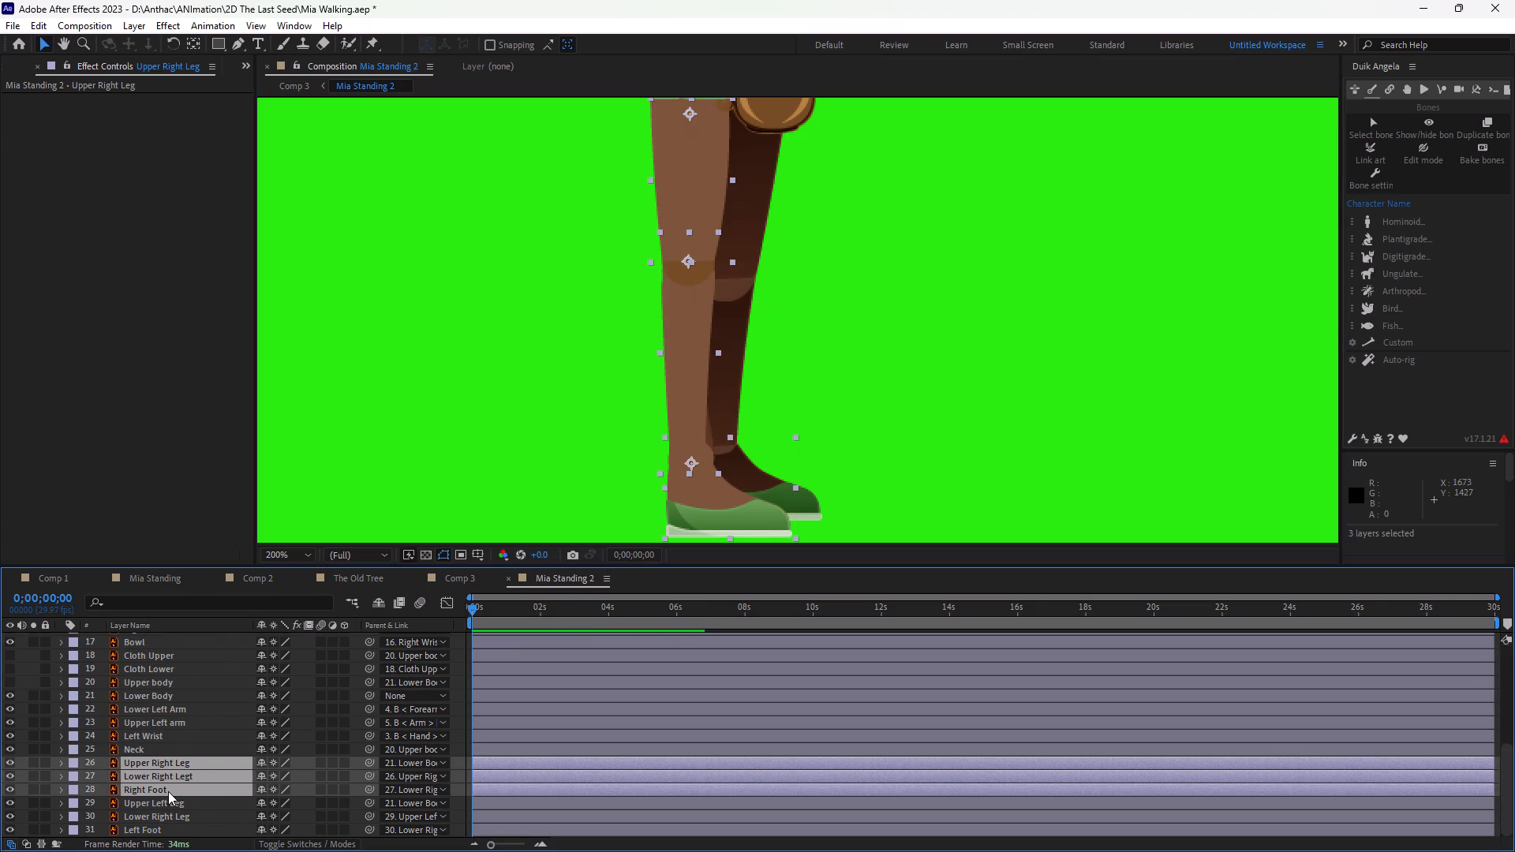
key("t")
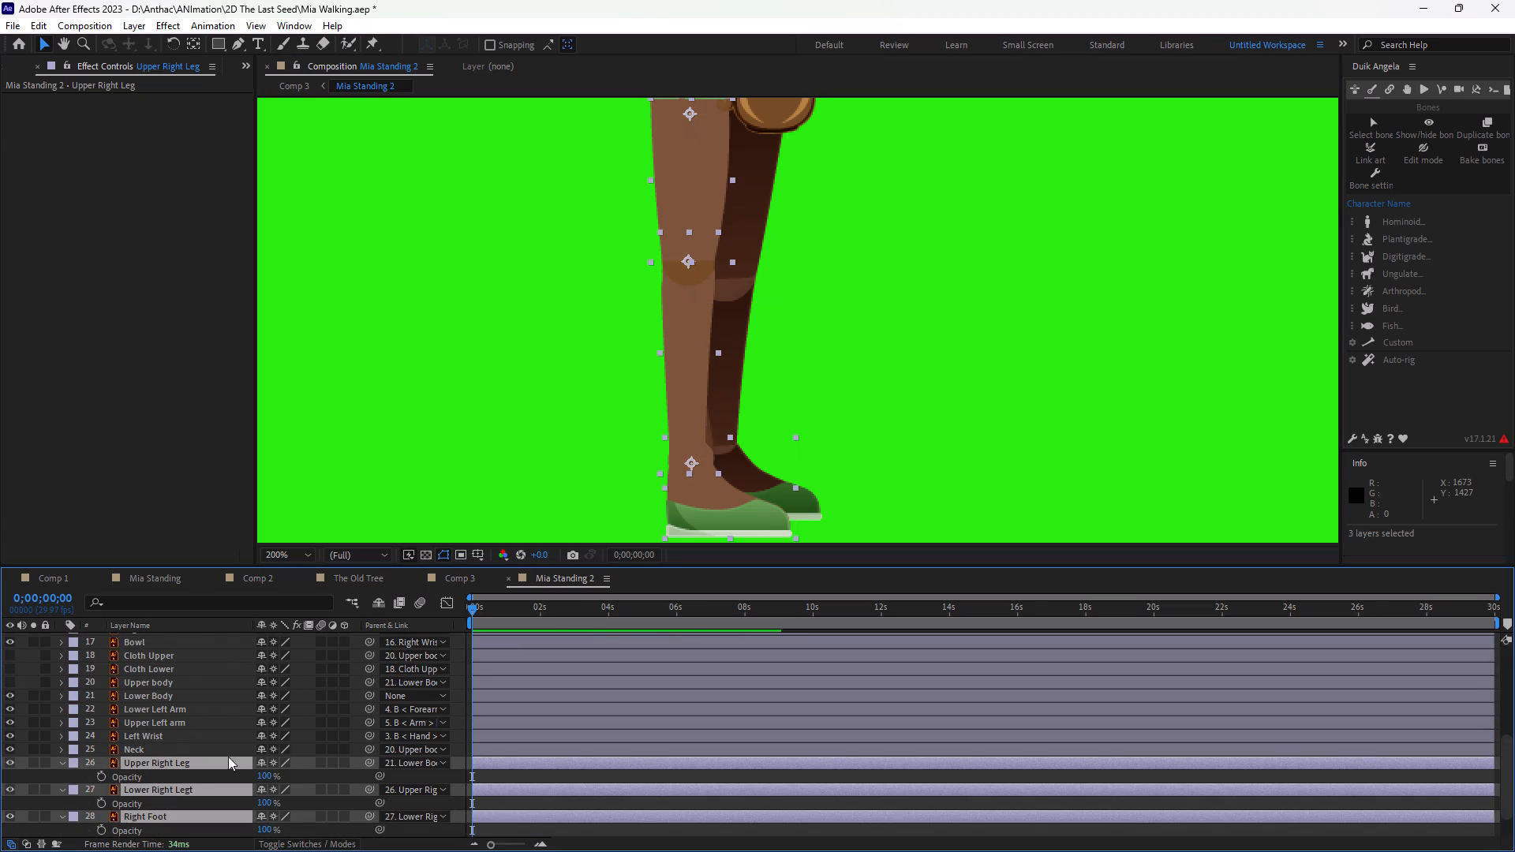
left_click_drag(267, 777, 263, 777)
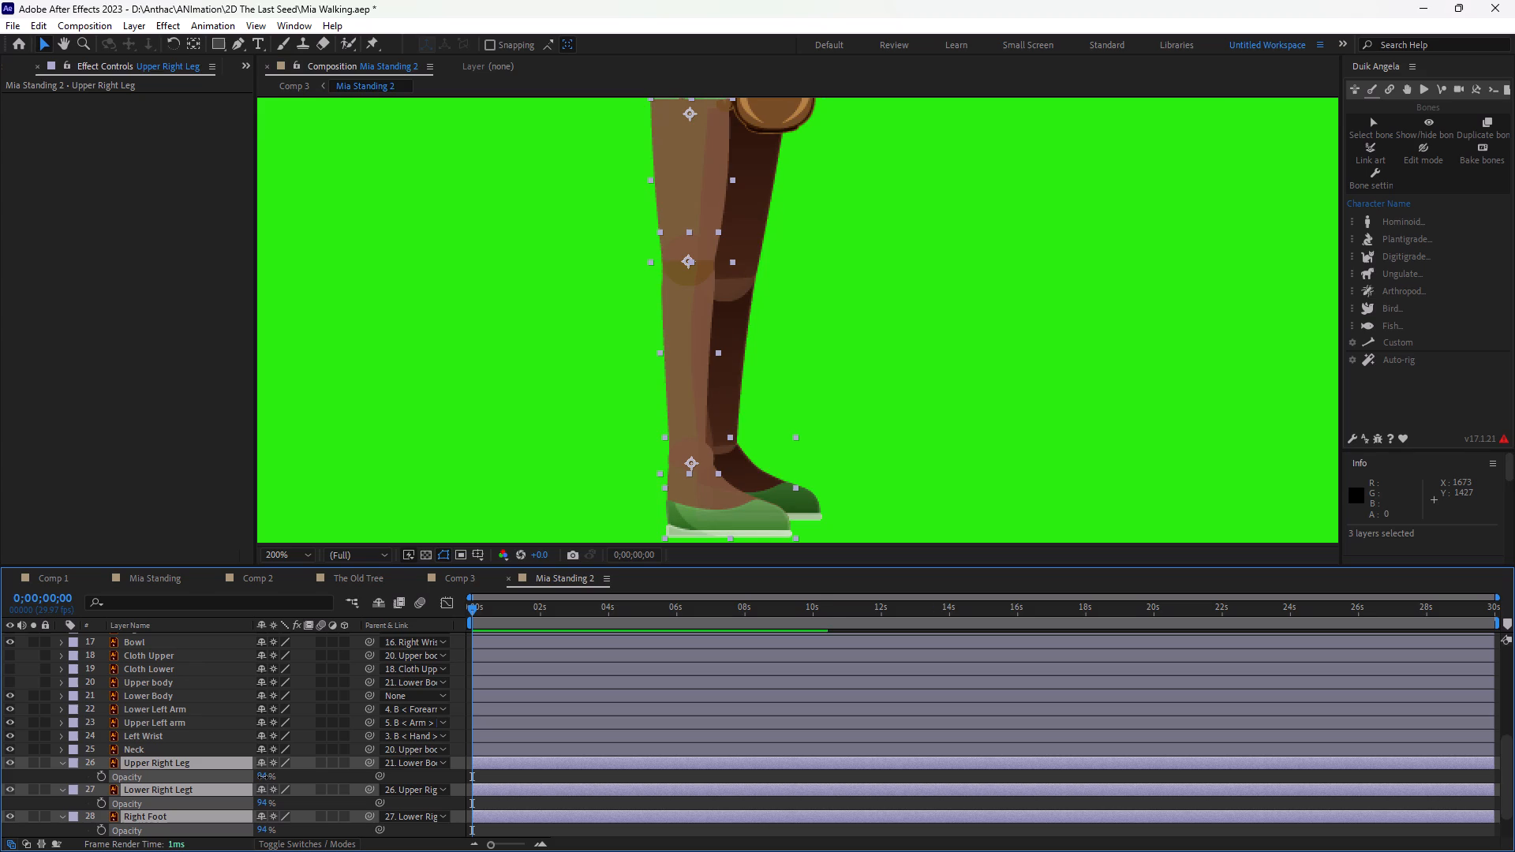
left_click_drag(263, 777, 258, 777)
left_click(919, 419)
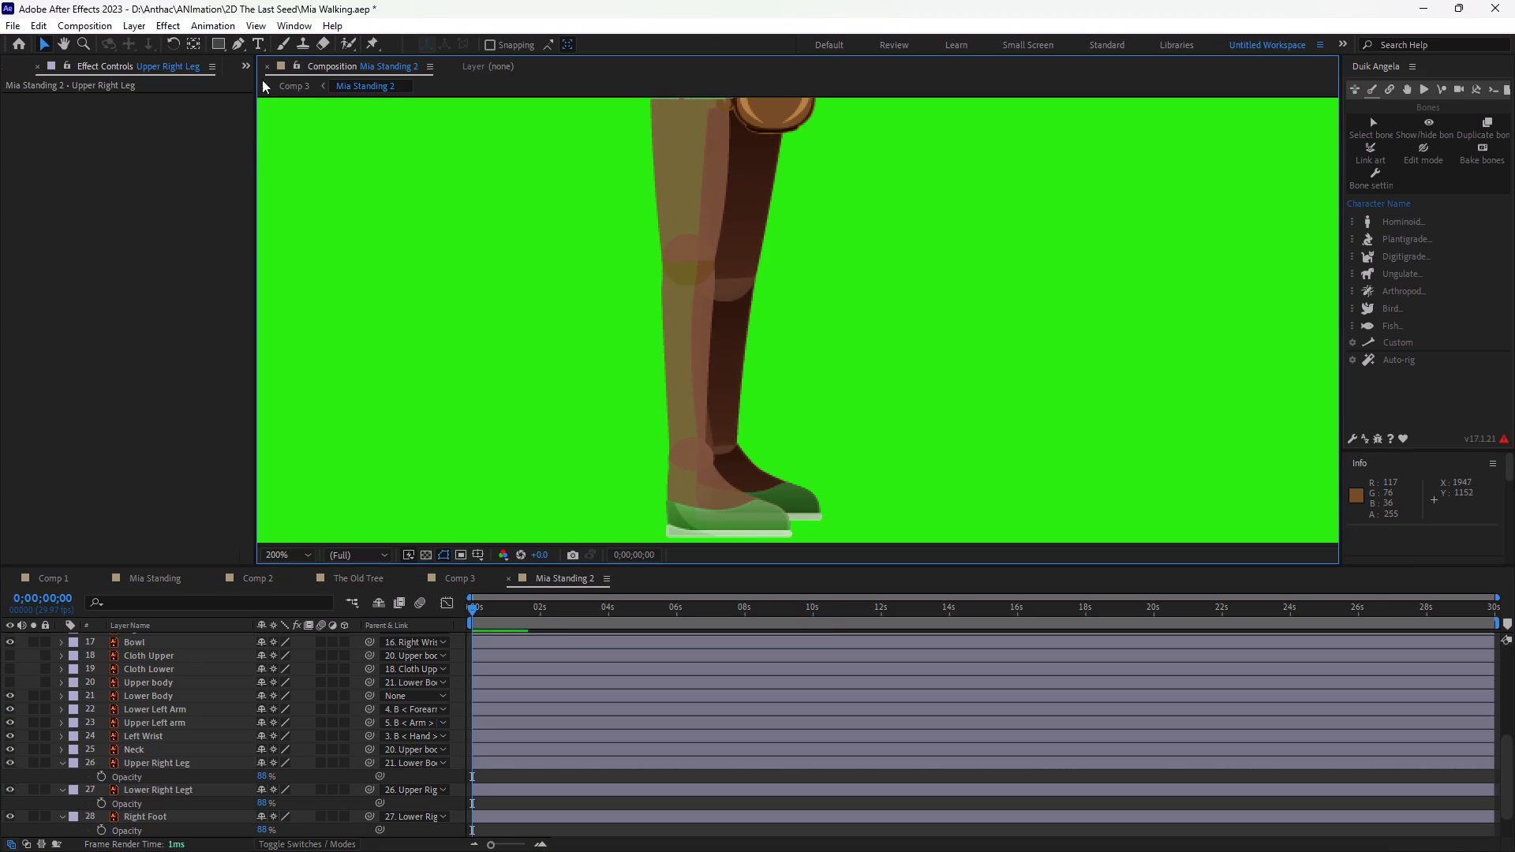
Draw a four-point Pen path down the right leg from the upper thigh through the knee and ankle to the shoe sole.
left_click(235, 45)
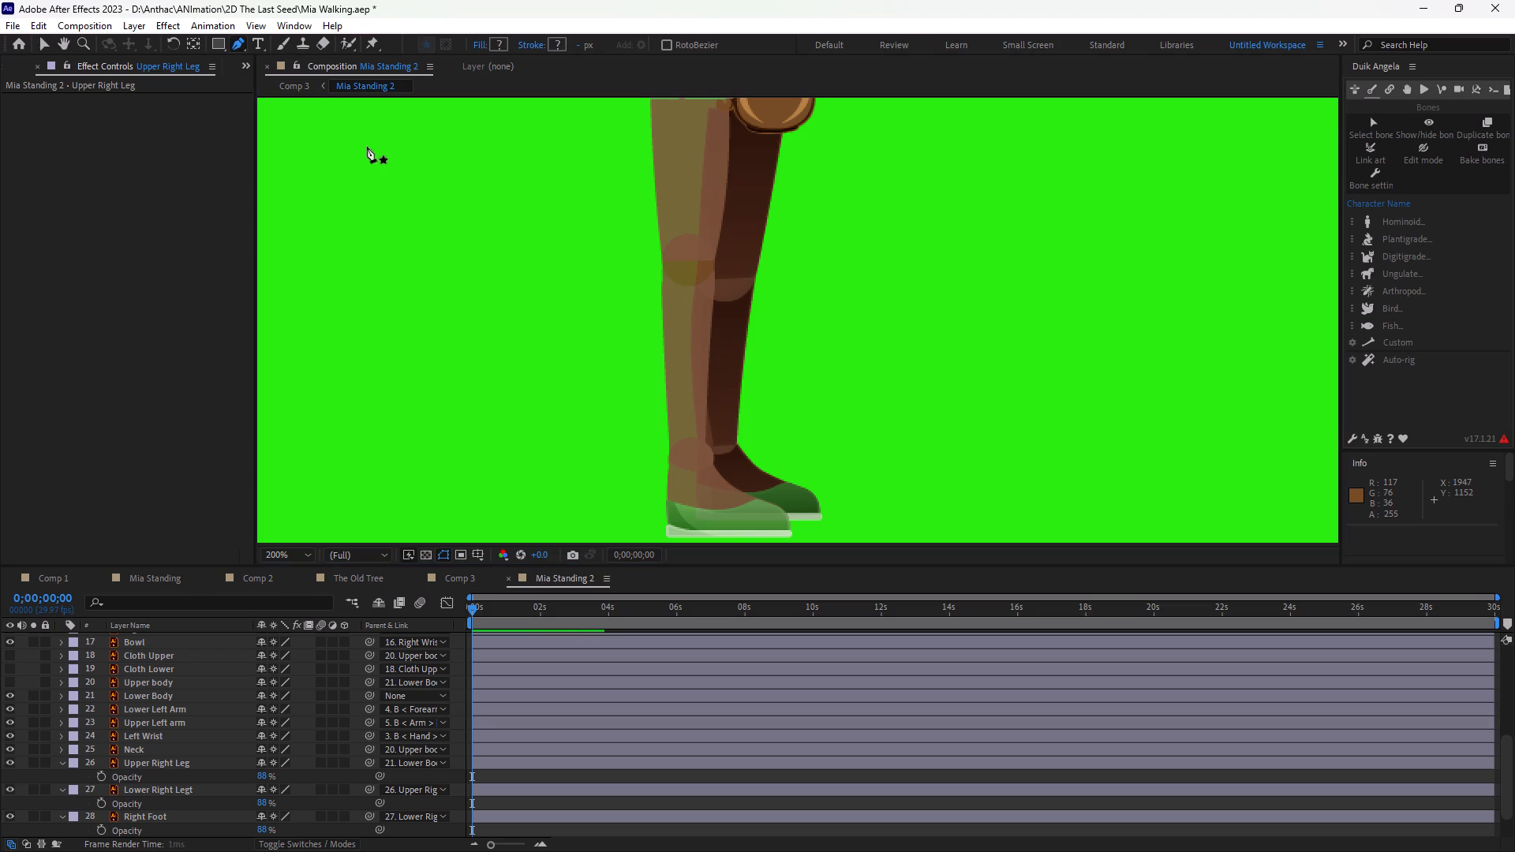
left_click(688, 104)
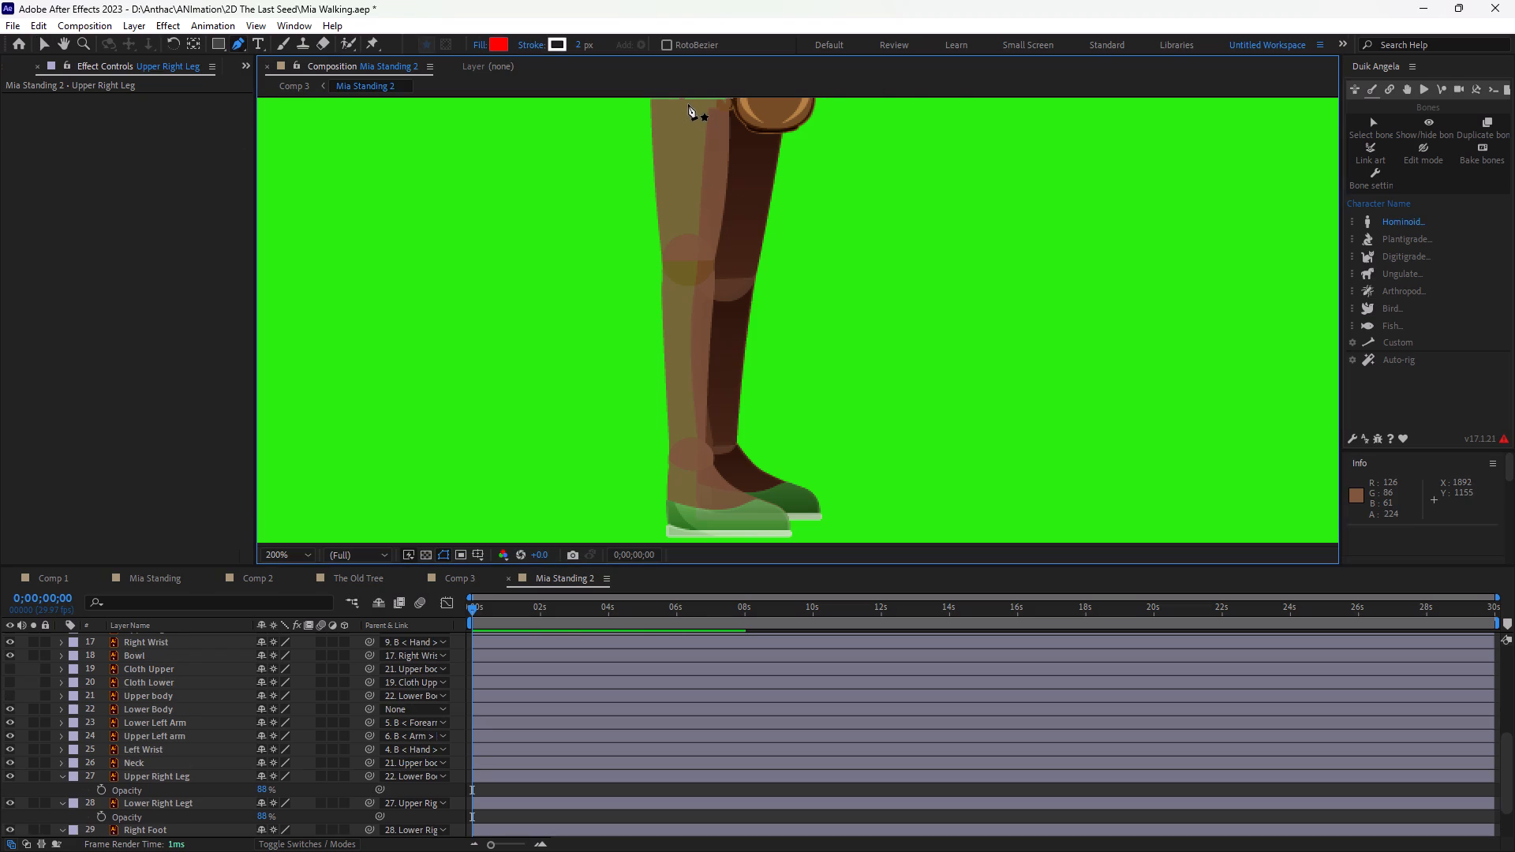
left_click(688, 261)
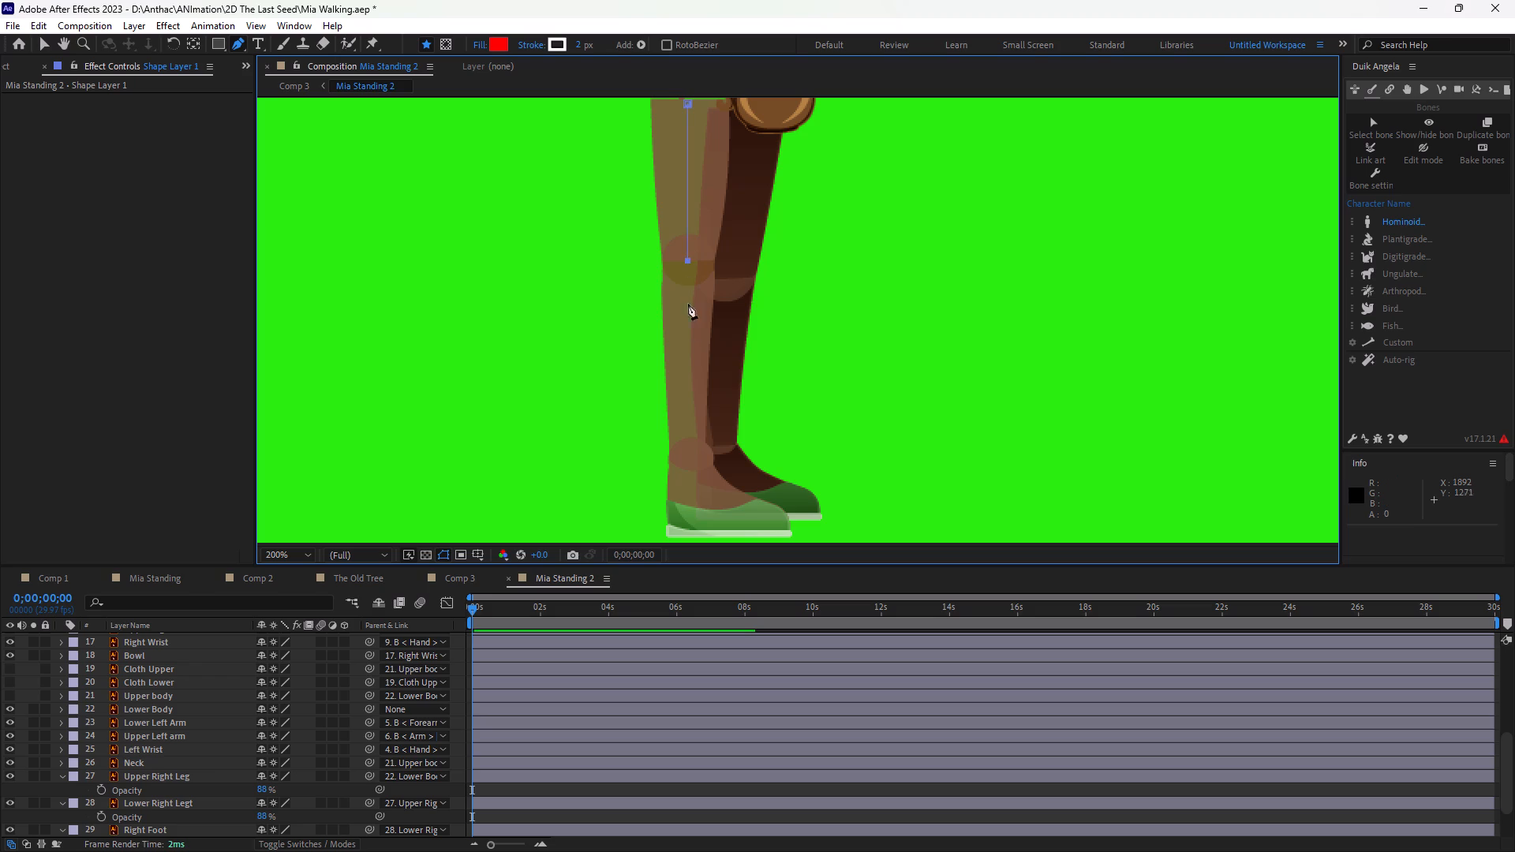
left_click(690, 461)
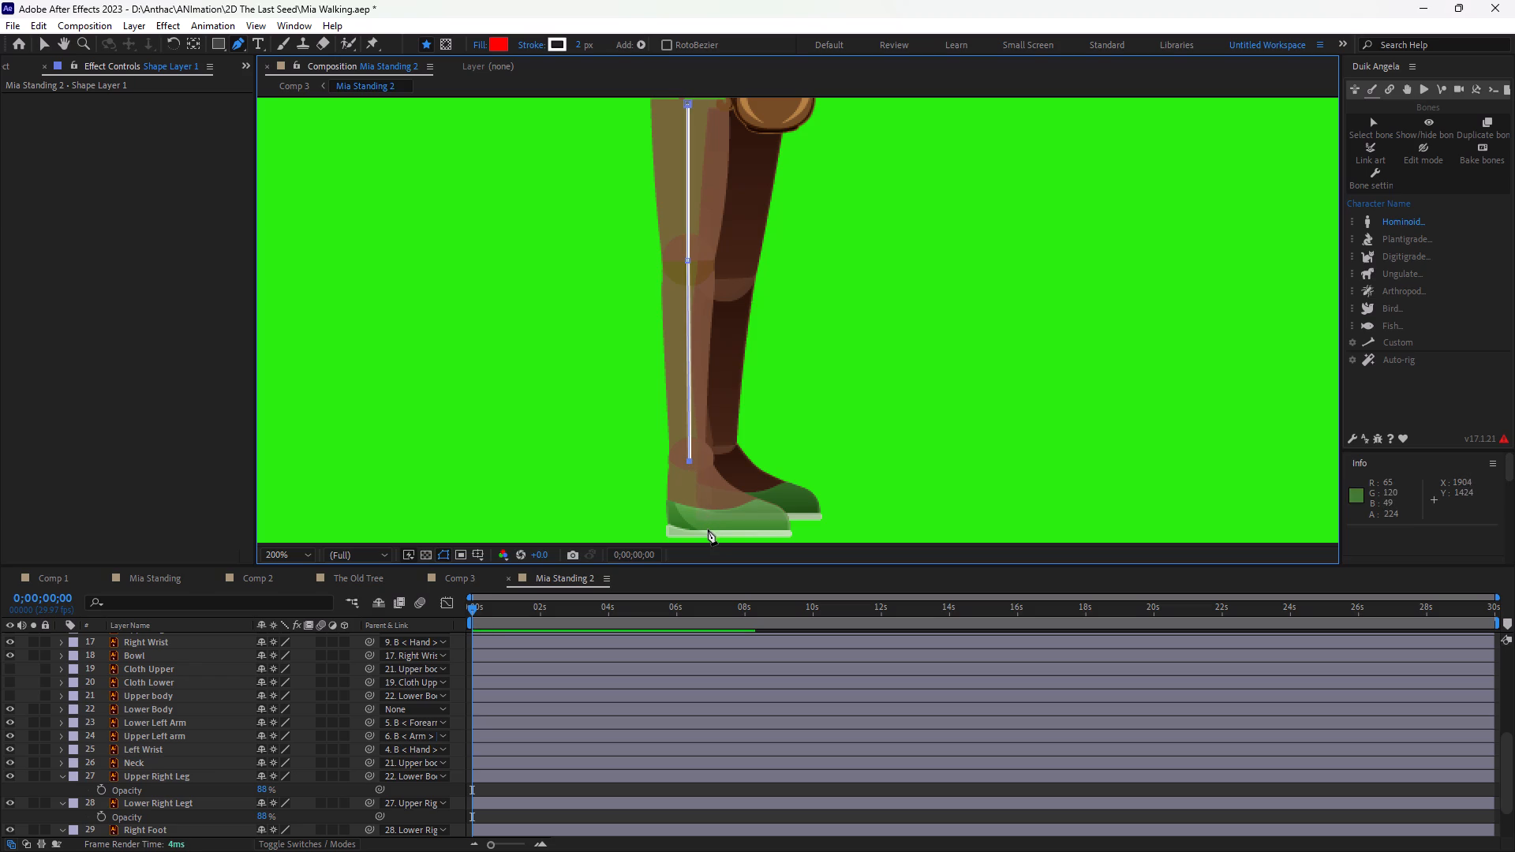
left_click(716, 532)
left_click(716, 532)
Create Duik Hominoid Leg bones from the drawn right-leg path.
left_click(1389, 225)
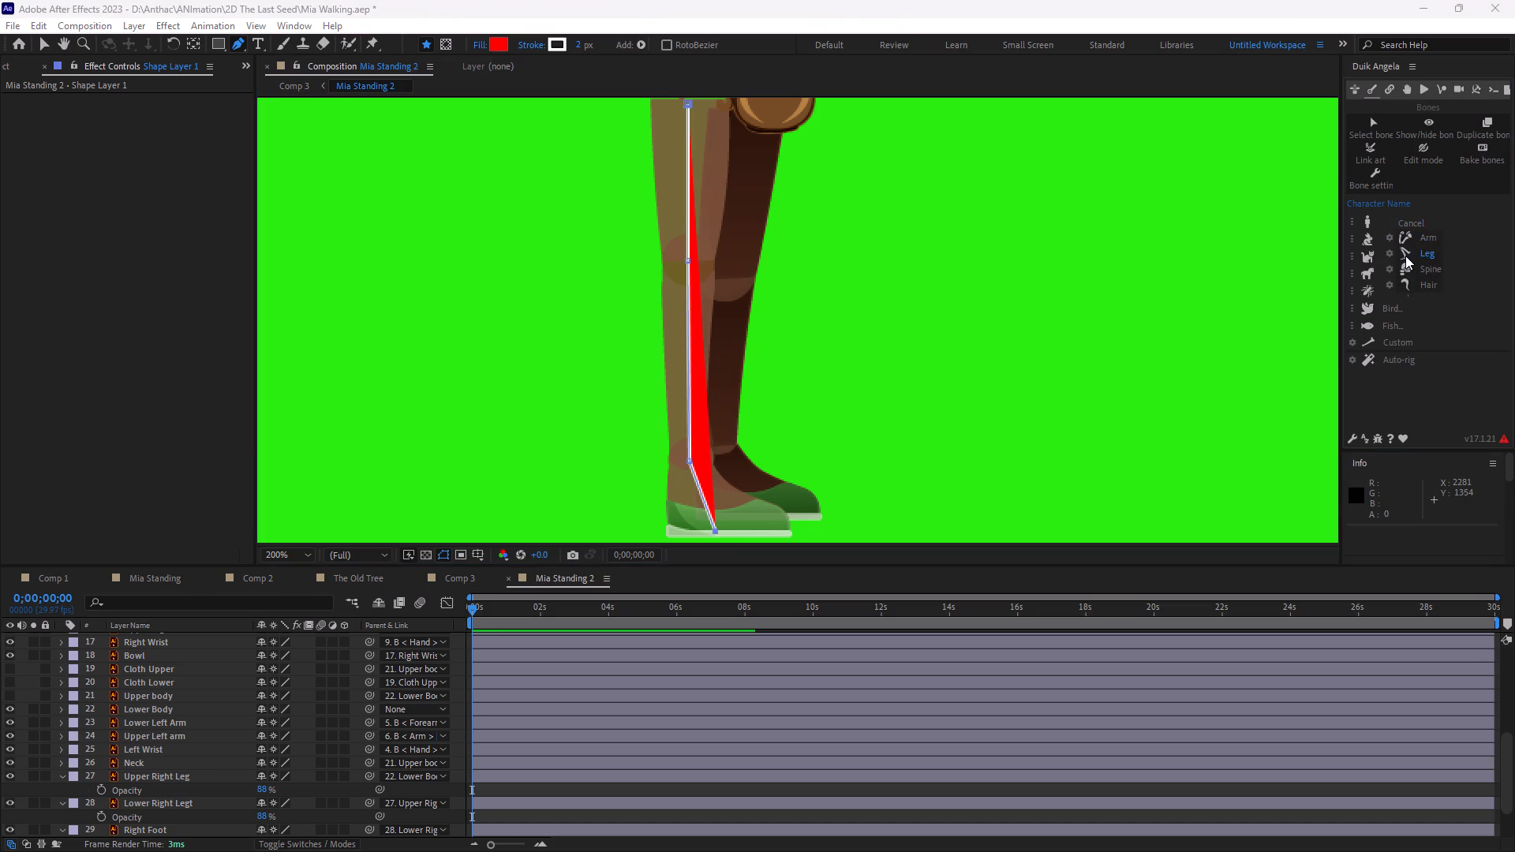
left_click(1405, 256)
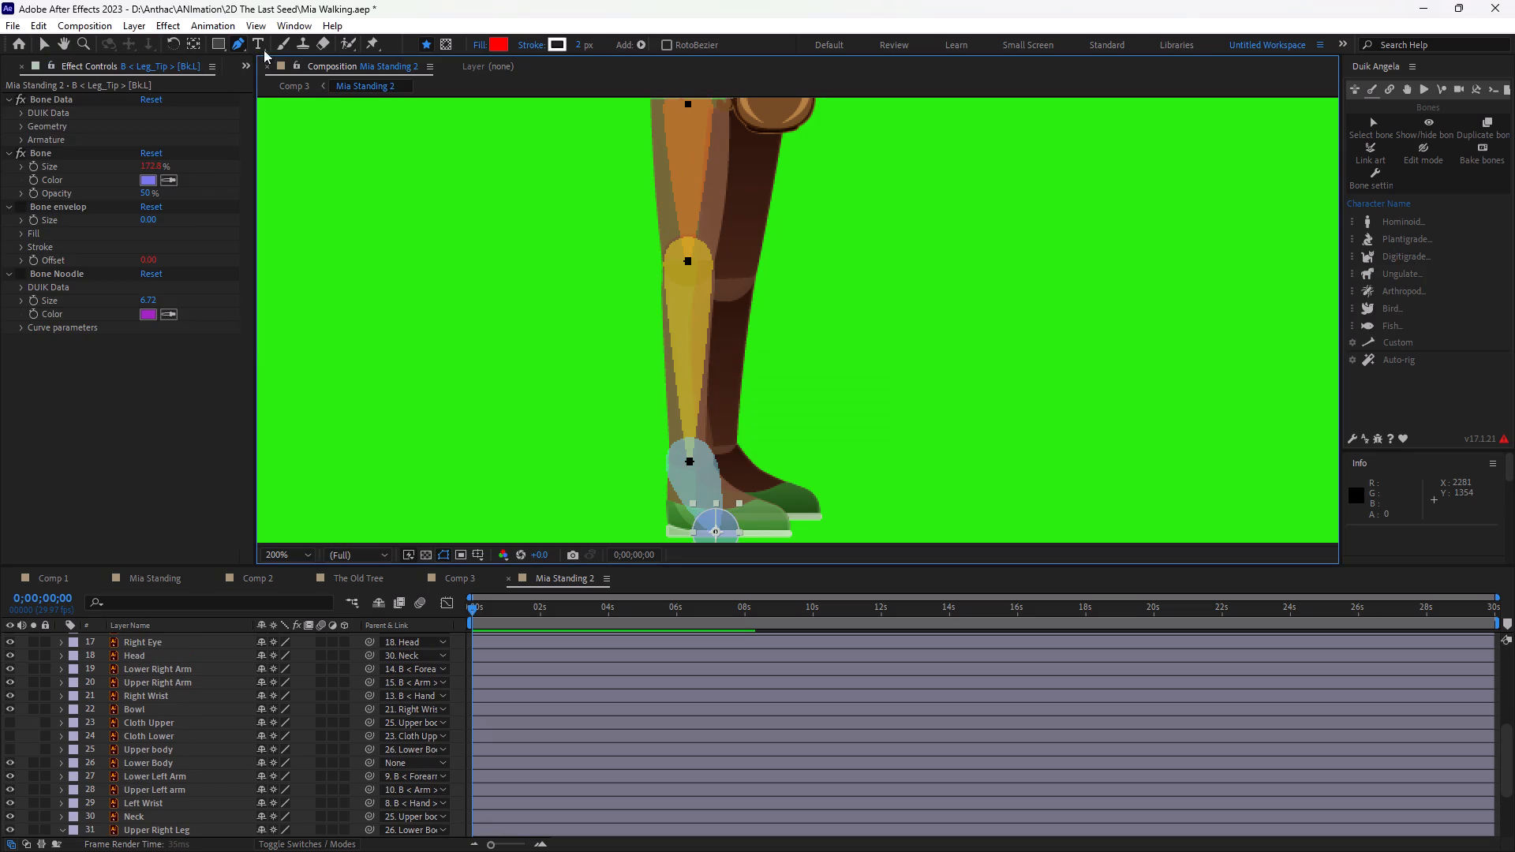
Enlarge the timeline, restore the opacity of Upper Right Leg, Lower Right Legt and Right Foot to 100%, and collapse their properties.
double_click(675, 570)
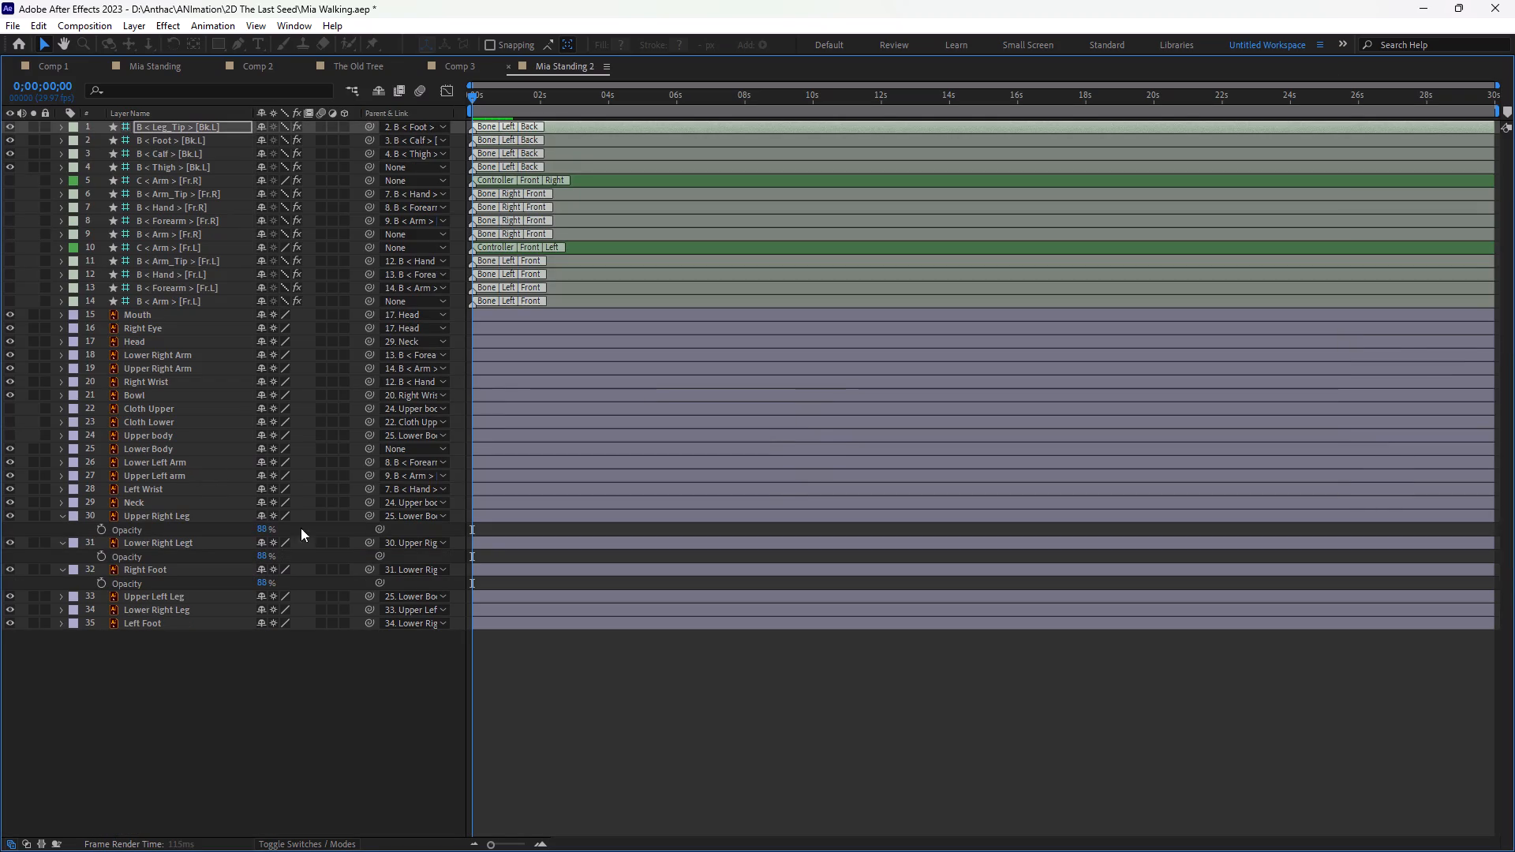
left_click_drag(265, 528, 374, 529)
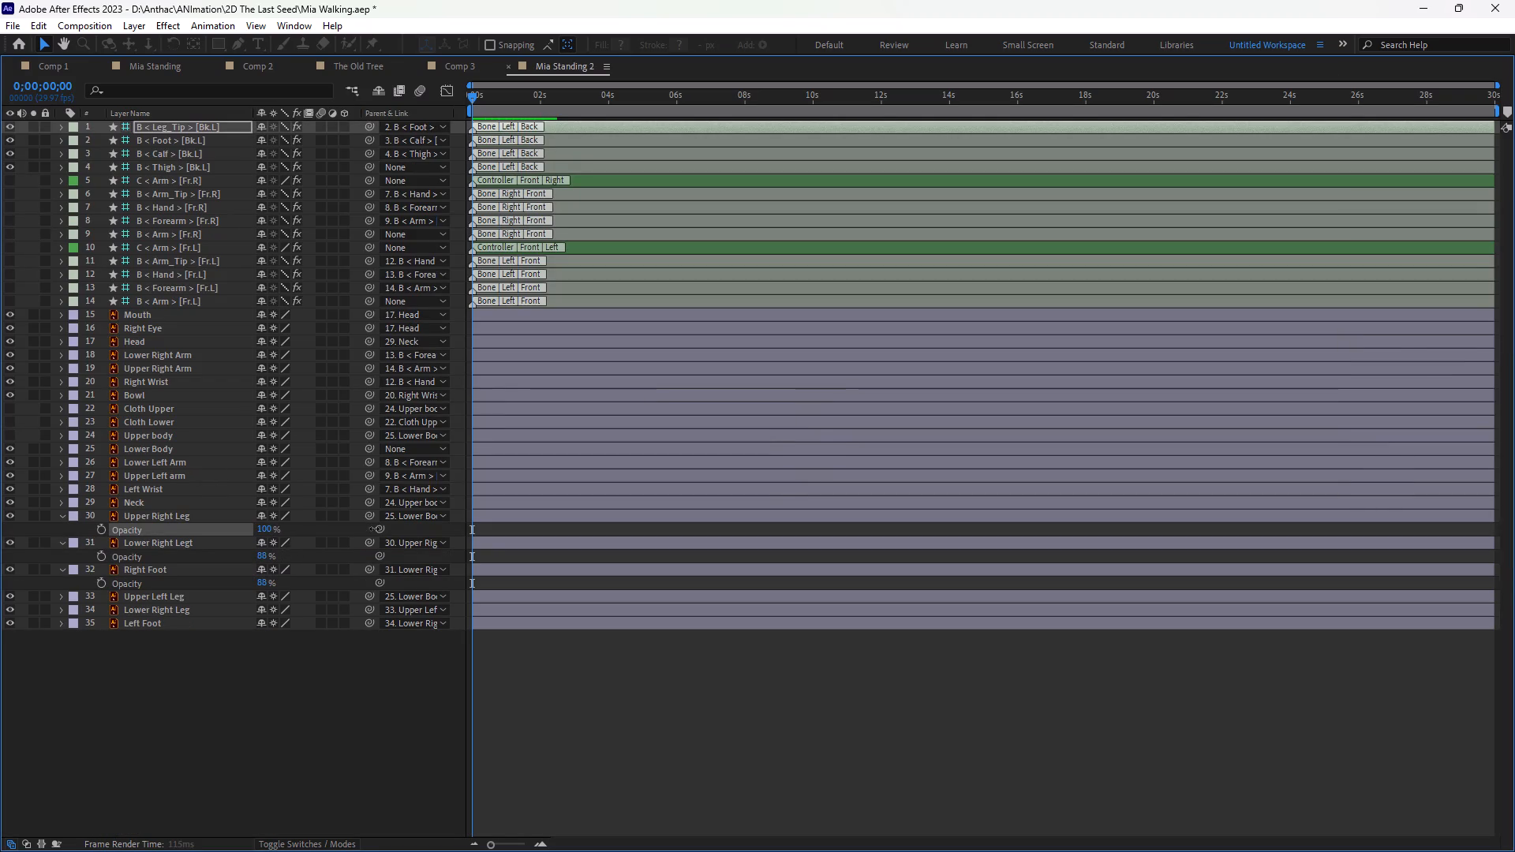
left_click_drag(374, 529, 381, 528)
left_click_drag(263, 558, 309, 562)
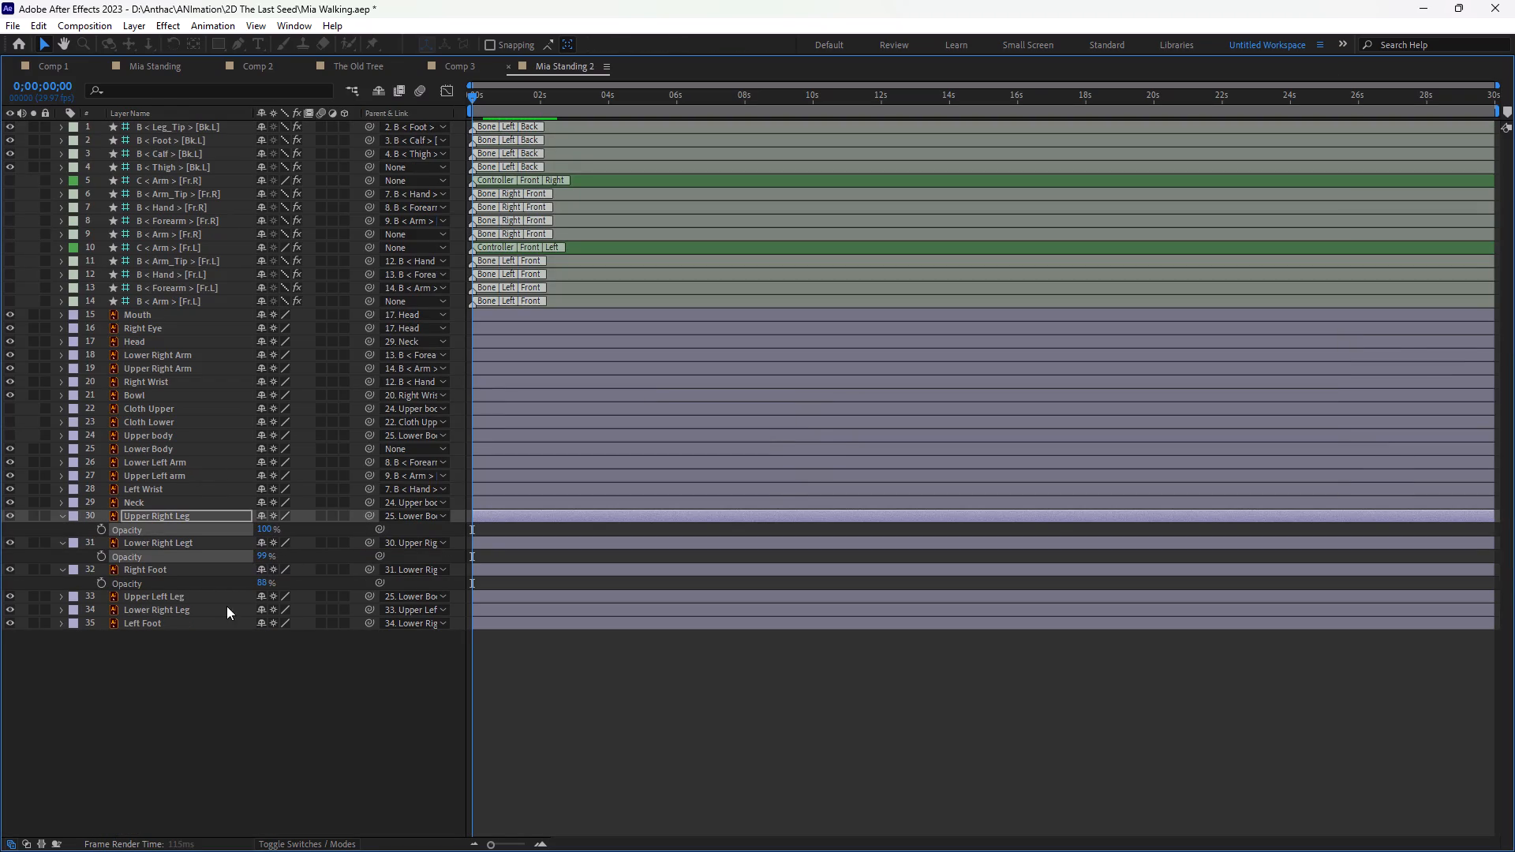
left_click_drag(266, 559, 308, 562)
left_click_drag(260, 558, 293, 559)
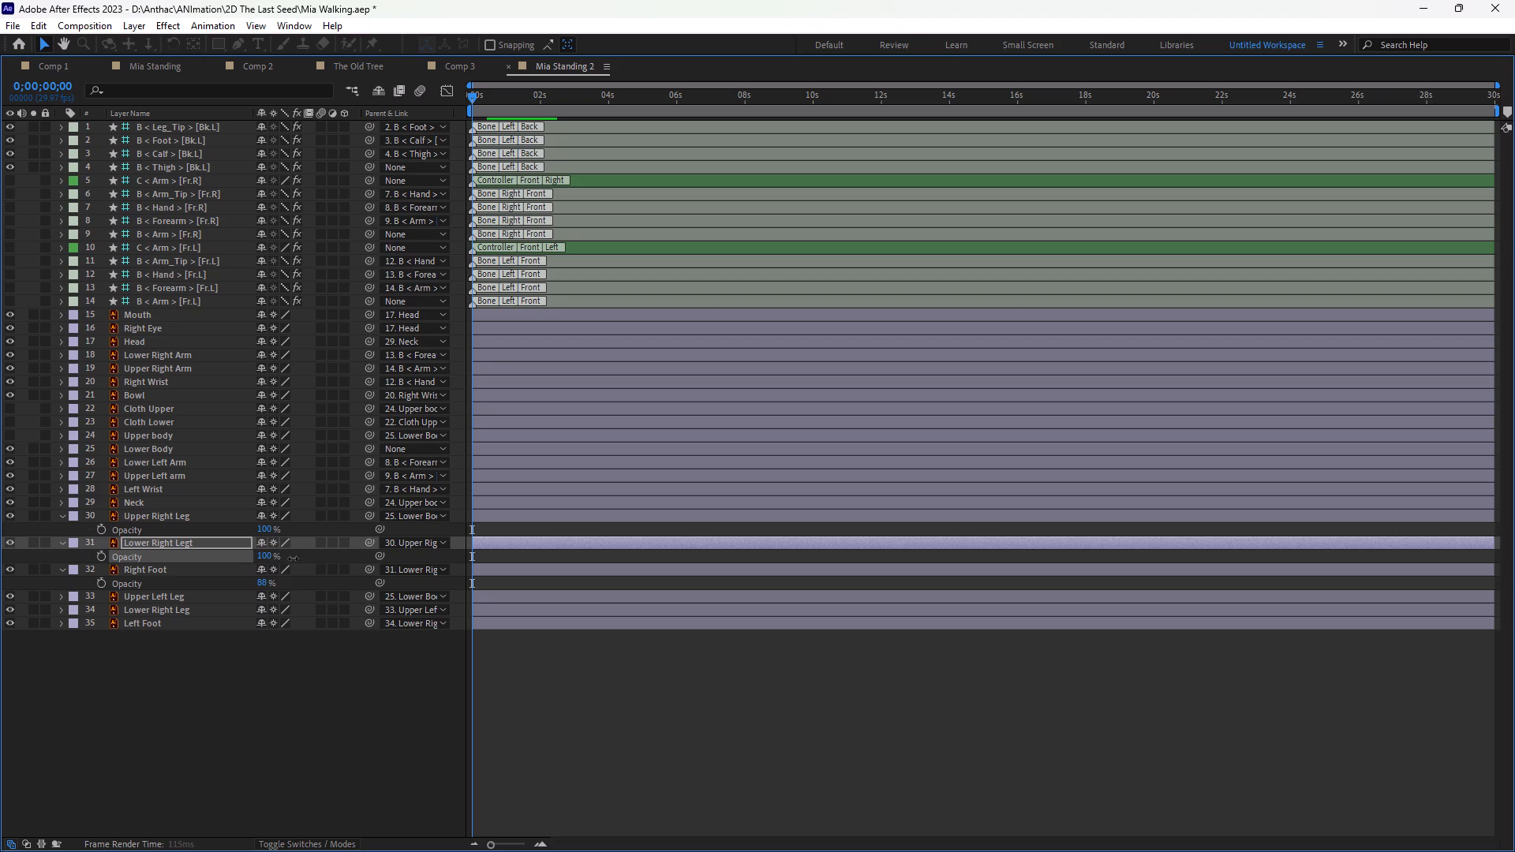
left_click_drag(293, 559, 315, 562)
left_click_drag(260, 585, 316, 586)
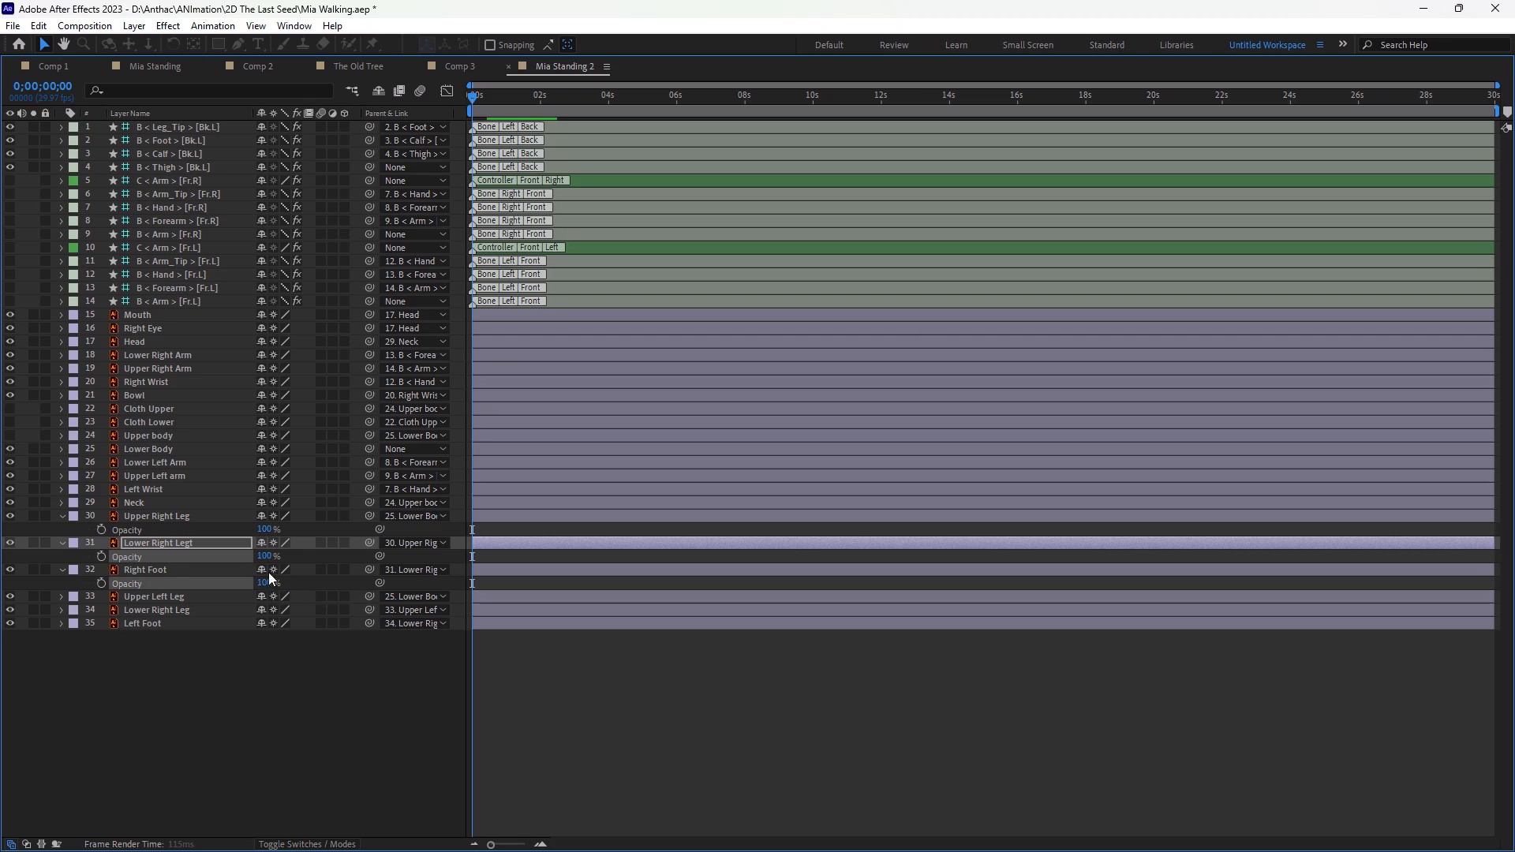
left_click(60, 514)
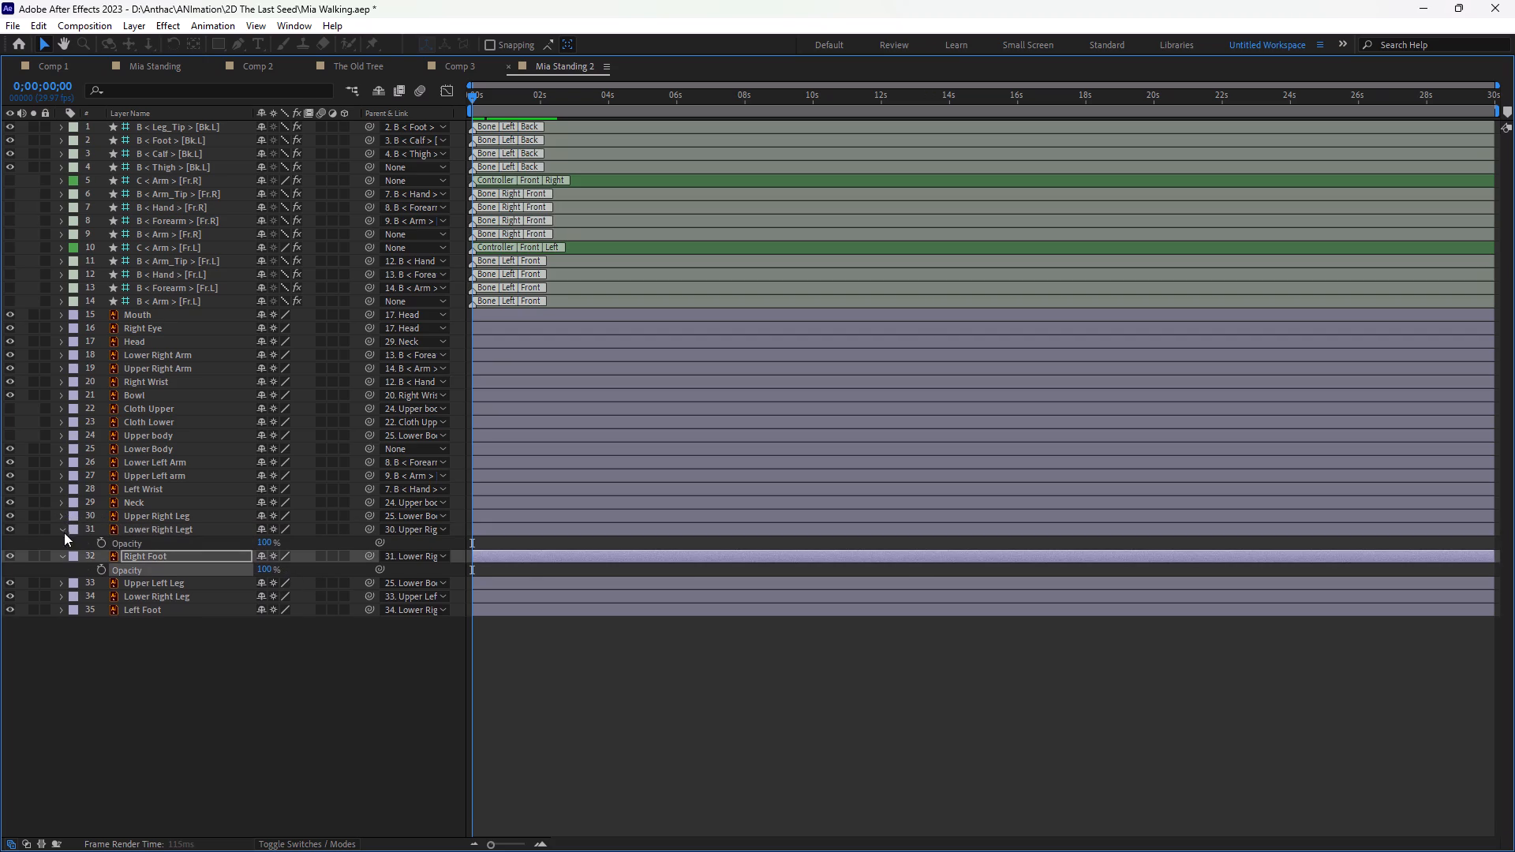
left_click(64, 529)
left_click(64, 542)
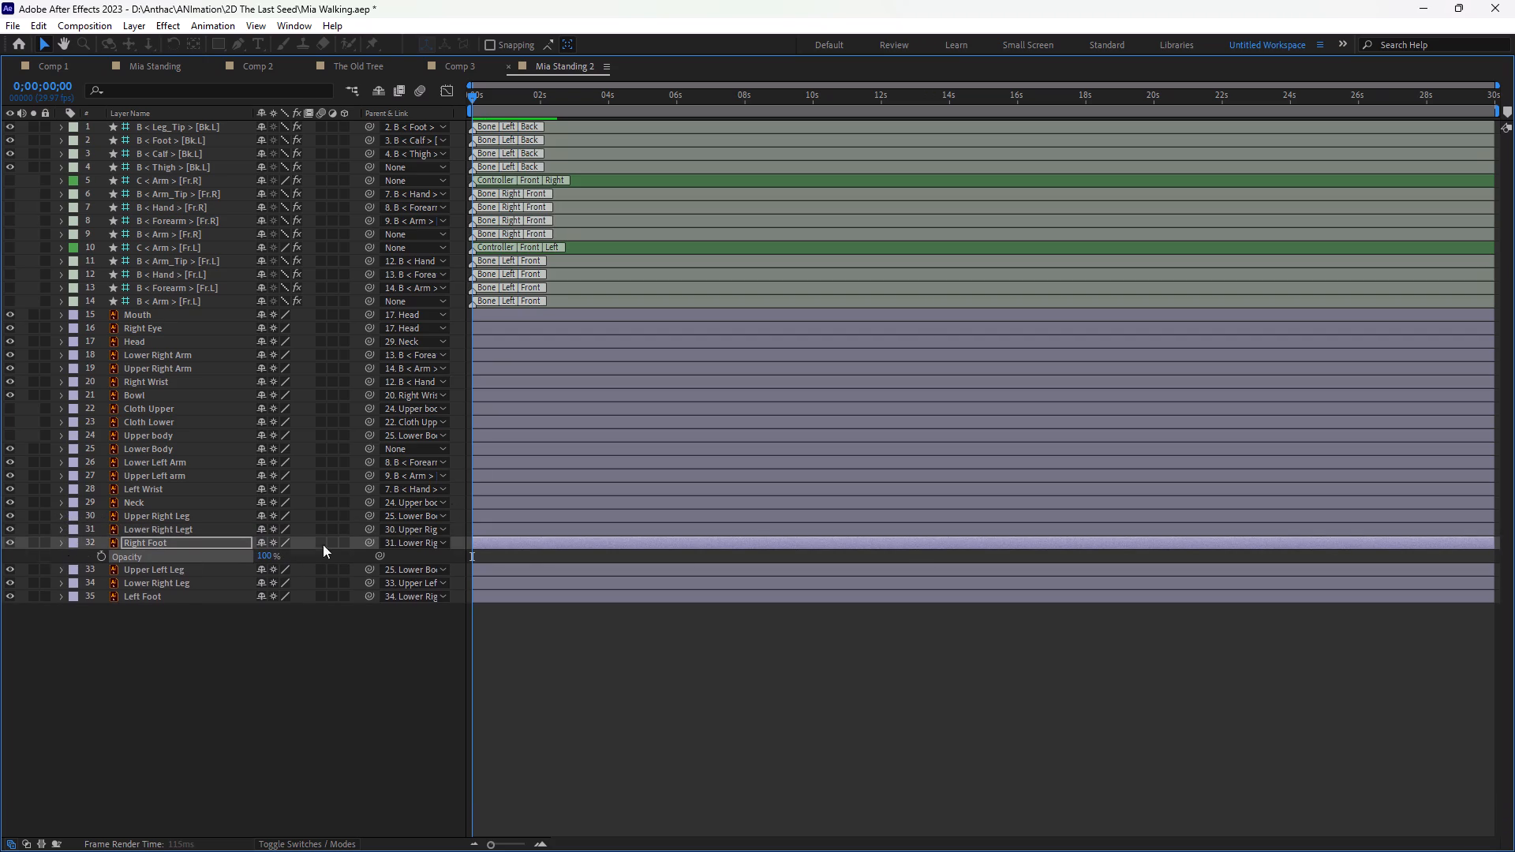
Parent Right Foot to the Foot [Bk.L] bone, Lower Right Legt to Calf [Bk.L] and Upper Right Leg to Thigh [Bk.L].
left_click_drag(370, 542, 169, 139)
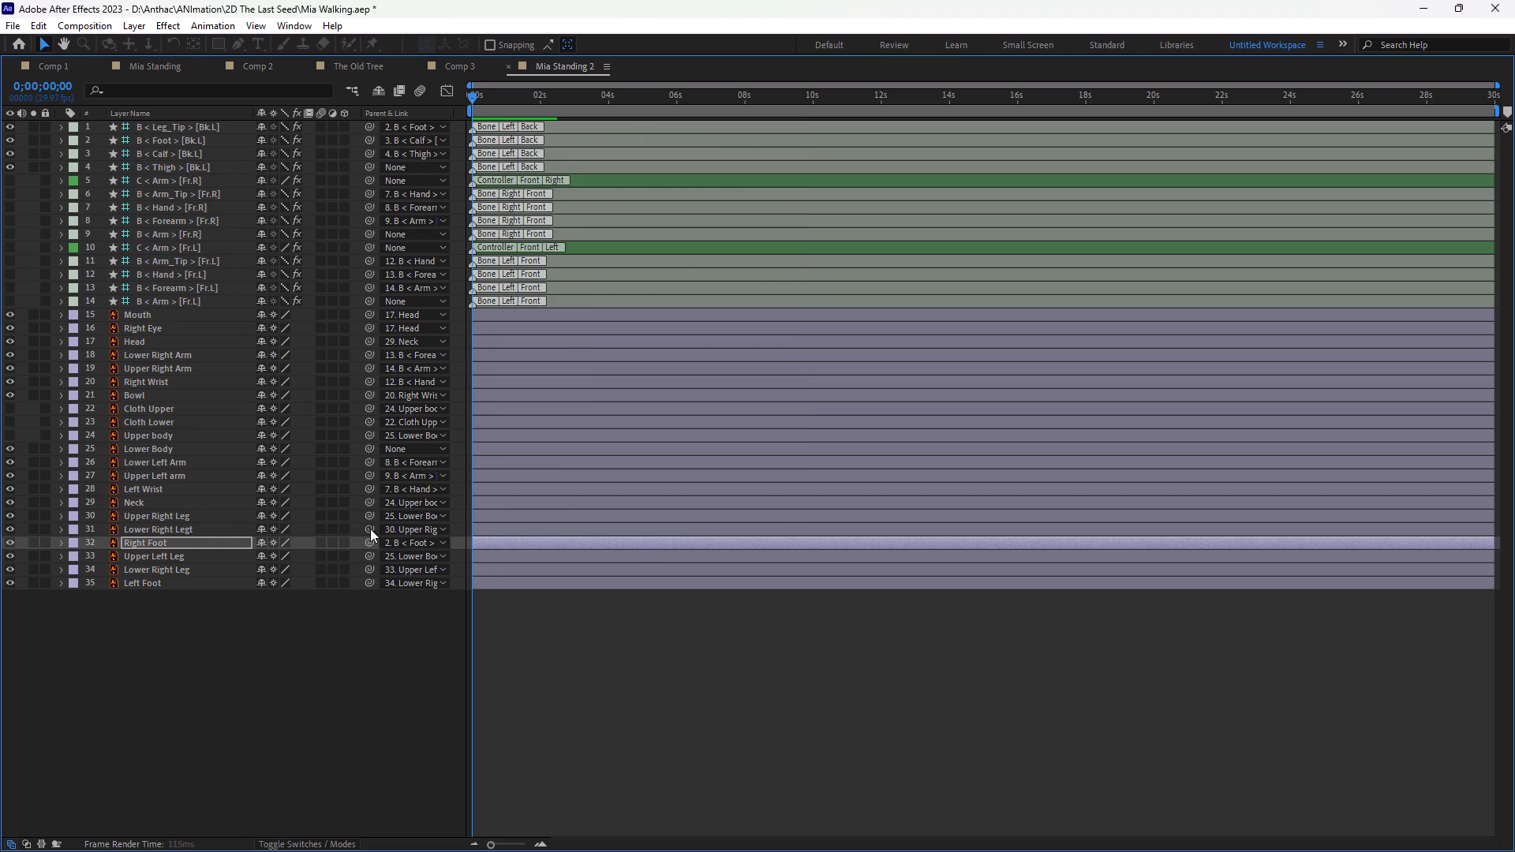
left_click_drag(370, 529, 186, 162)
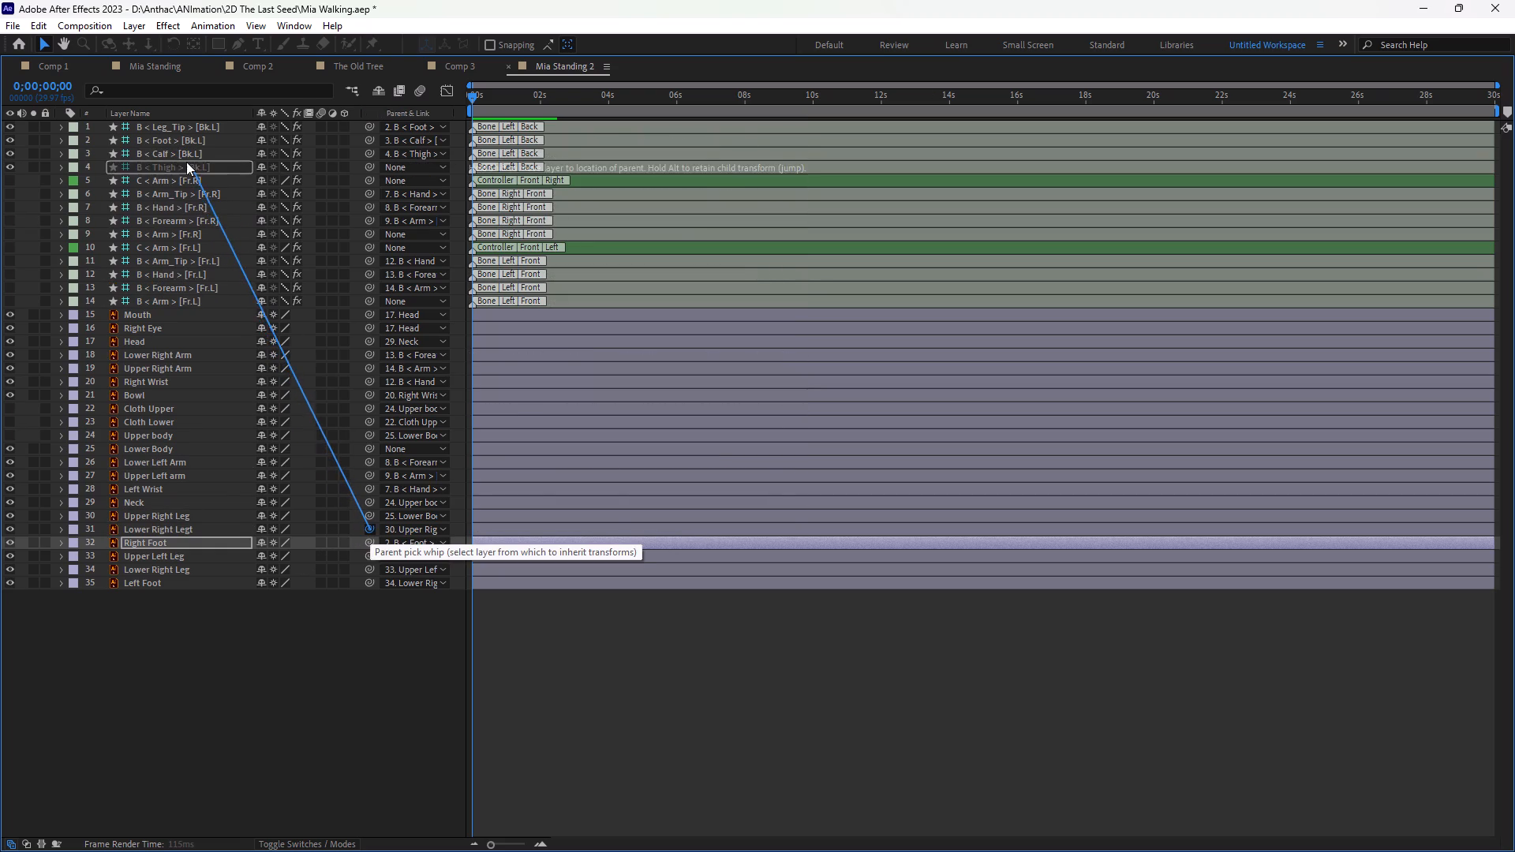
left_click_drag(186, 162, 170, 151)
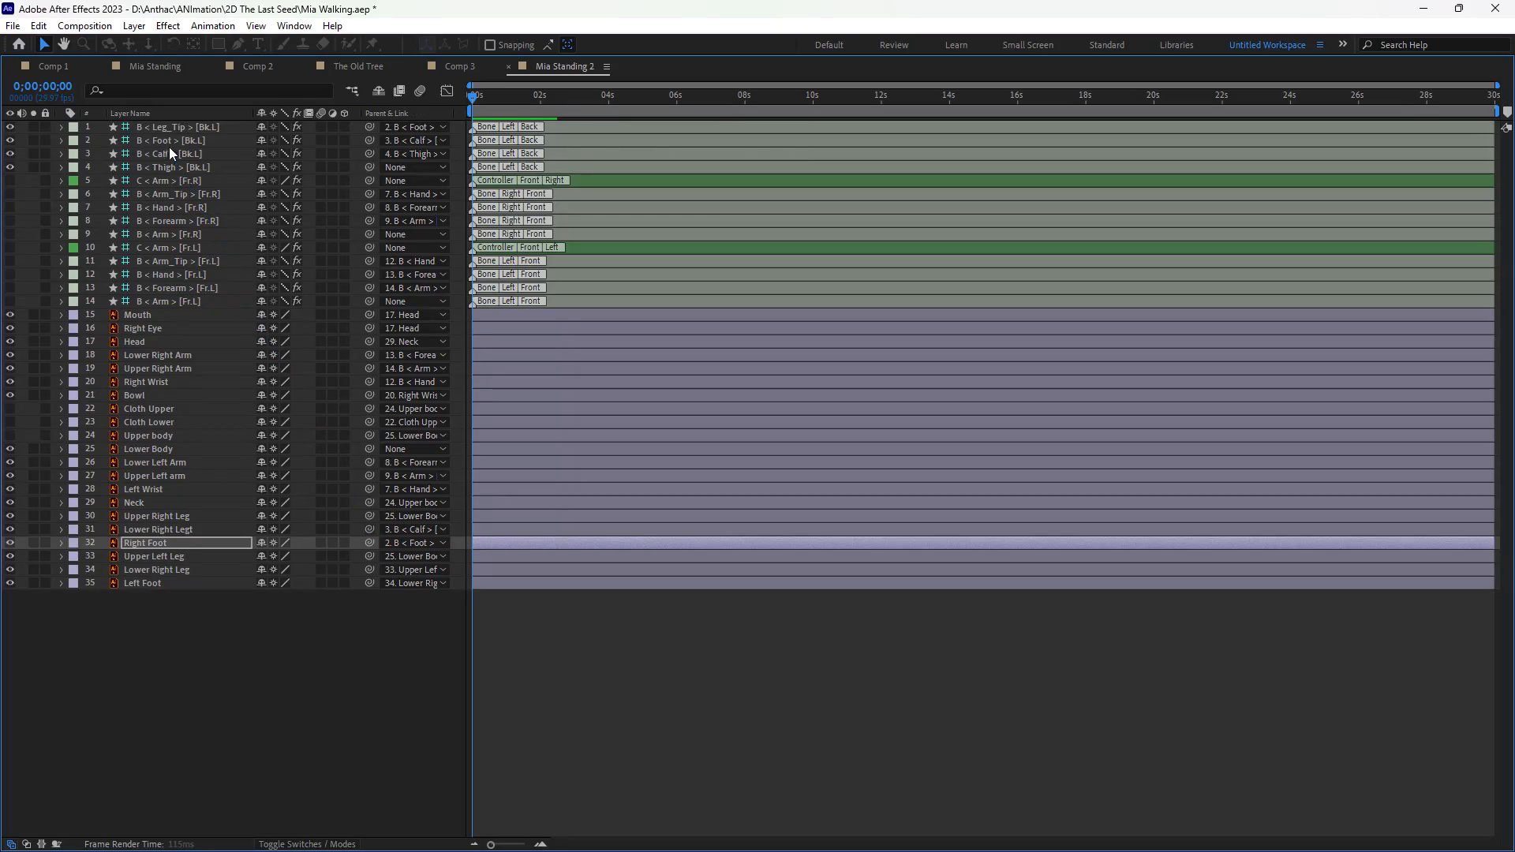
left_click_drag(367, 513, 158, 167)
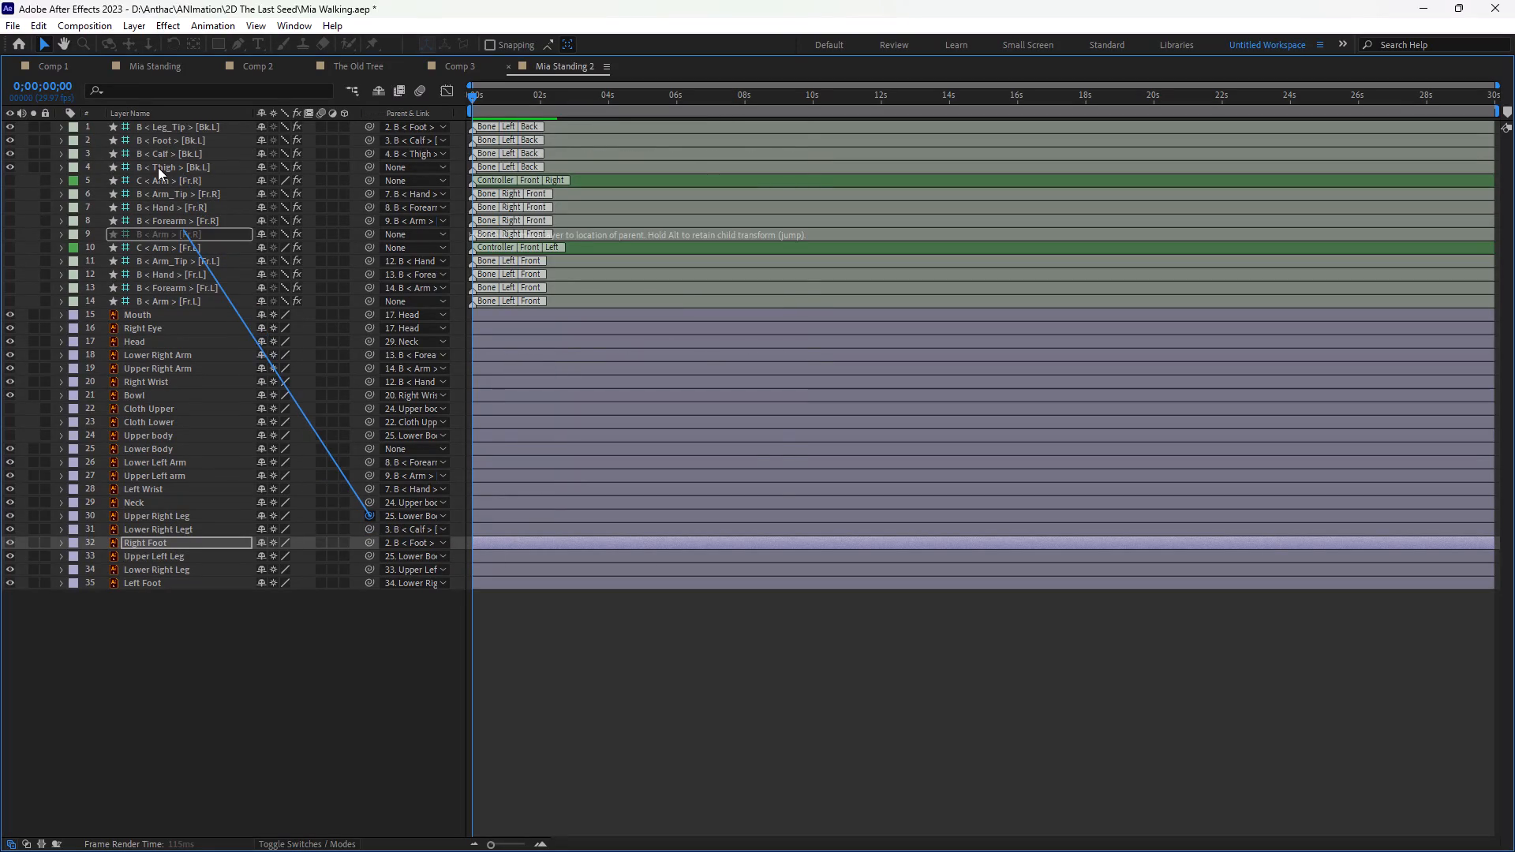
left_click_drag(158, 167, 163, 165)
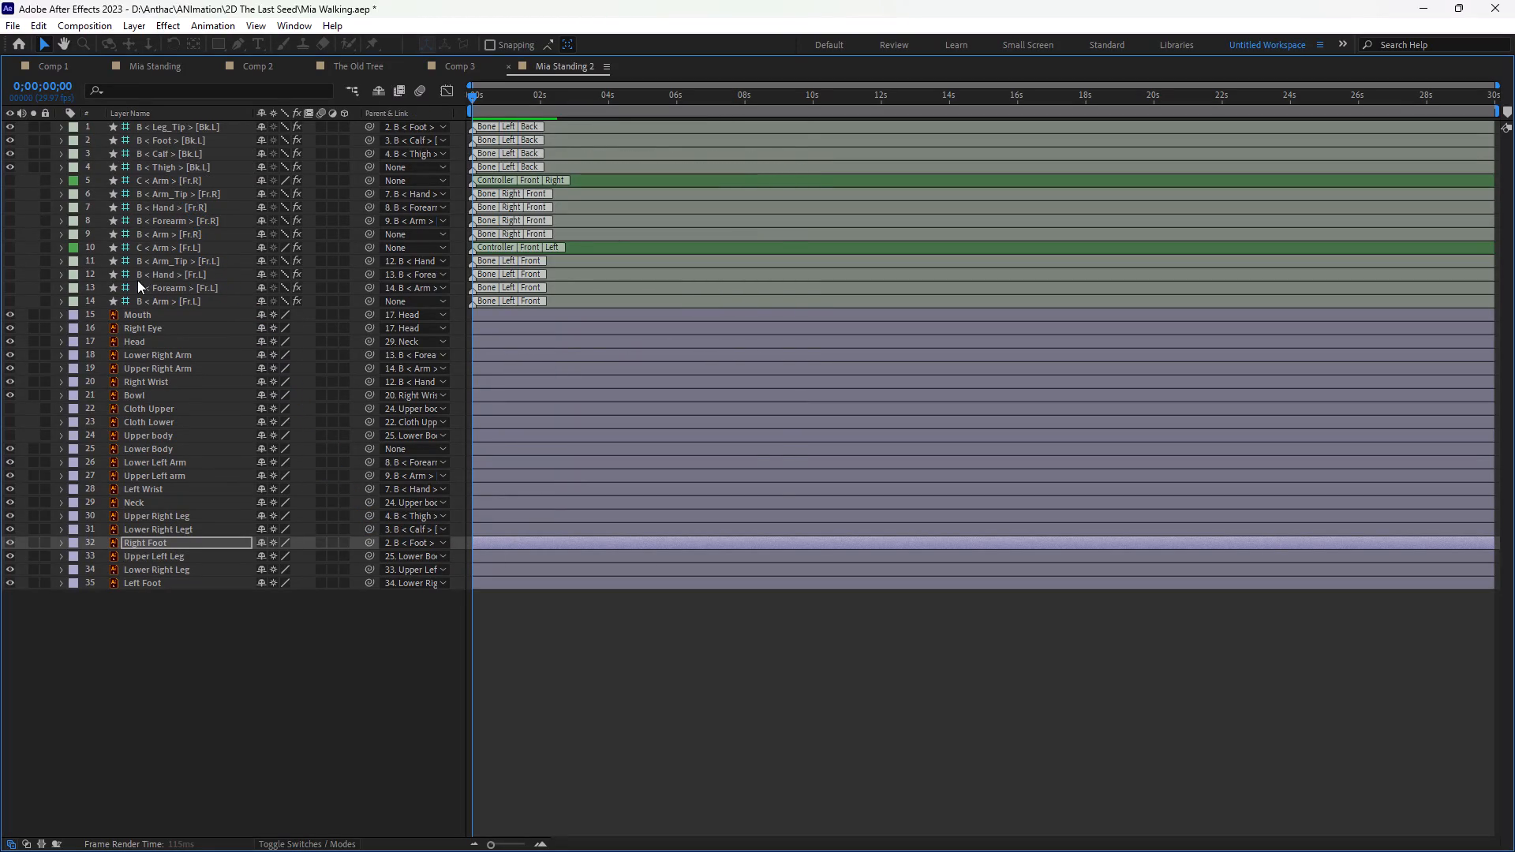
Auto-rig Upper Right Leg, Lower Right Legt and Right Foot together with the Foot, Calf and Thigh [Bk.L] bones, ignoring the option to hide layer controls.
left_click(175, 527, "ctrl")
left_click(175, 516, "ctrl")
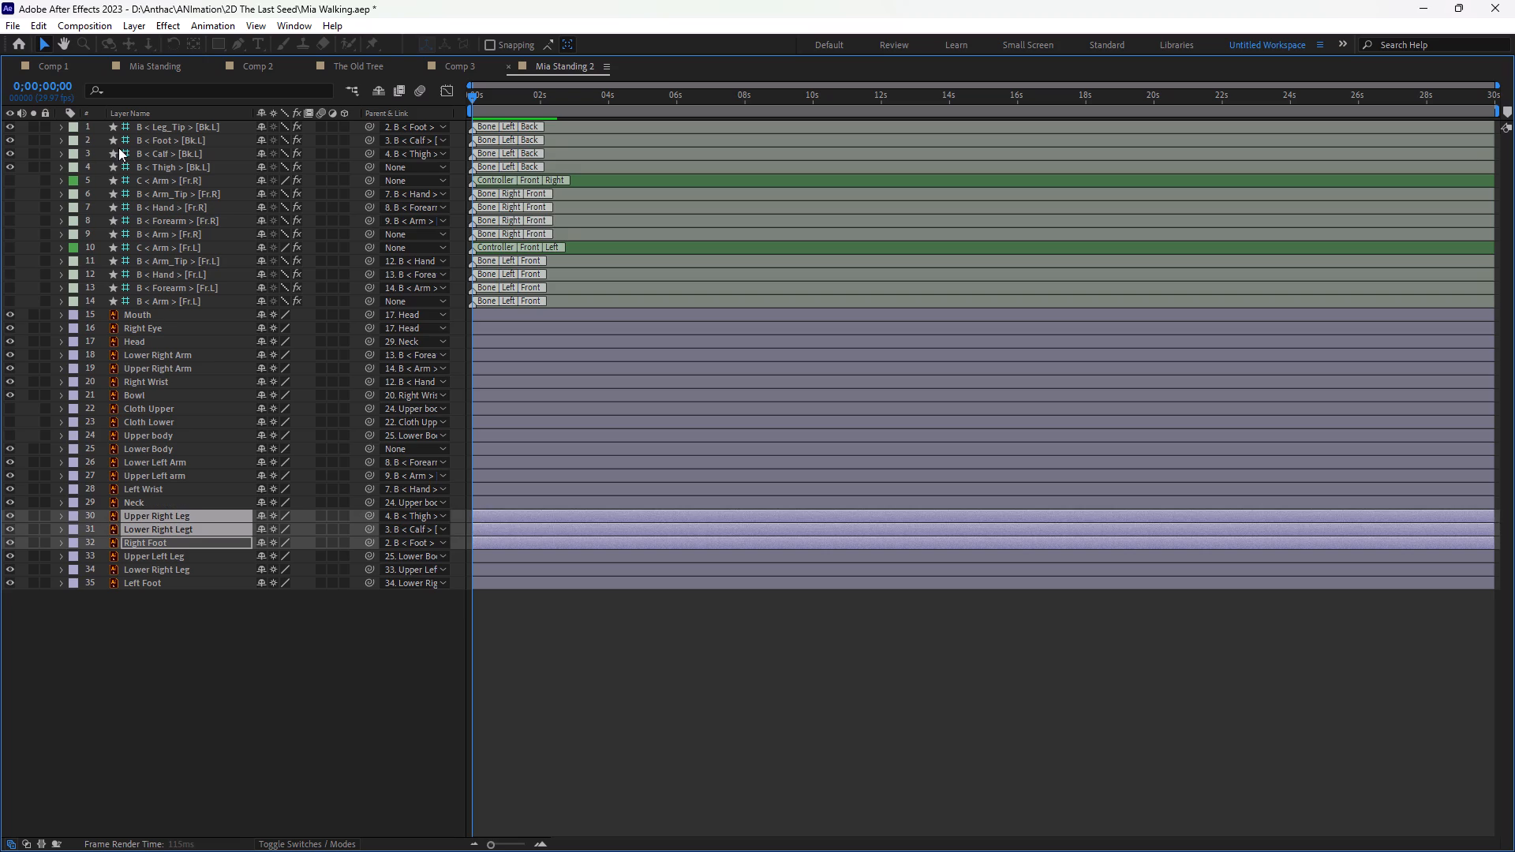
left_click(161, 136, "ctrl")
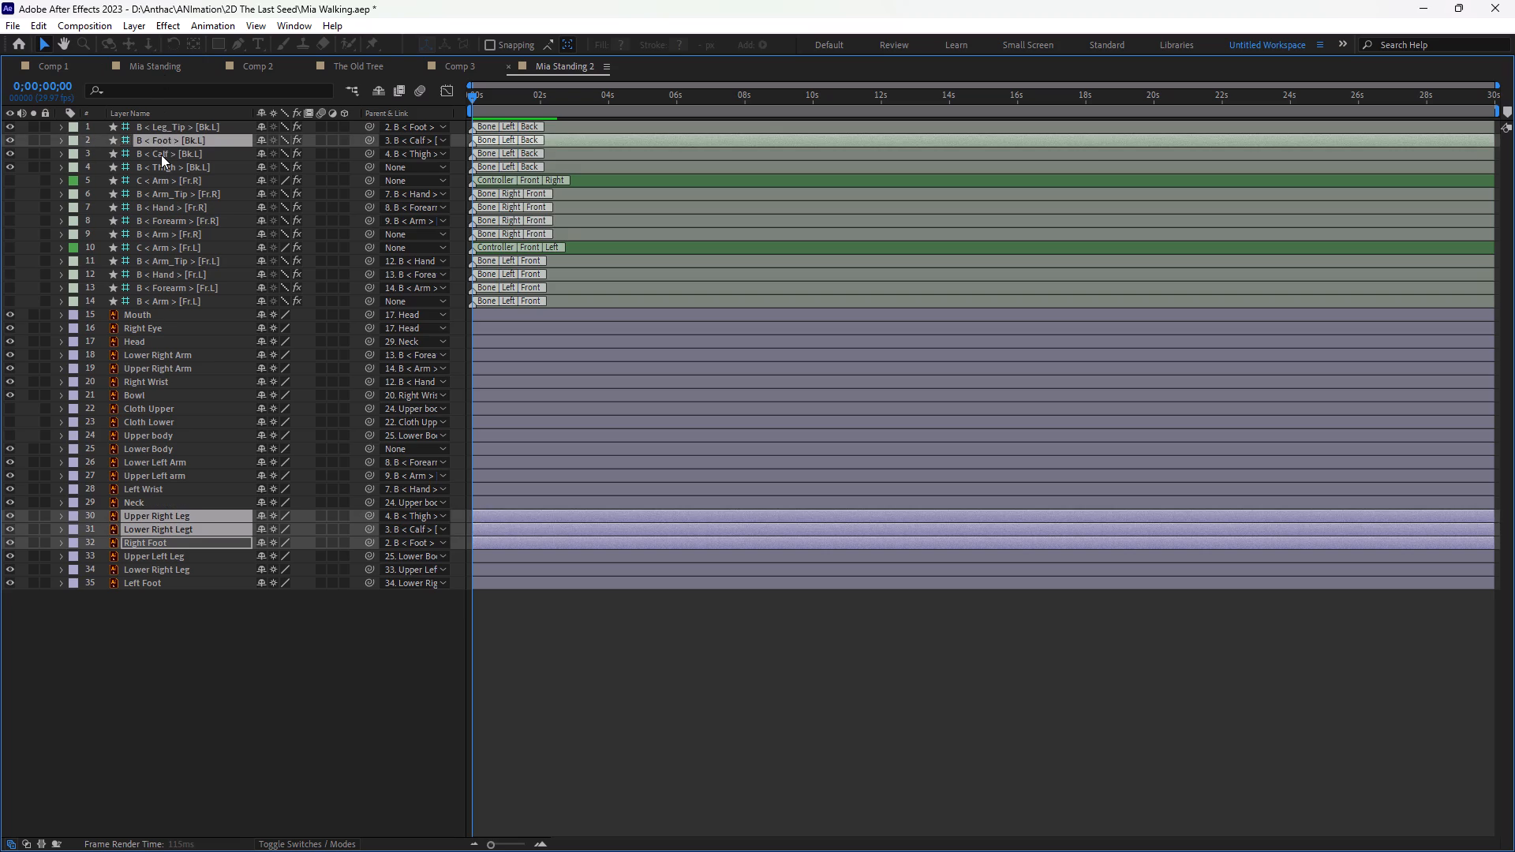
left_click(161, 155, "ctrl")
left_click(164, 163, "ctrl")
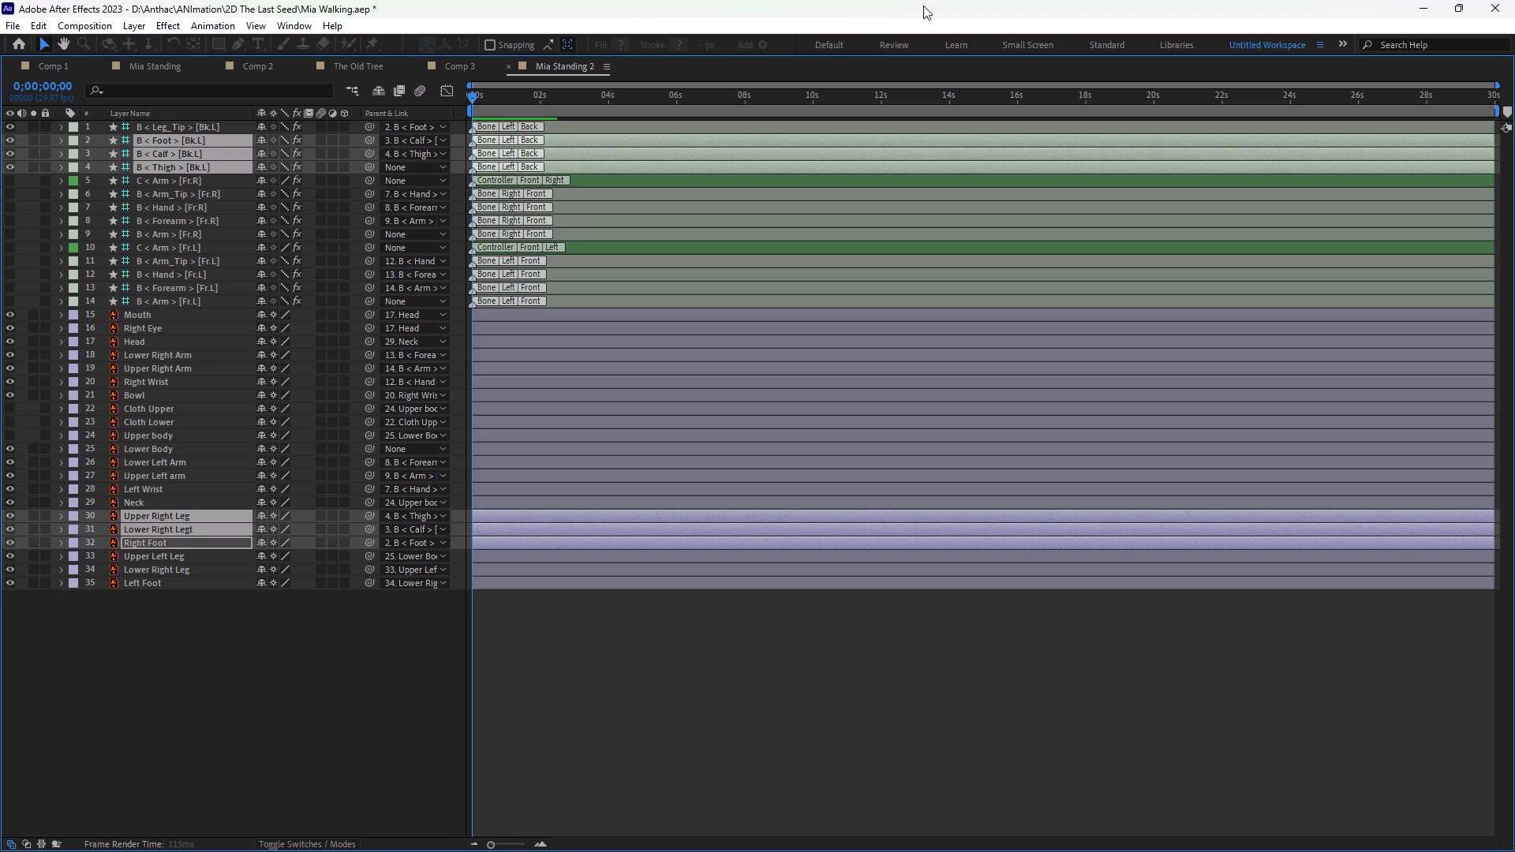
double_click(866, 62)
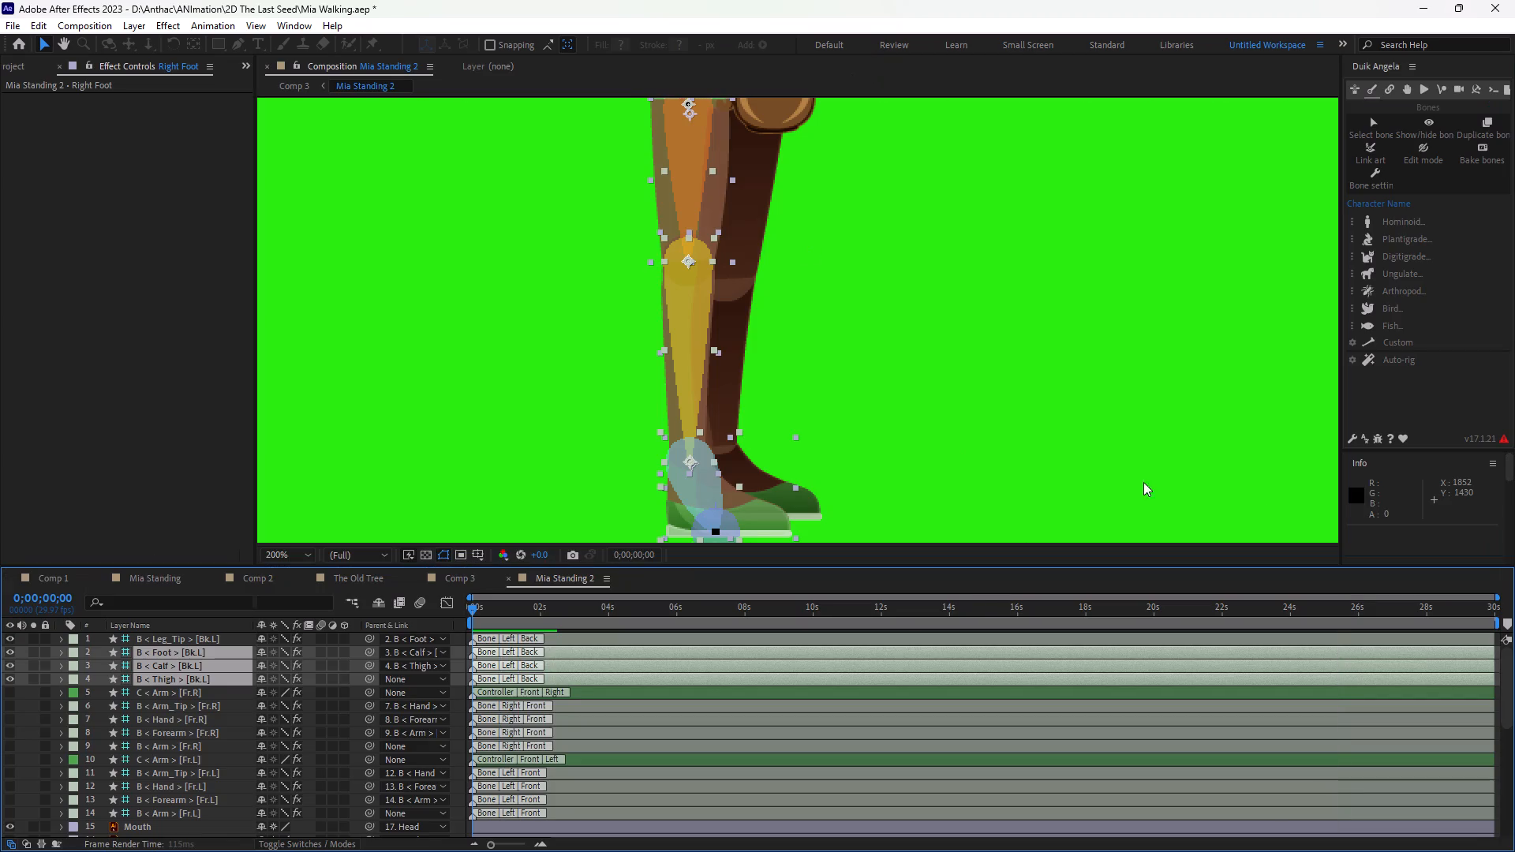
left_click(1373, 361)
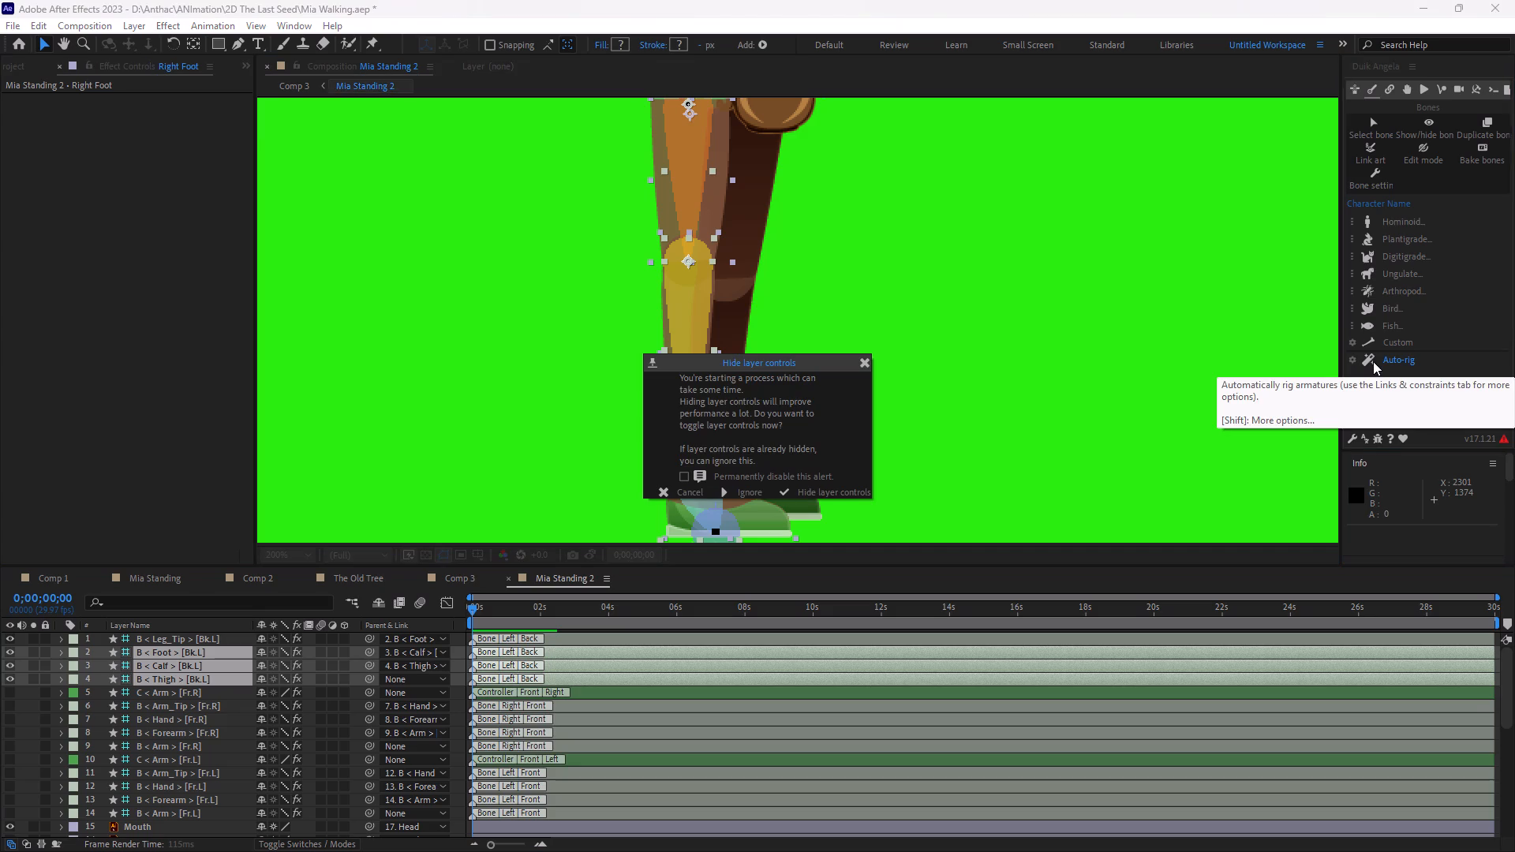
left_click(731, 490)
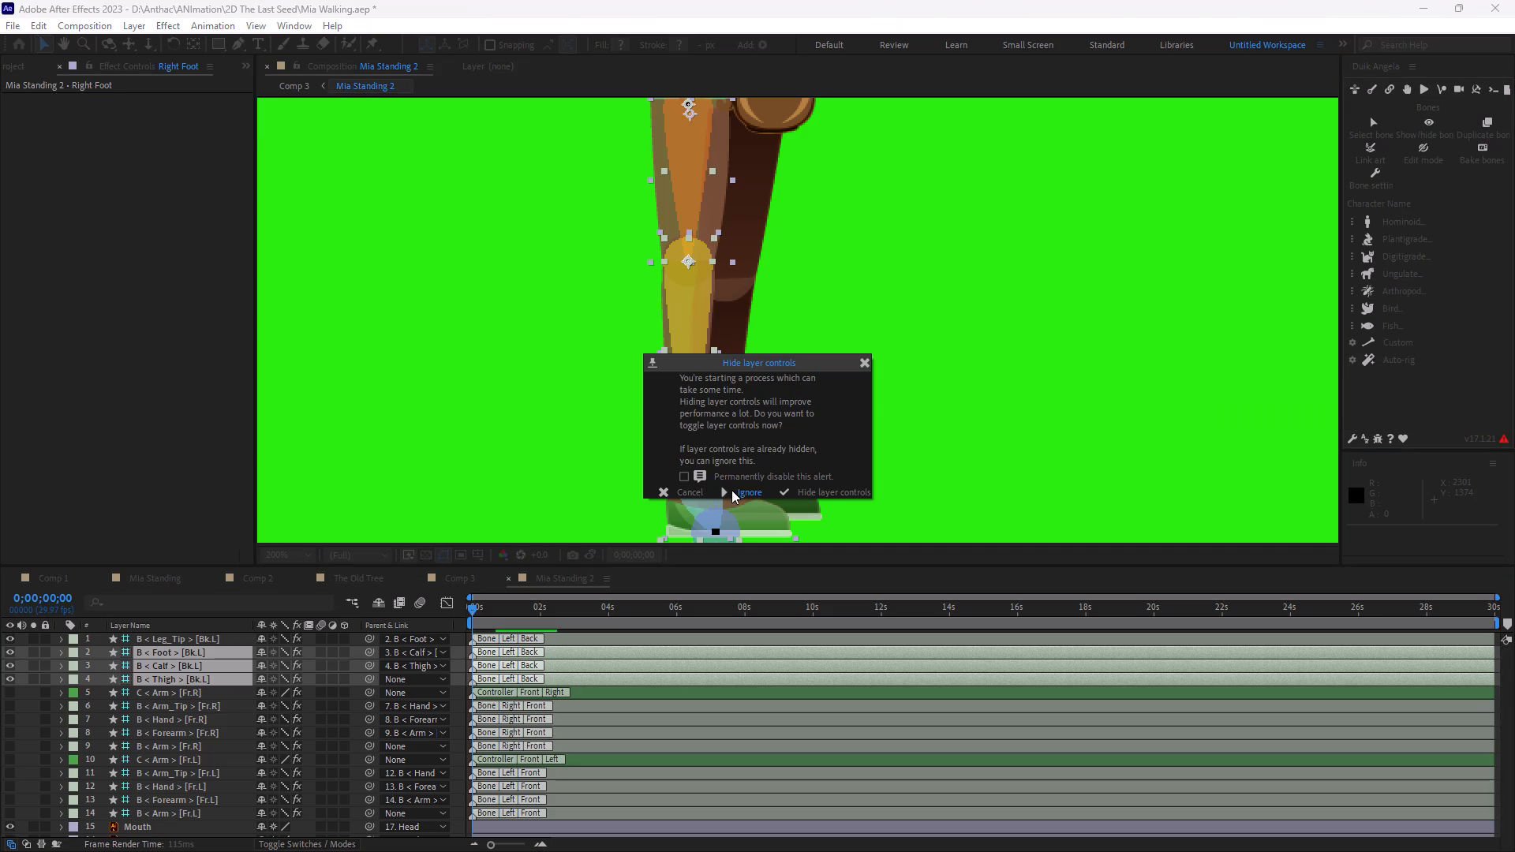
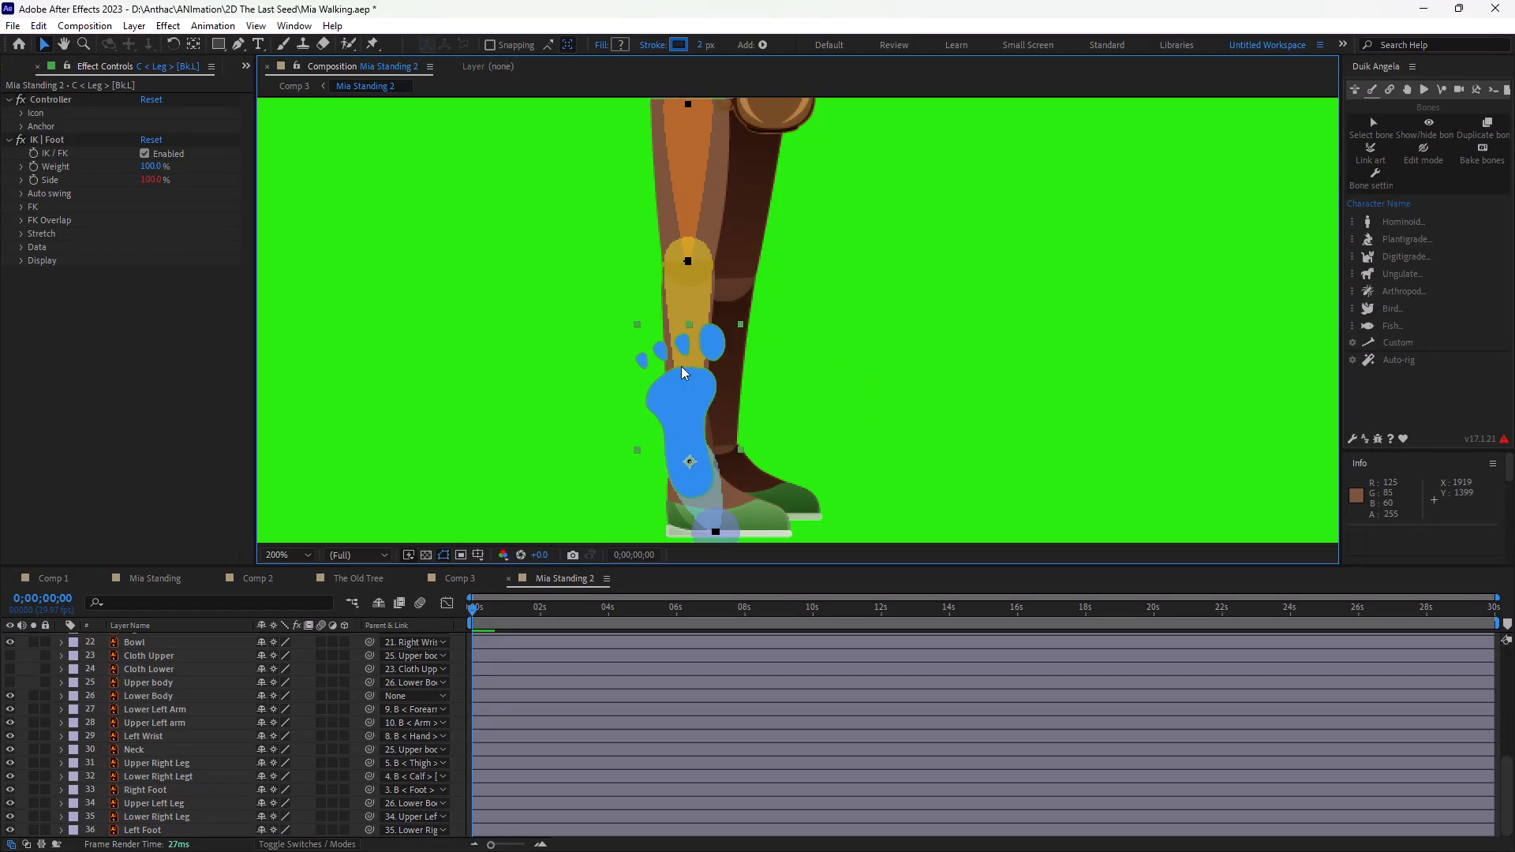
Shift the C < Leg > [Bk.L] controller backward to bend the right leg, and set its IK Side to -100%.
left_click_drag(681, 401, 660, 402)
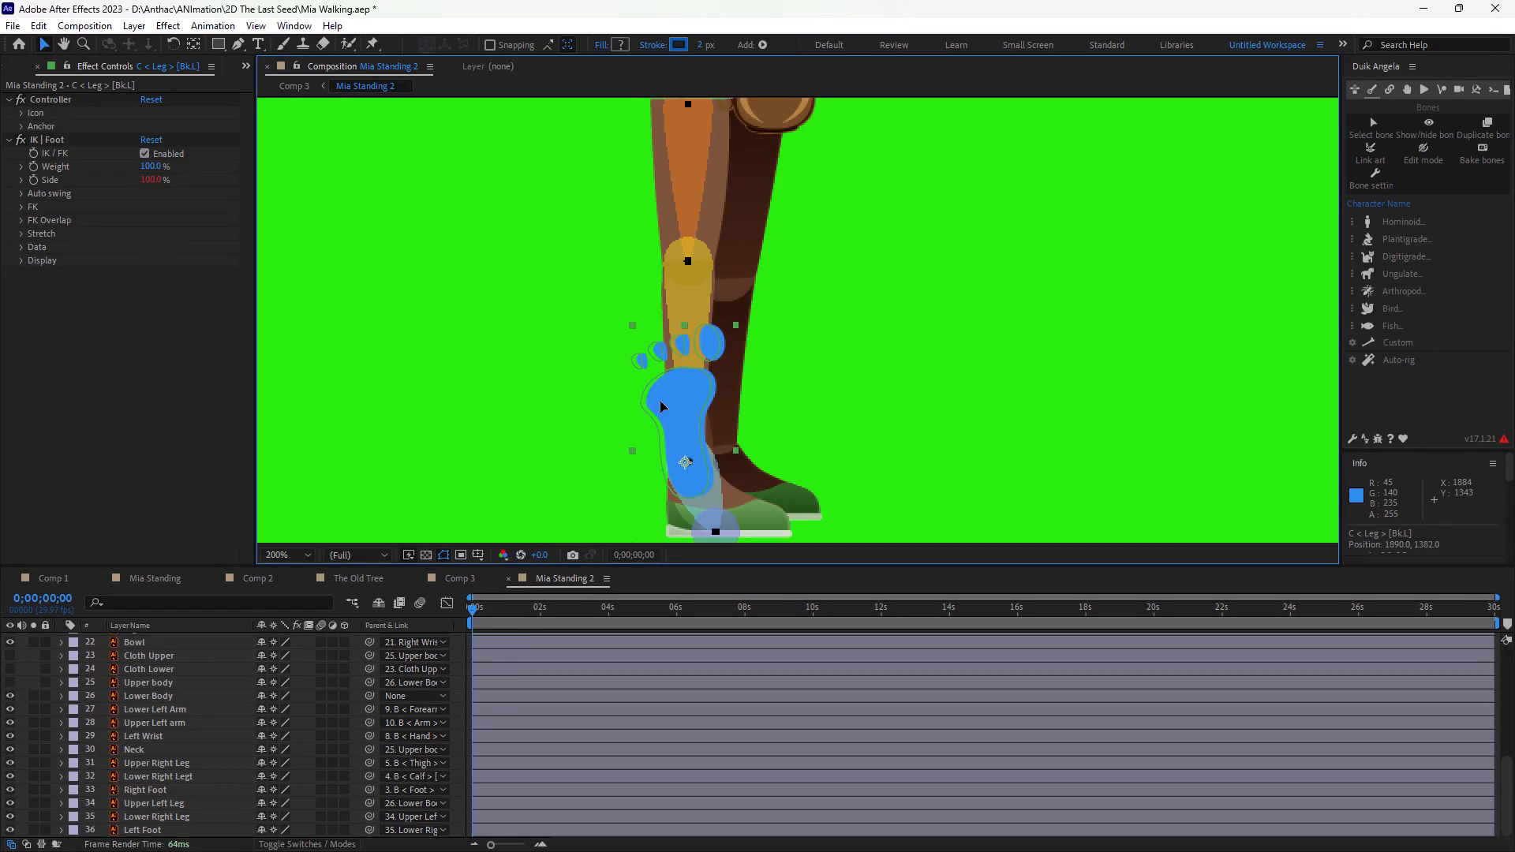
left_click_drag(660, 402, 640, 396)
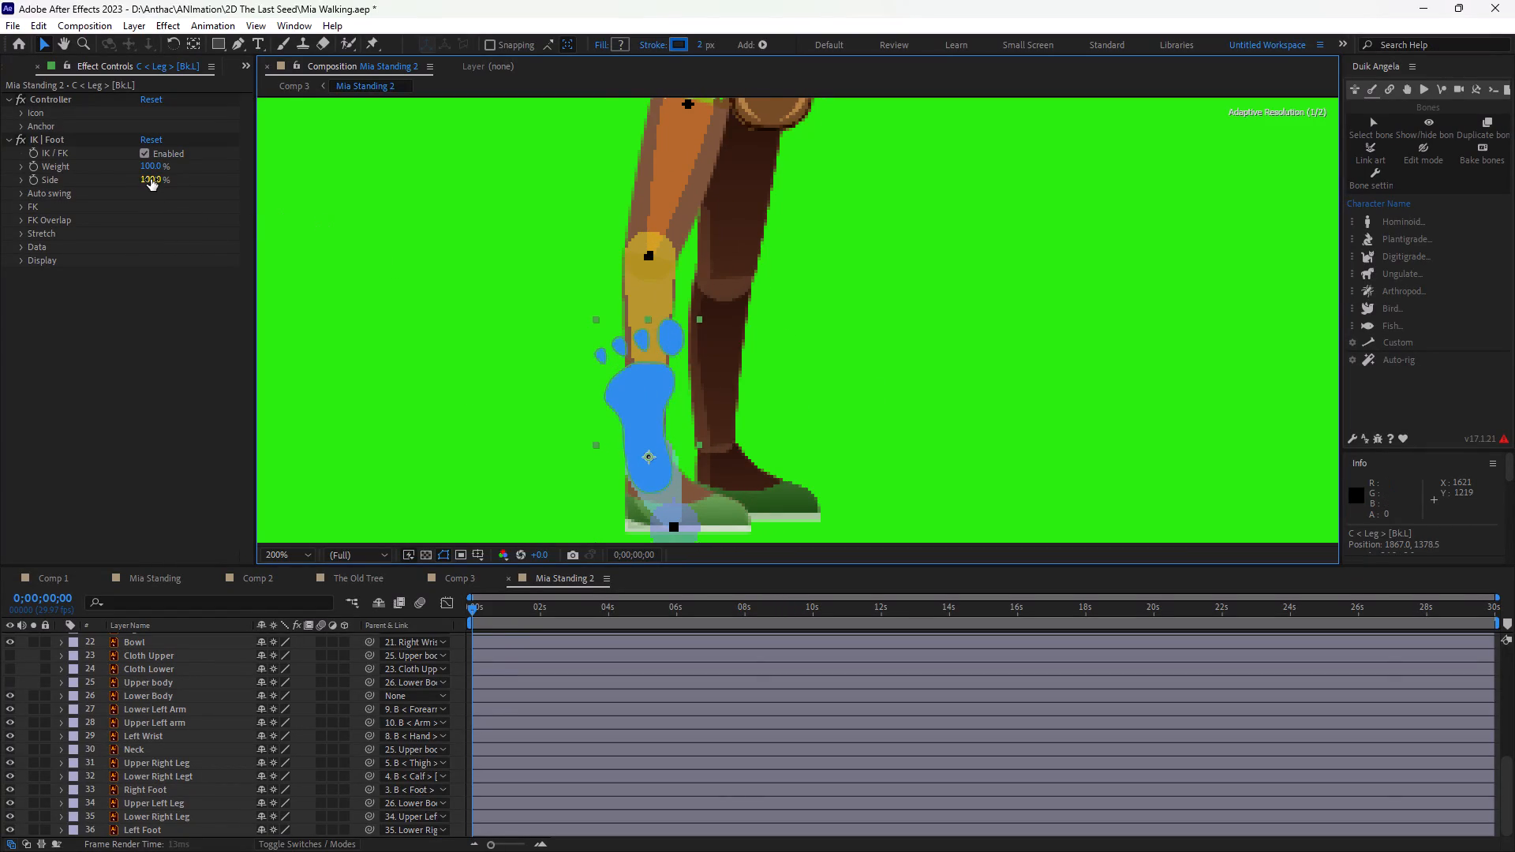
left_click(151, 179)
key("BackSpace")
key("minus")
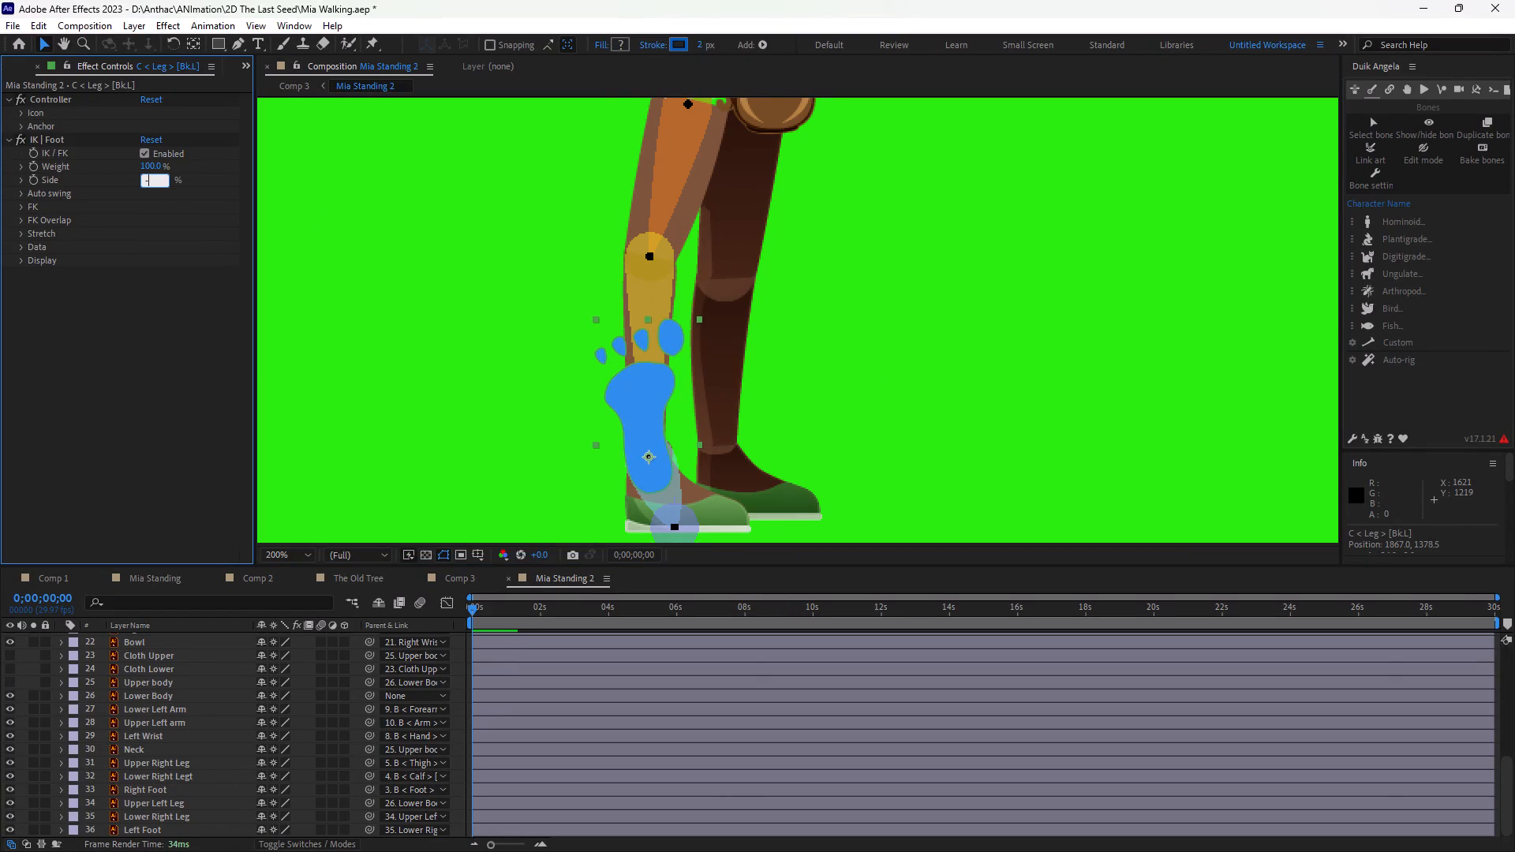
type("100")
key("Return")
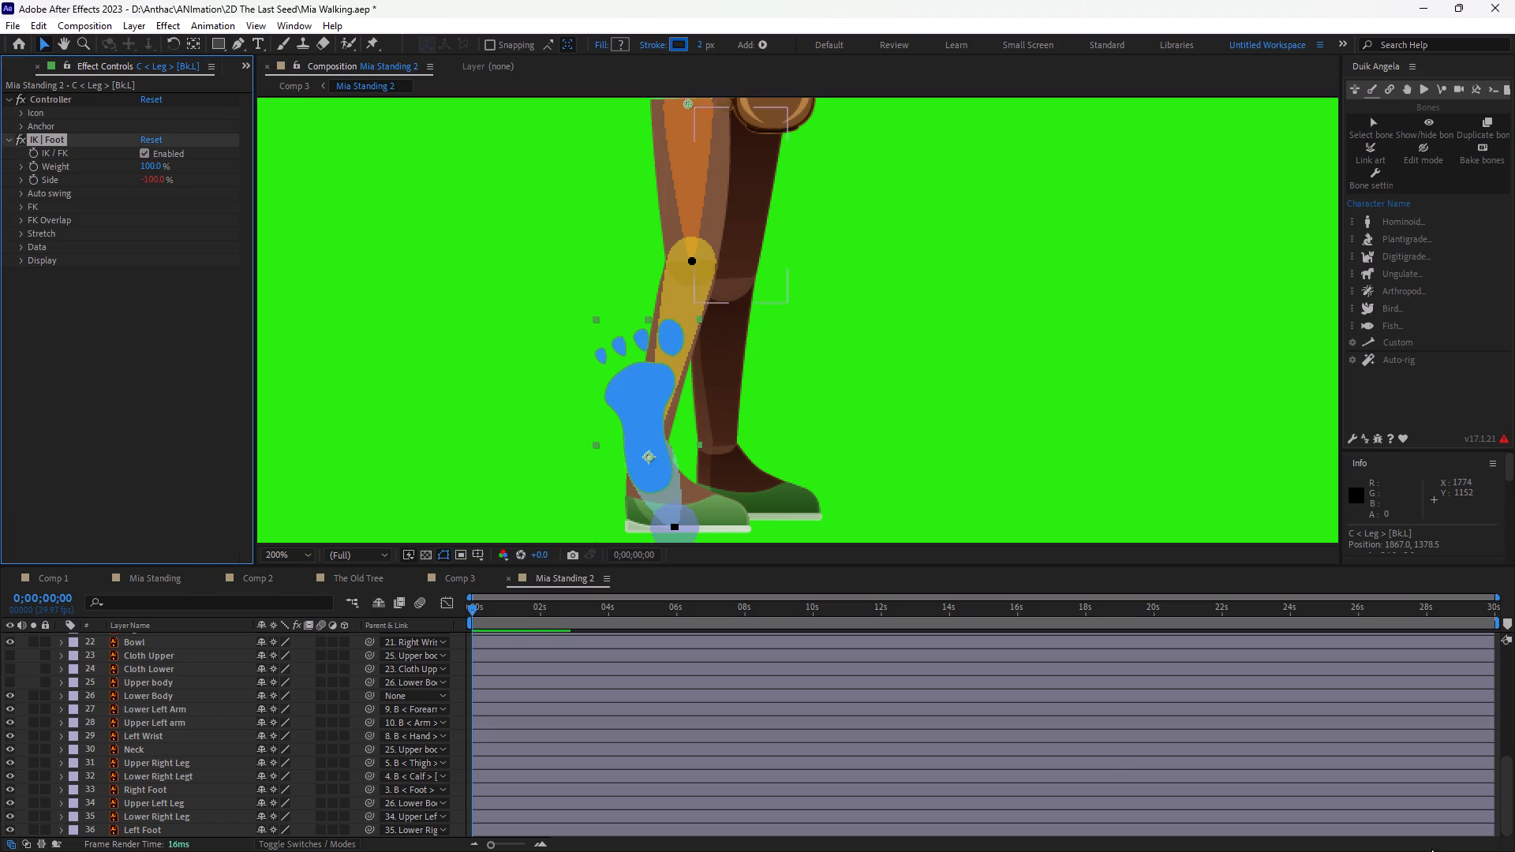
Test the right-leg bend by moving the C < Leg > [Bk.L] controller back and up to about position 1794.5, 1354.
left_click_drag(630, 403, 621, 403)
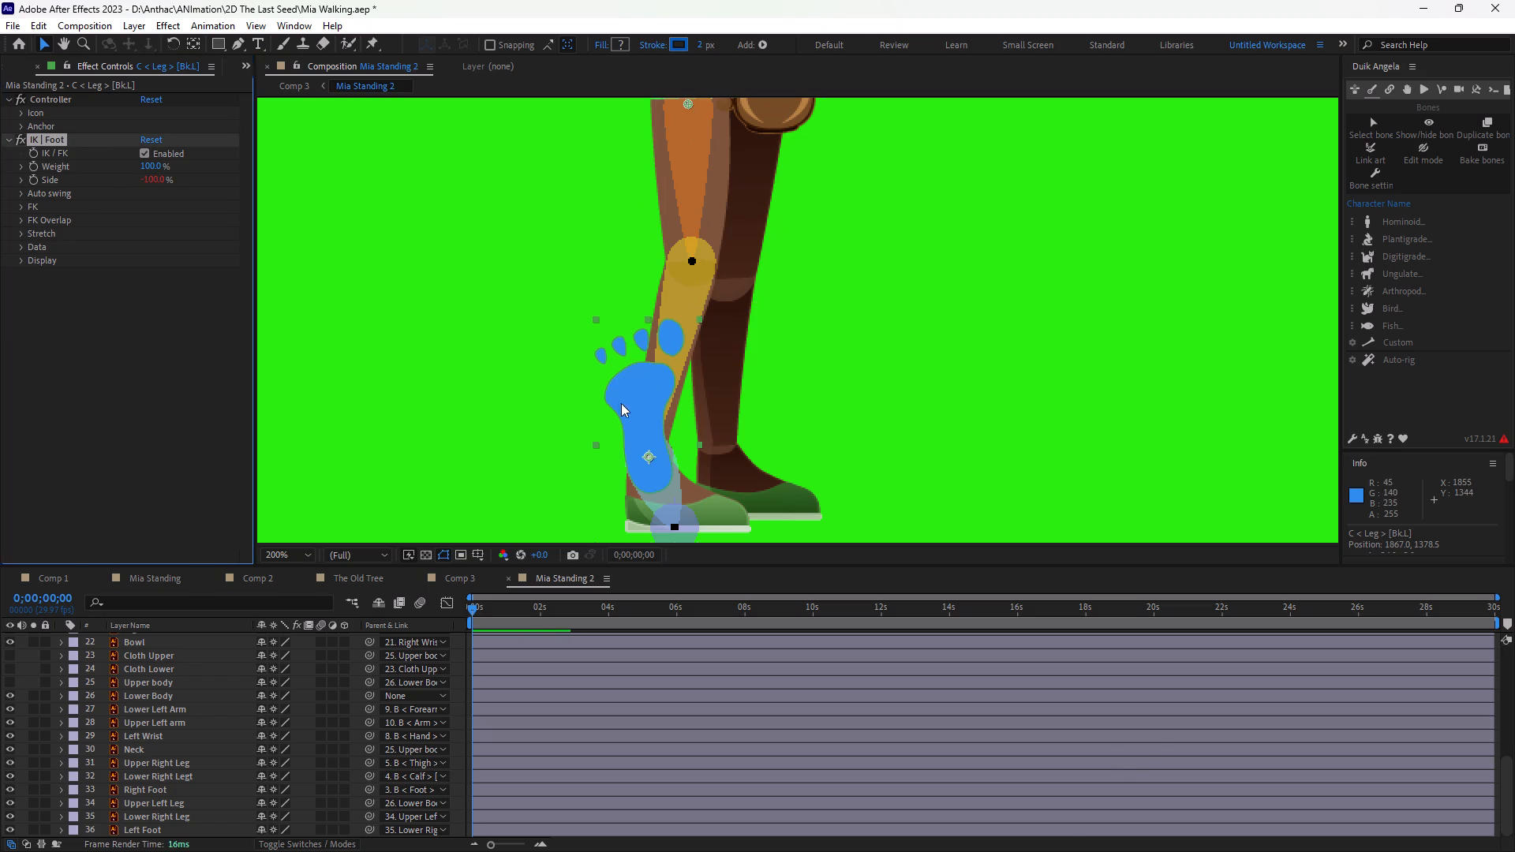
left_click_drag(621, 403, 567, 382)
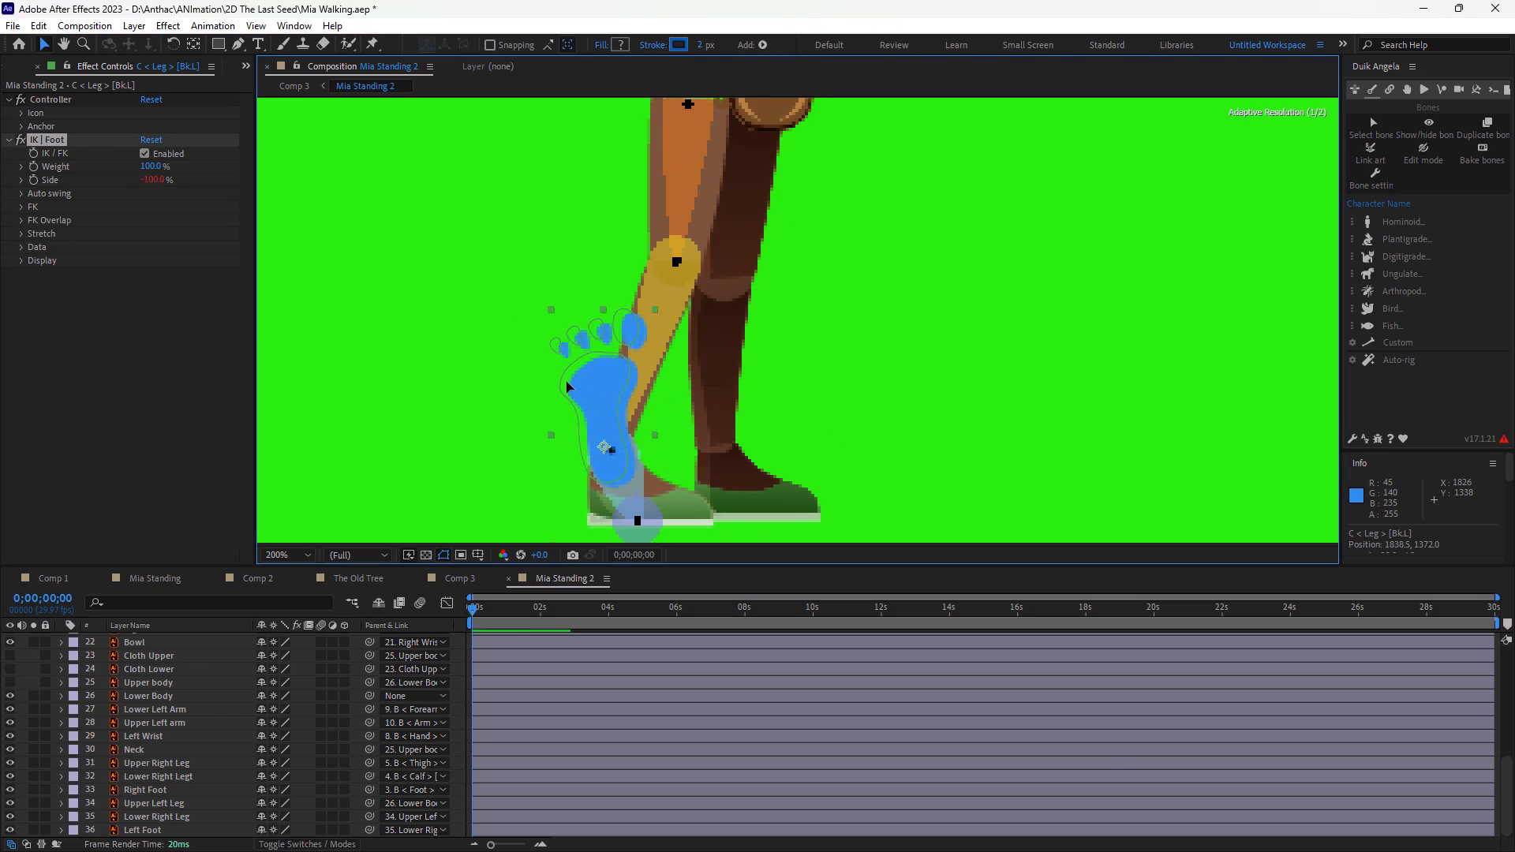
left_click_drag(567, 382, 545, 386)
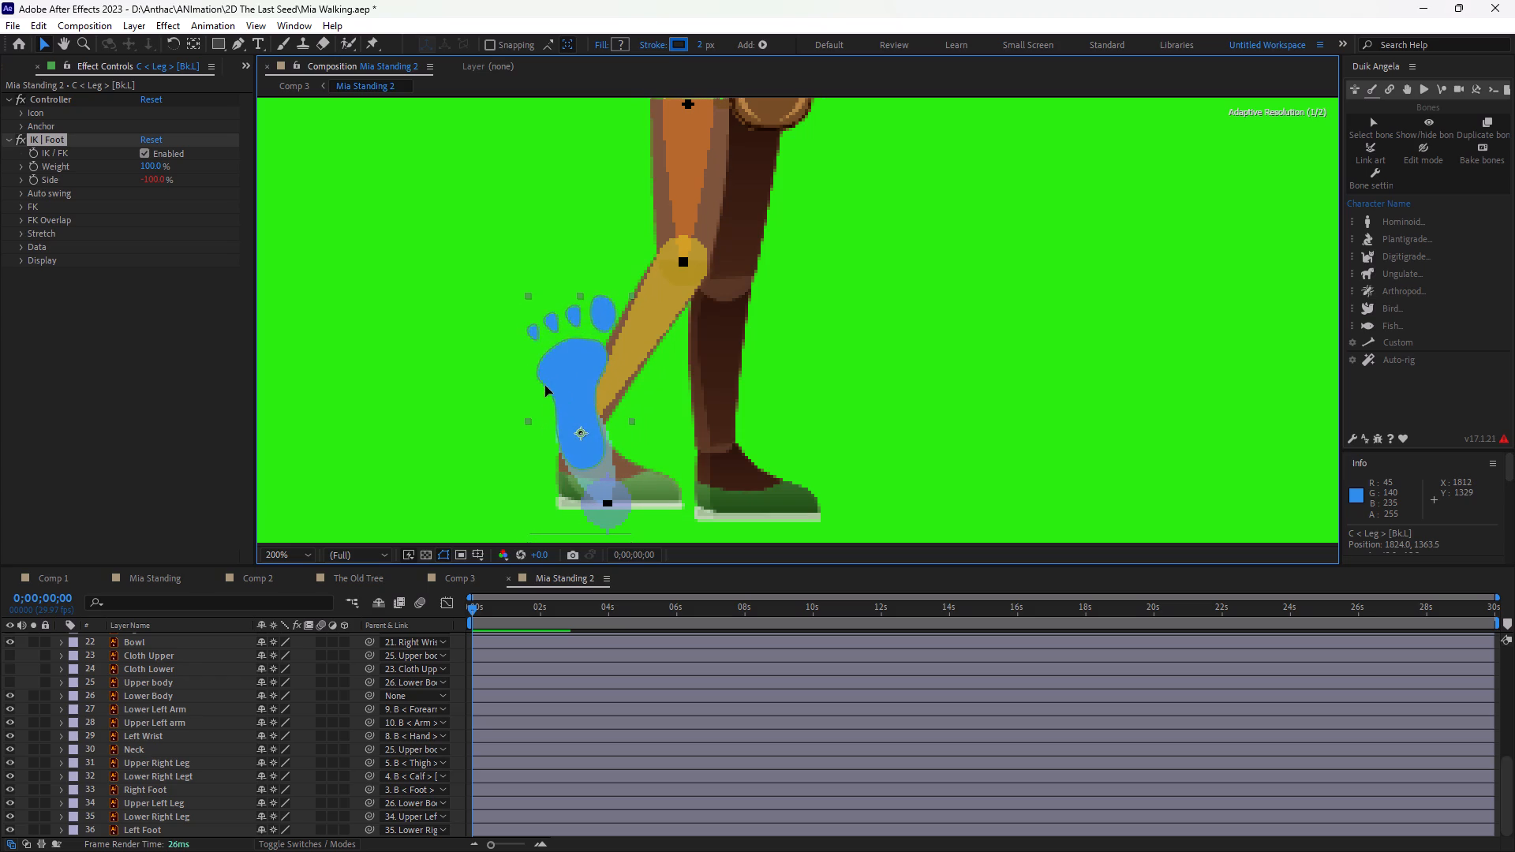
left_click_drag(545, 386, 533, 379)
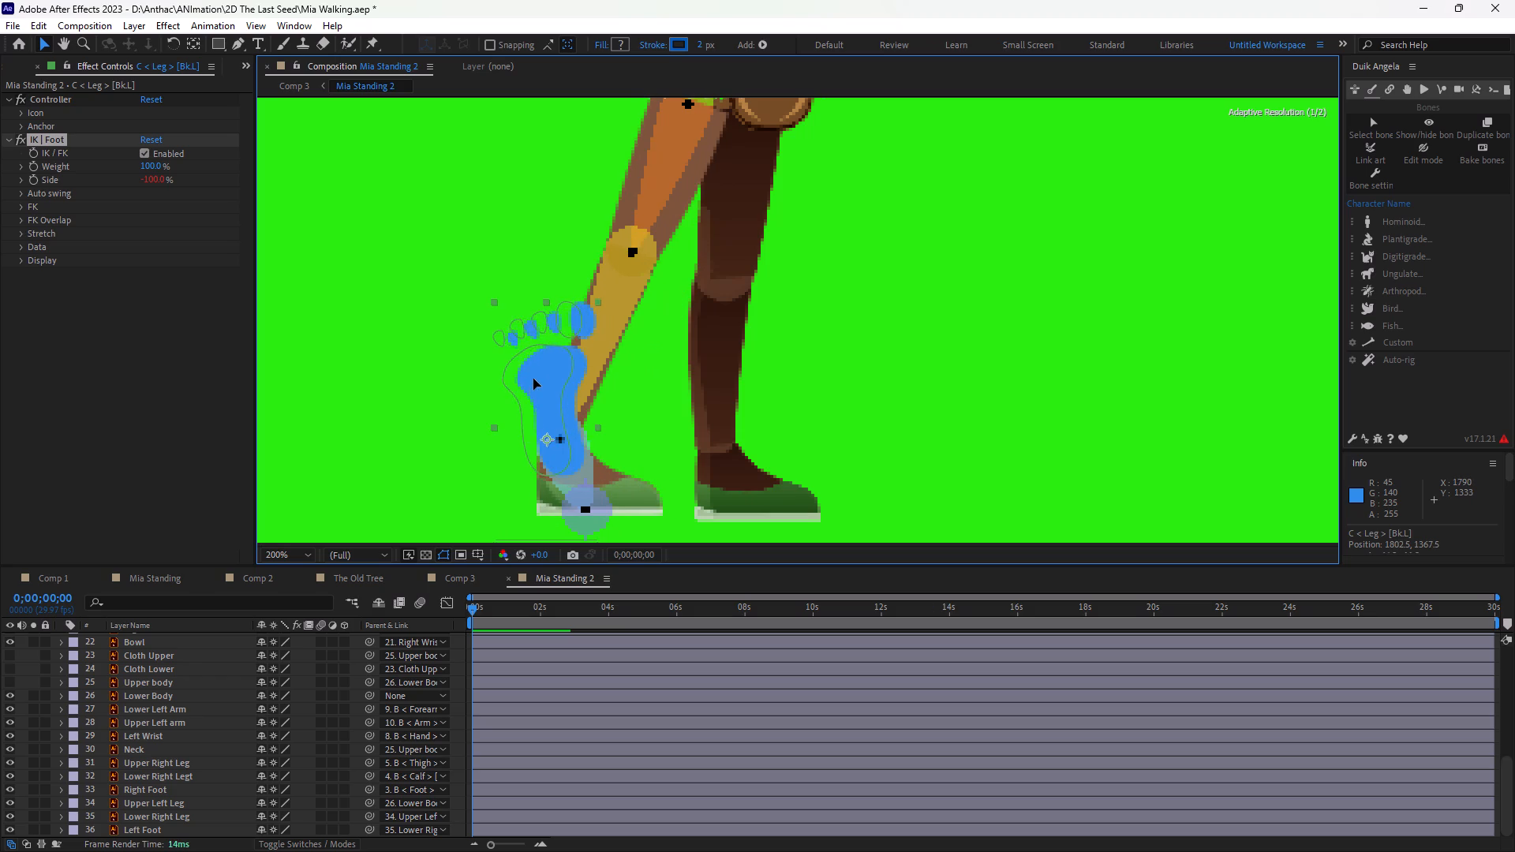
left_click_drag(533, 379, 529, 371)
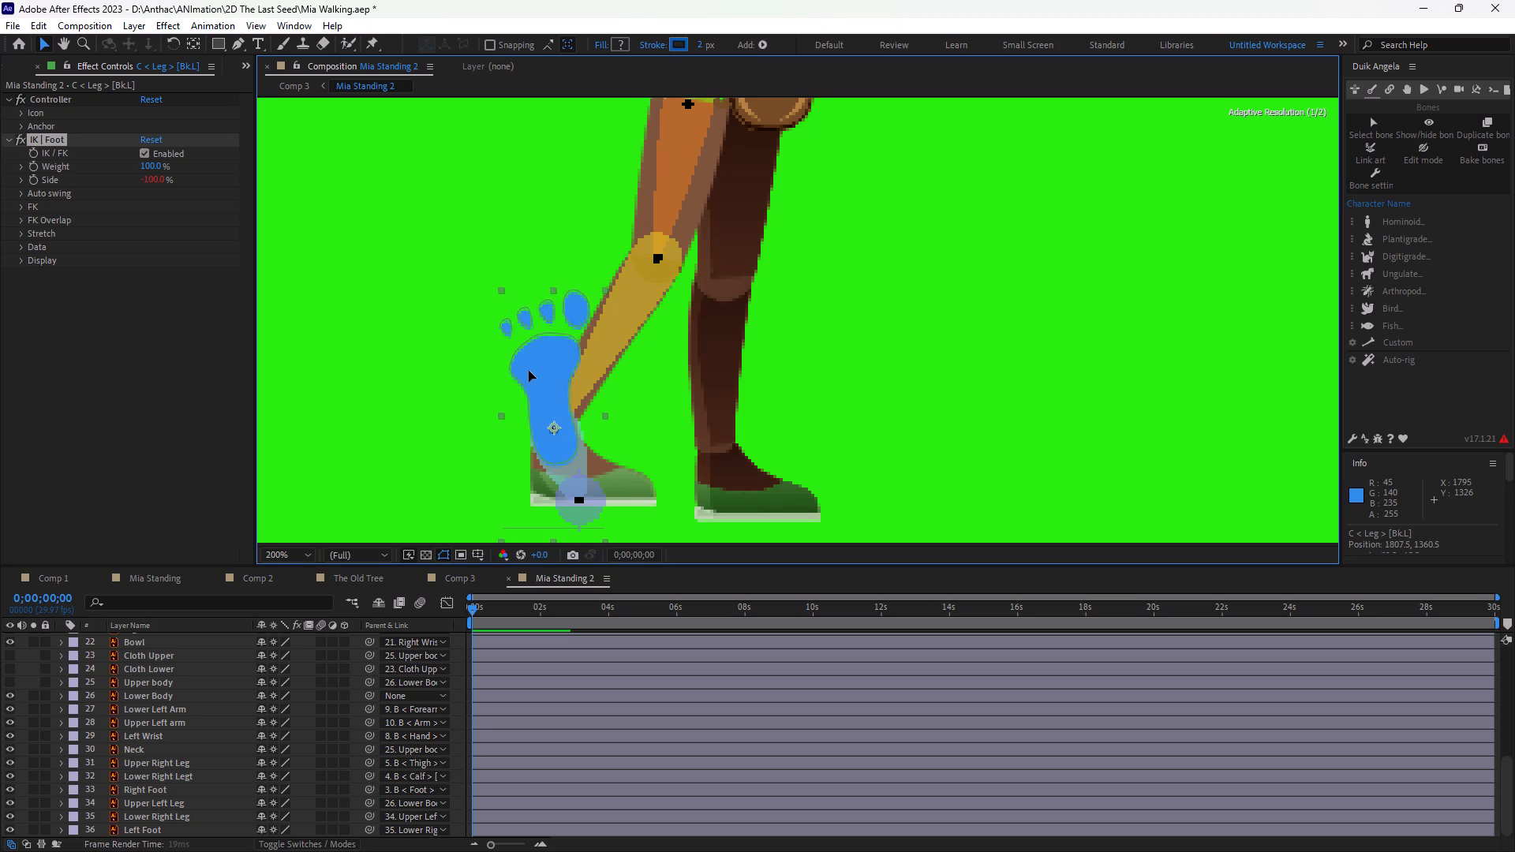
left_click_drag(529, 371, 515, 364)
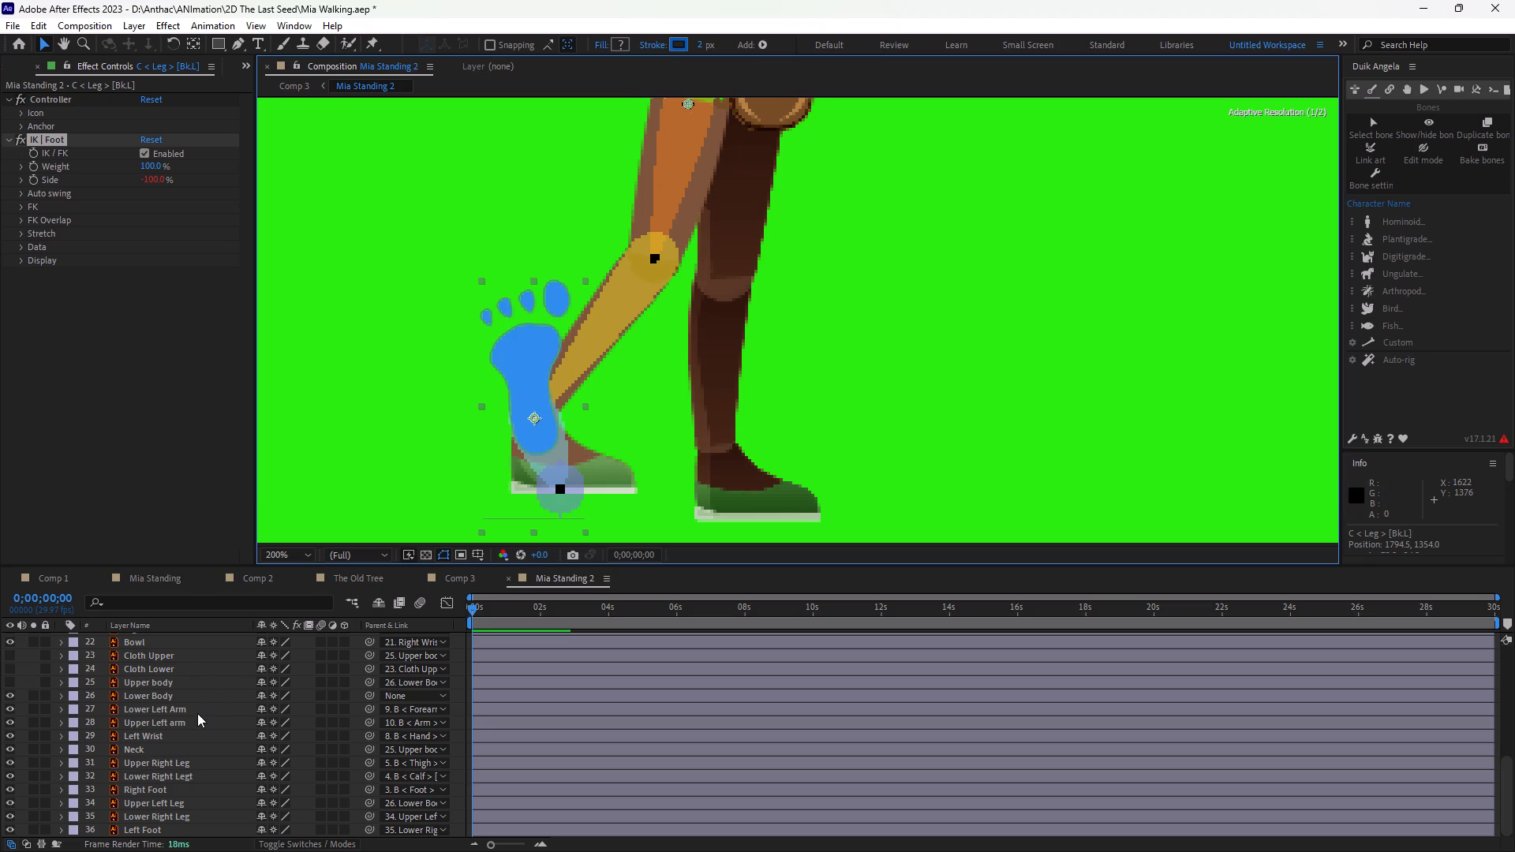
Hide the Upper Right Leg, Lower Right Legt, Right Foot and Bowl layers to expose the left leg.
scroll(197, 713, "down", 5)
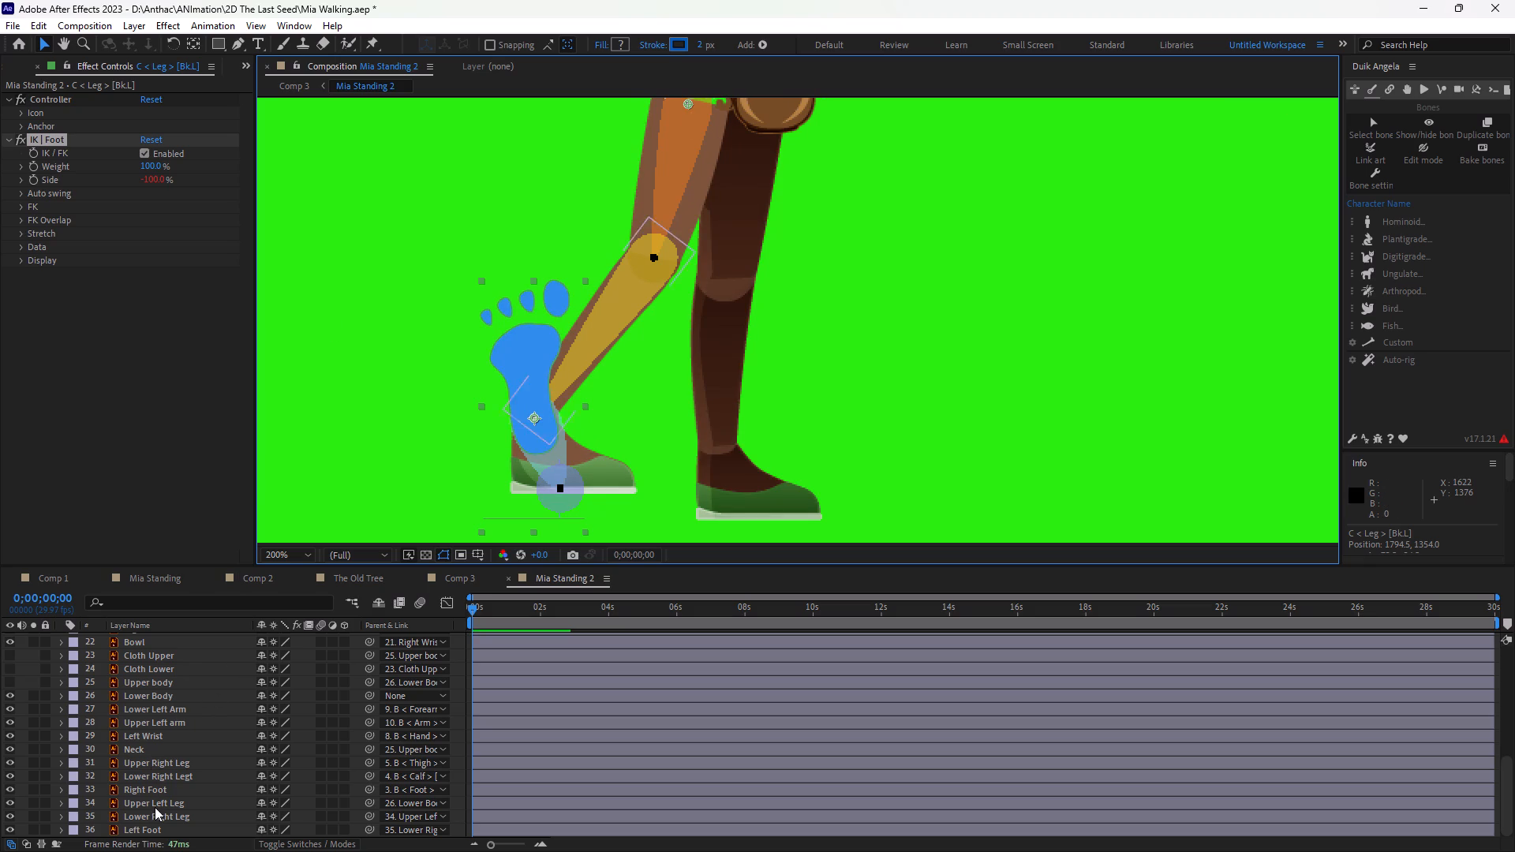
left_click(151, 789, "ctrl")
left_click(151, 776, "ctrl")
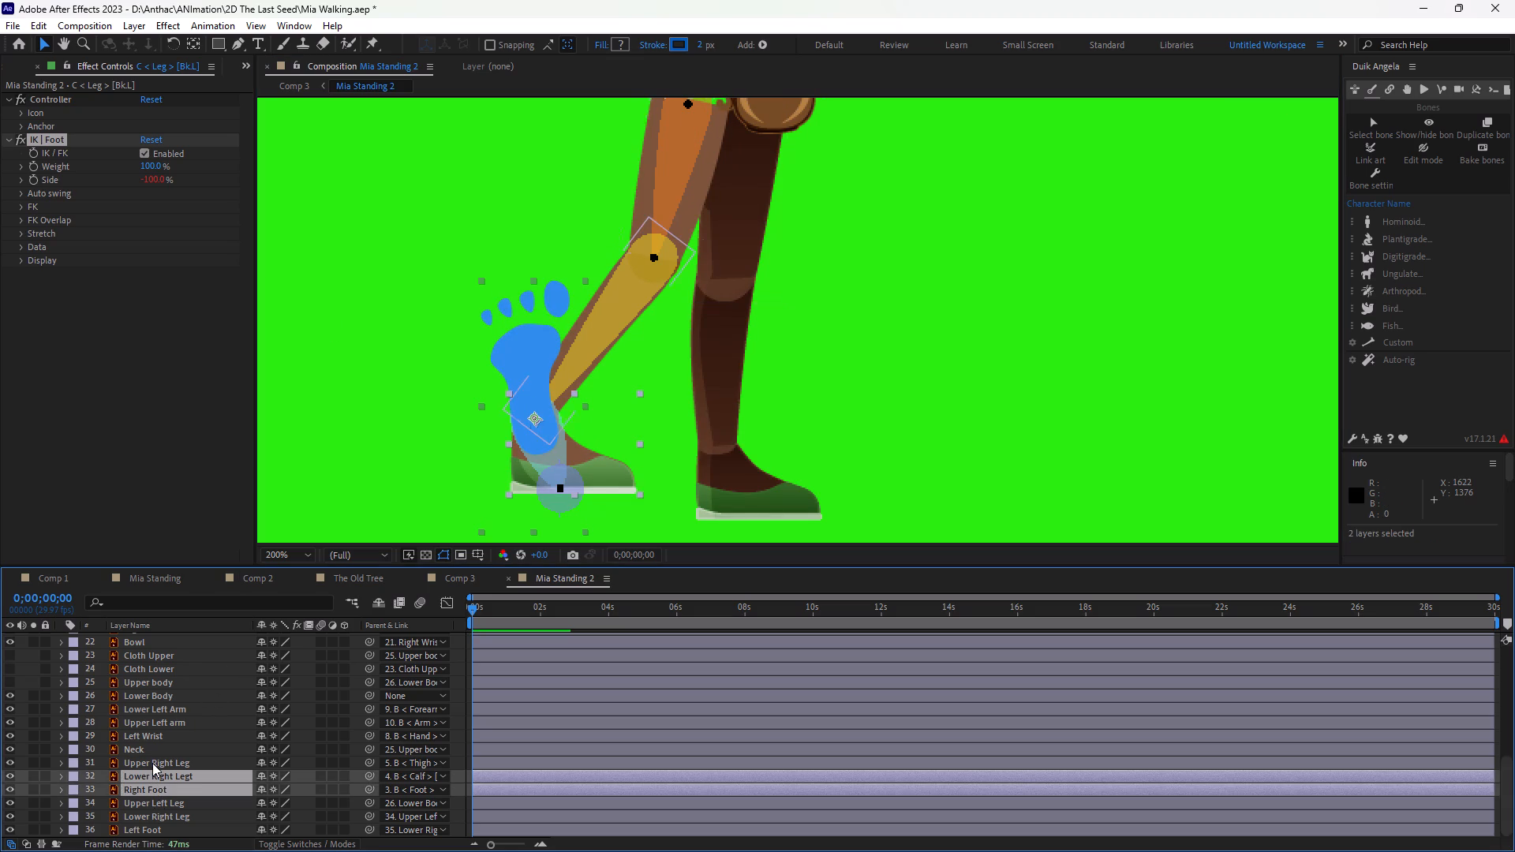
left_click(152, 763, "ctrl")
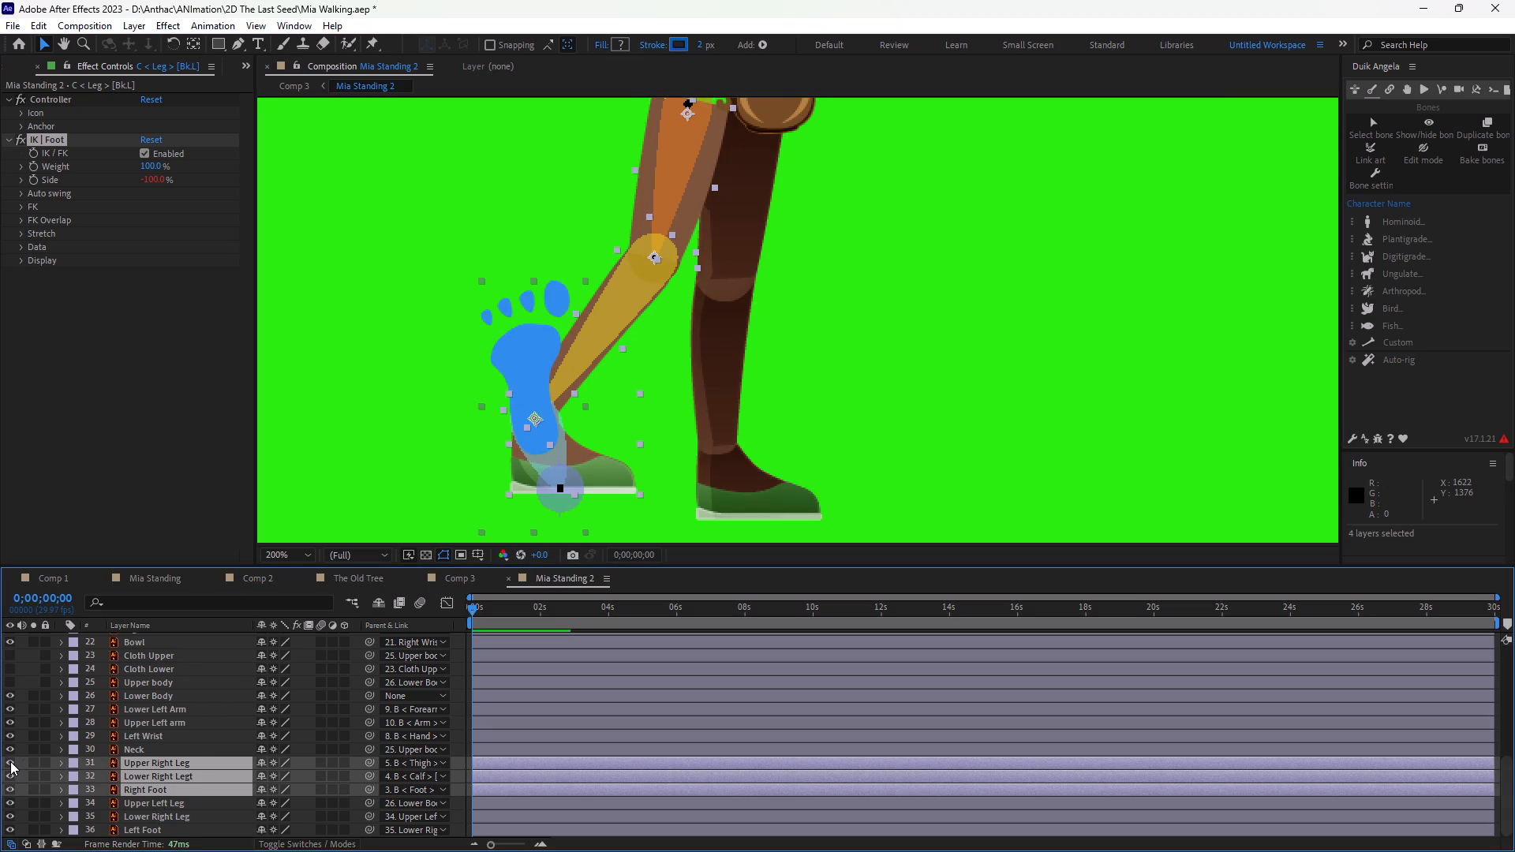
left_click(10, 761)
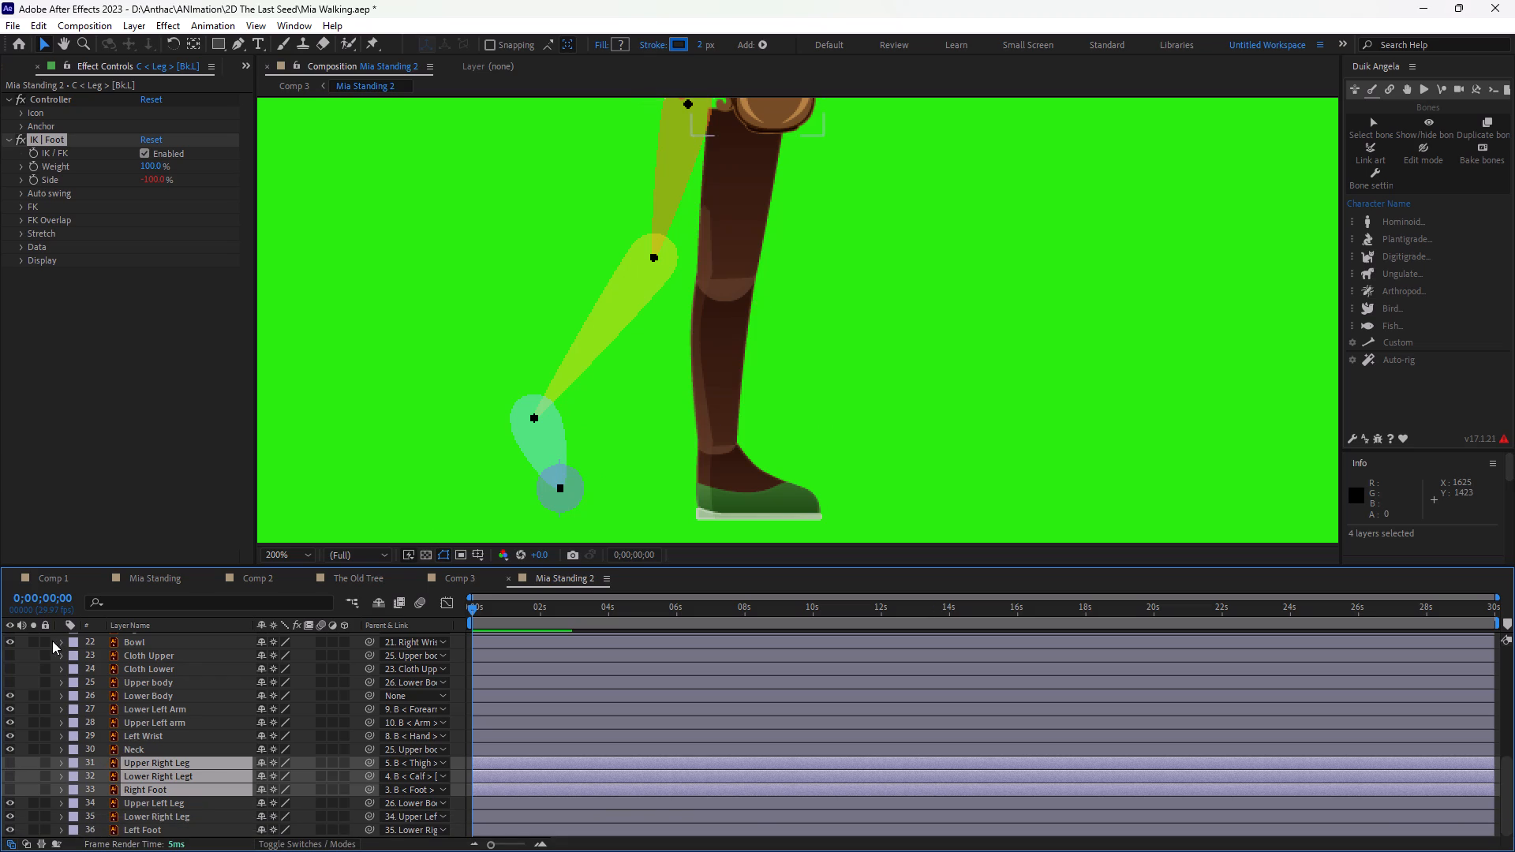
left_click(12, 643)
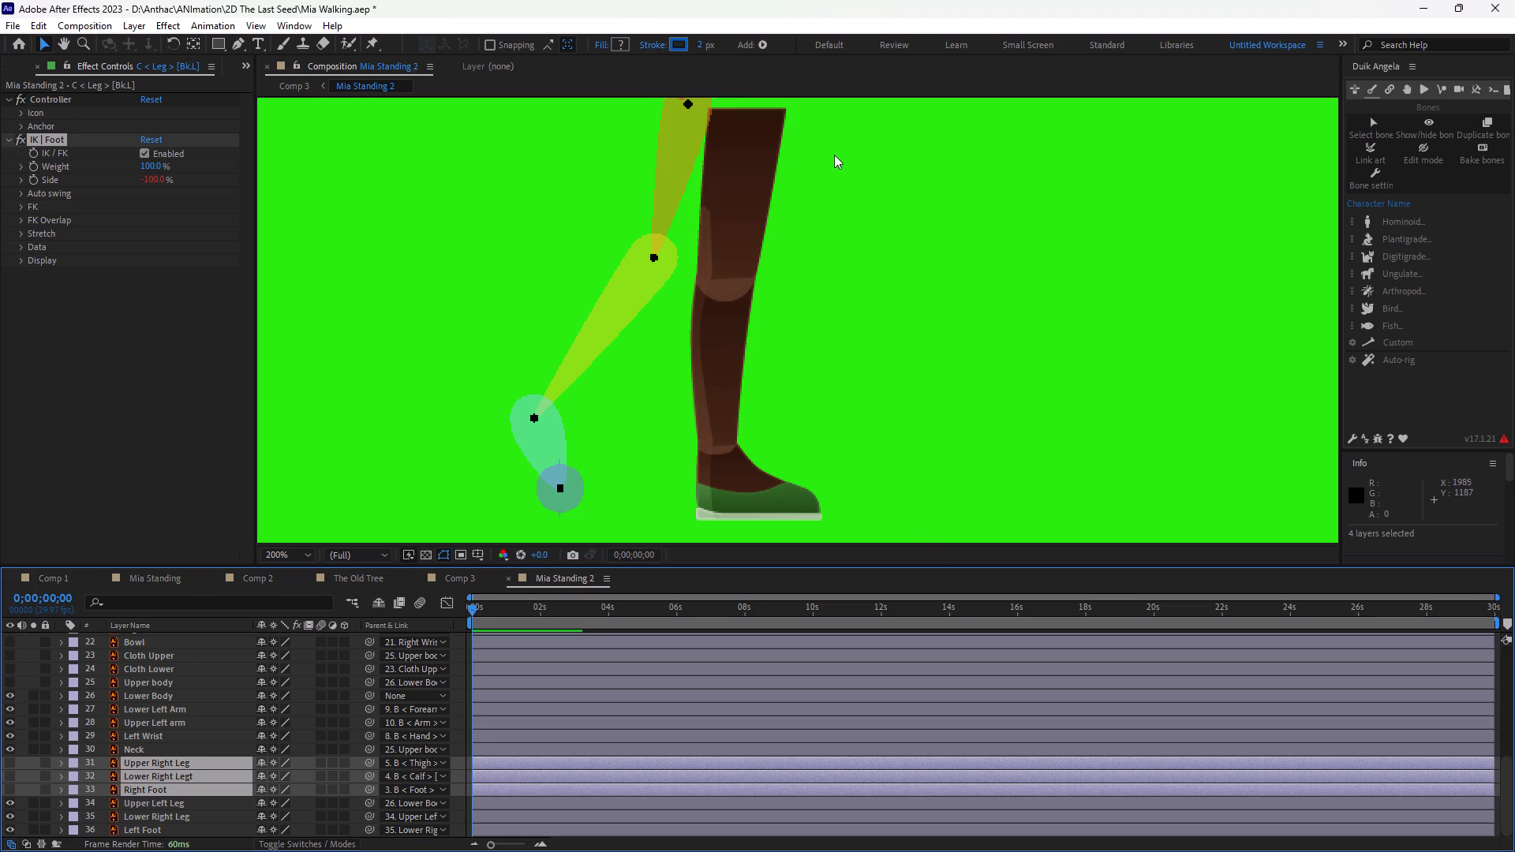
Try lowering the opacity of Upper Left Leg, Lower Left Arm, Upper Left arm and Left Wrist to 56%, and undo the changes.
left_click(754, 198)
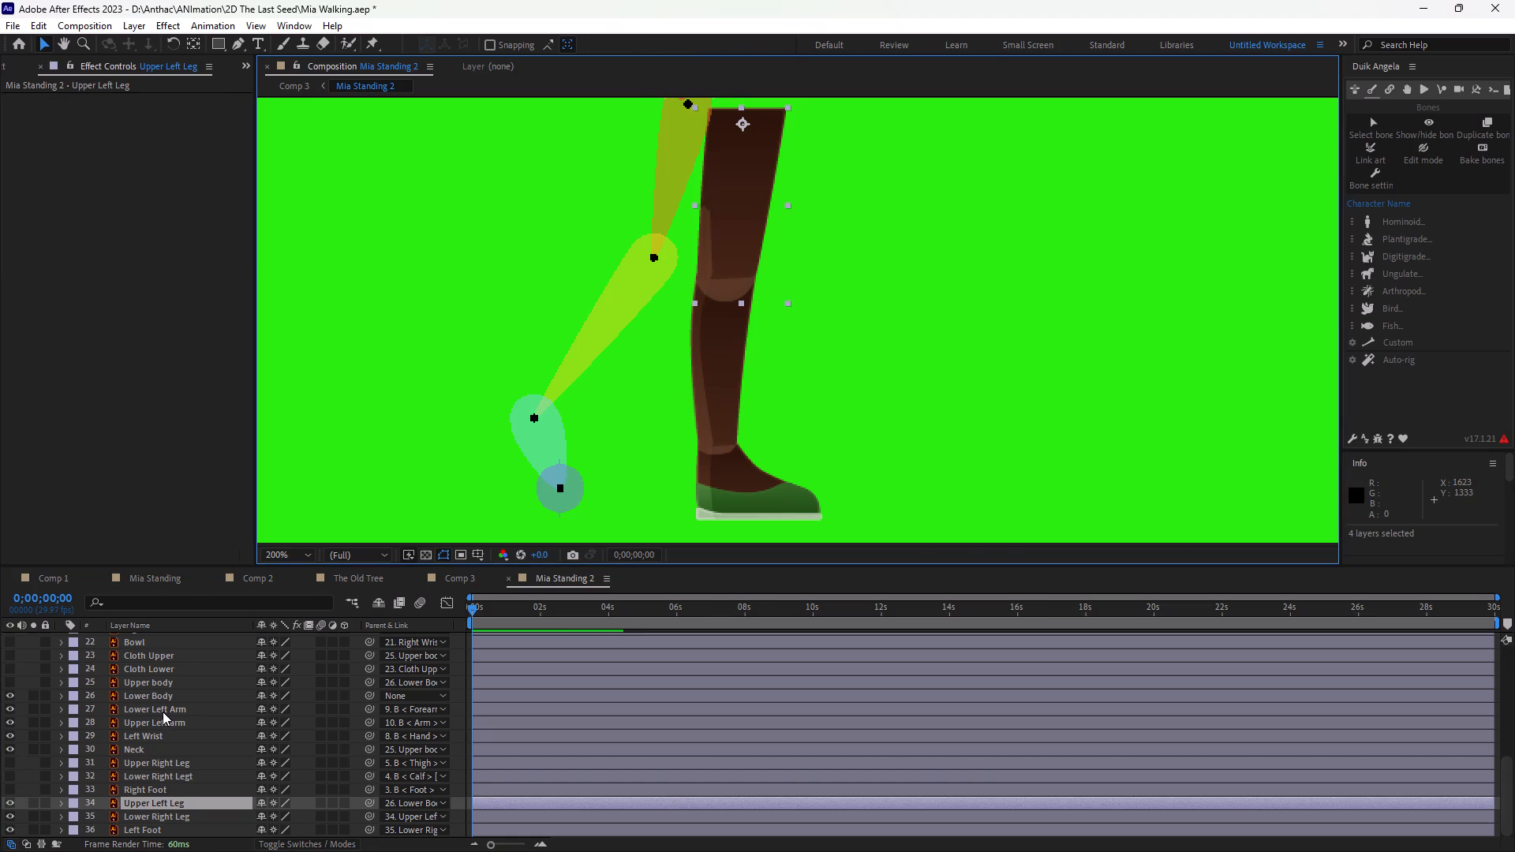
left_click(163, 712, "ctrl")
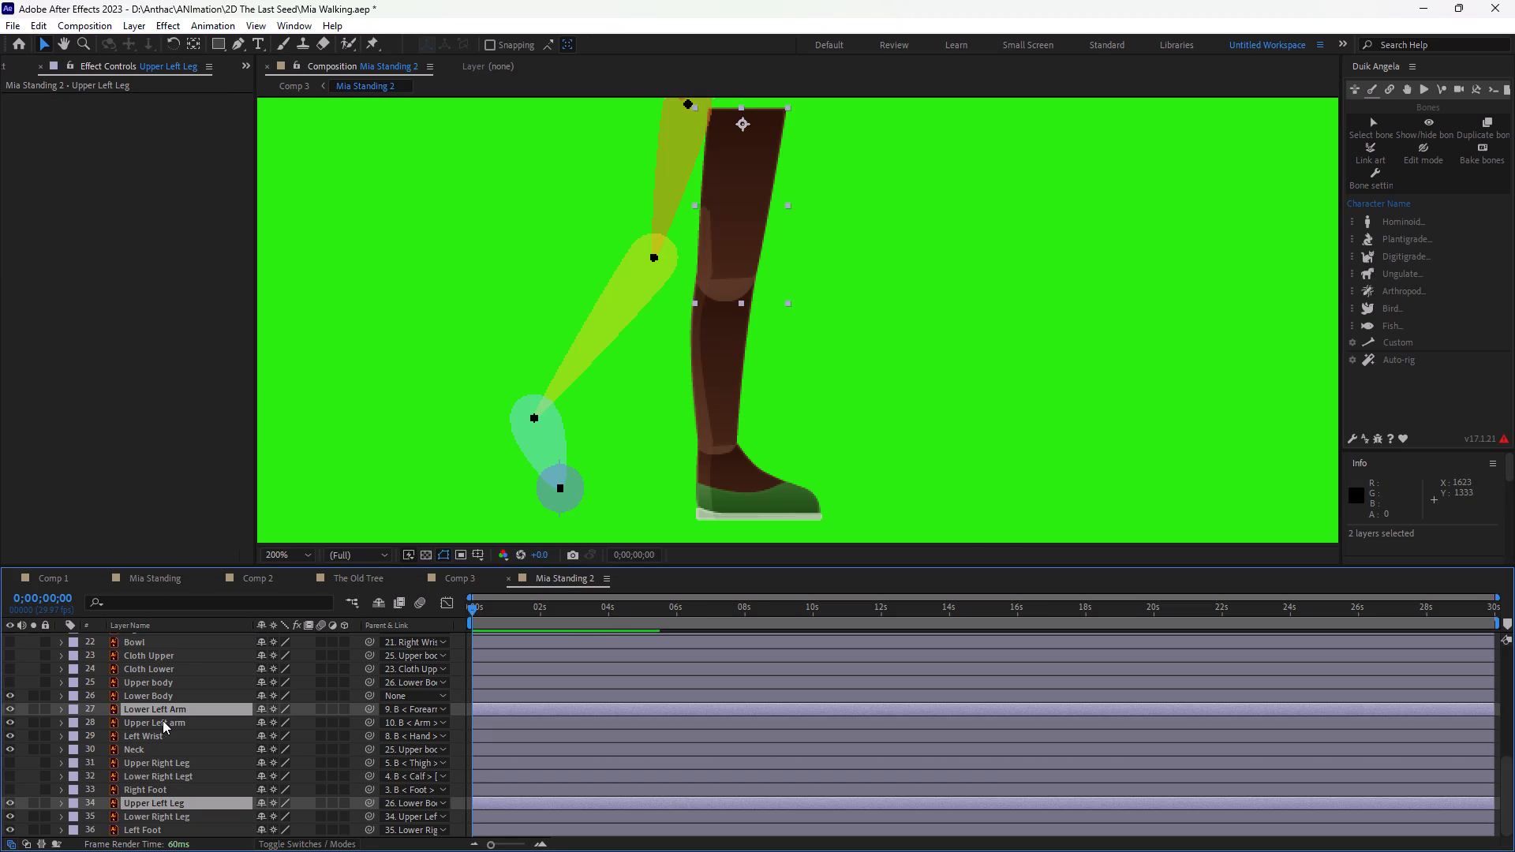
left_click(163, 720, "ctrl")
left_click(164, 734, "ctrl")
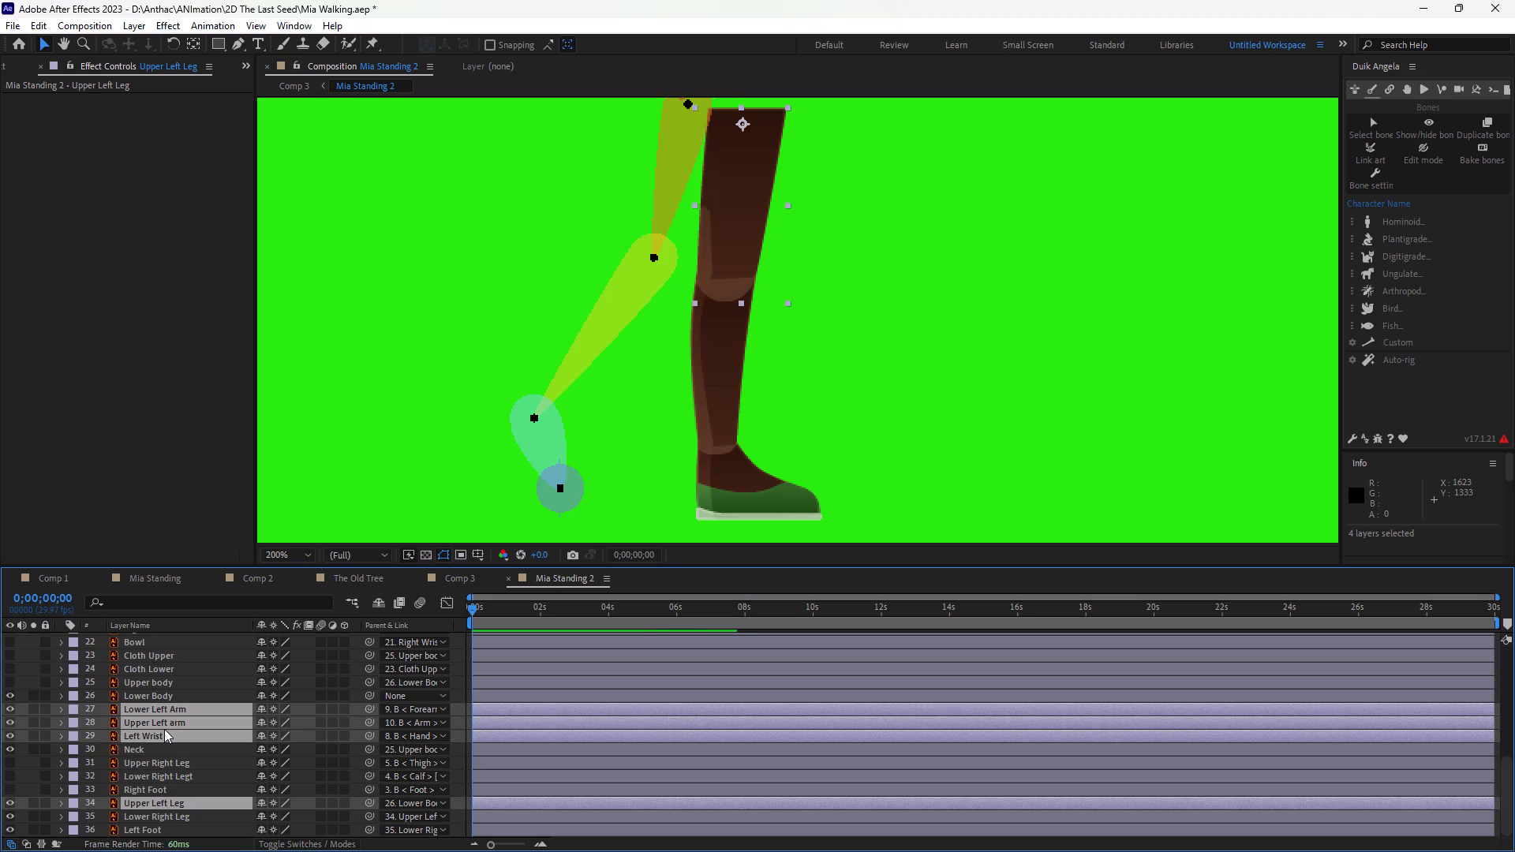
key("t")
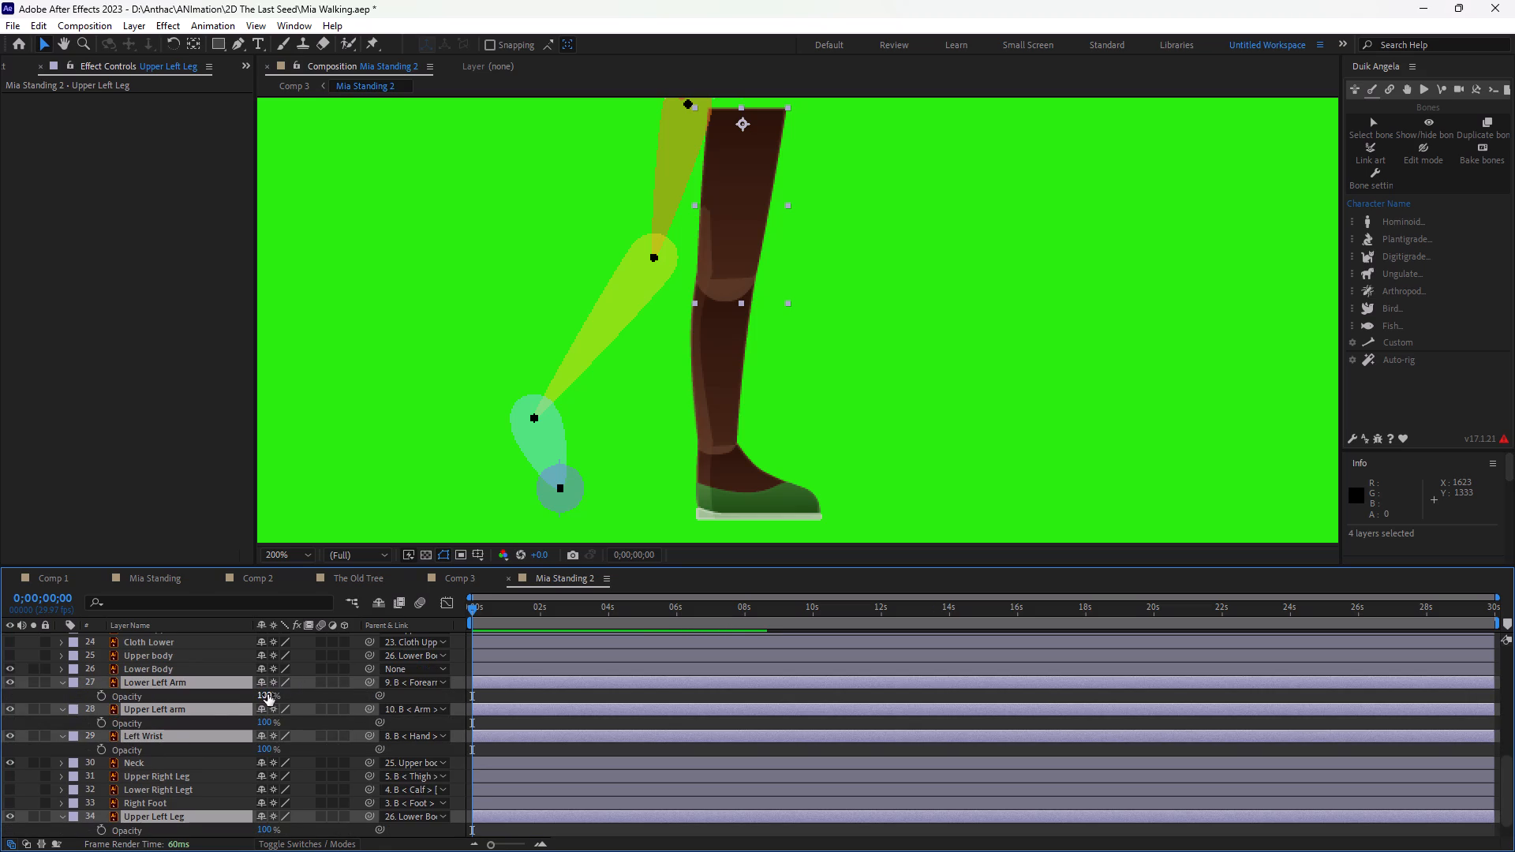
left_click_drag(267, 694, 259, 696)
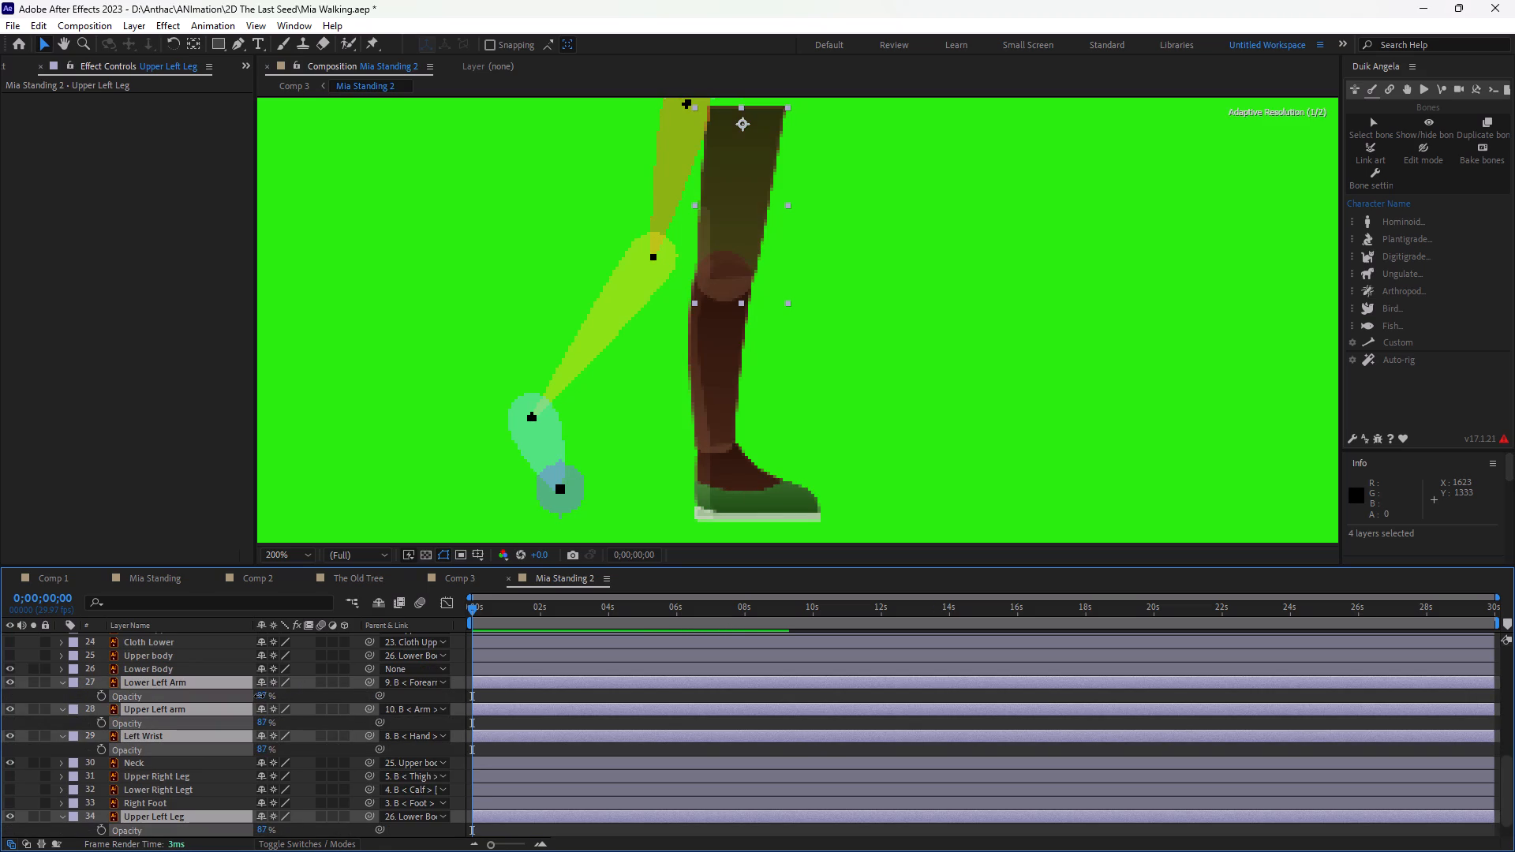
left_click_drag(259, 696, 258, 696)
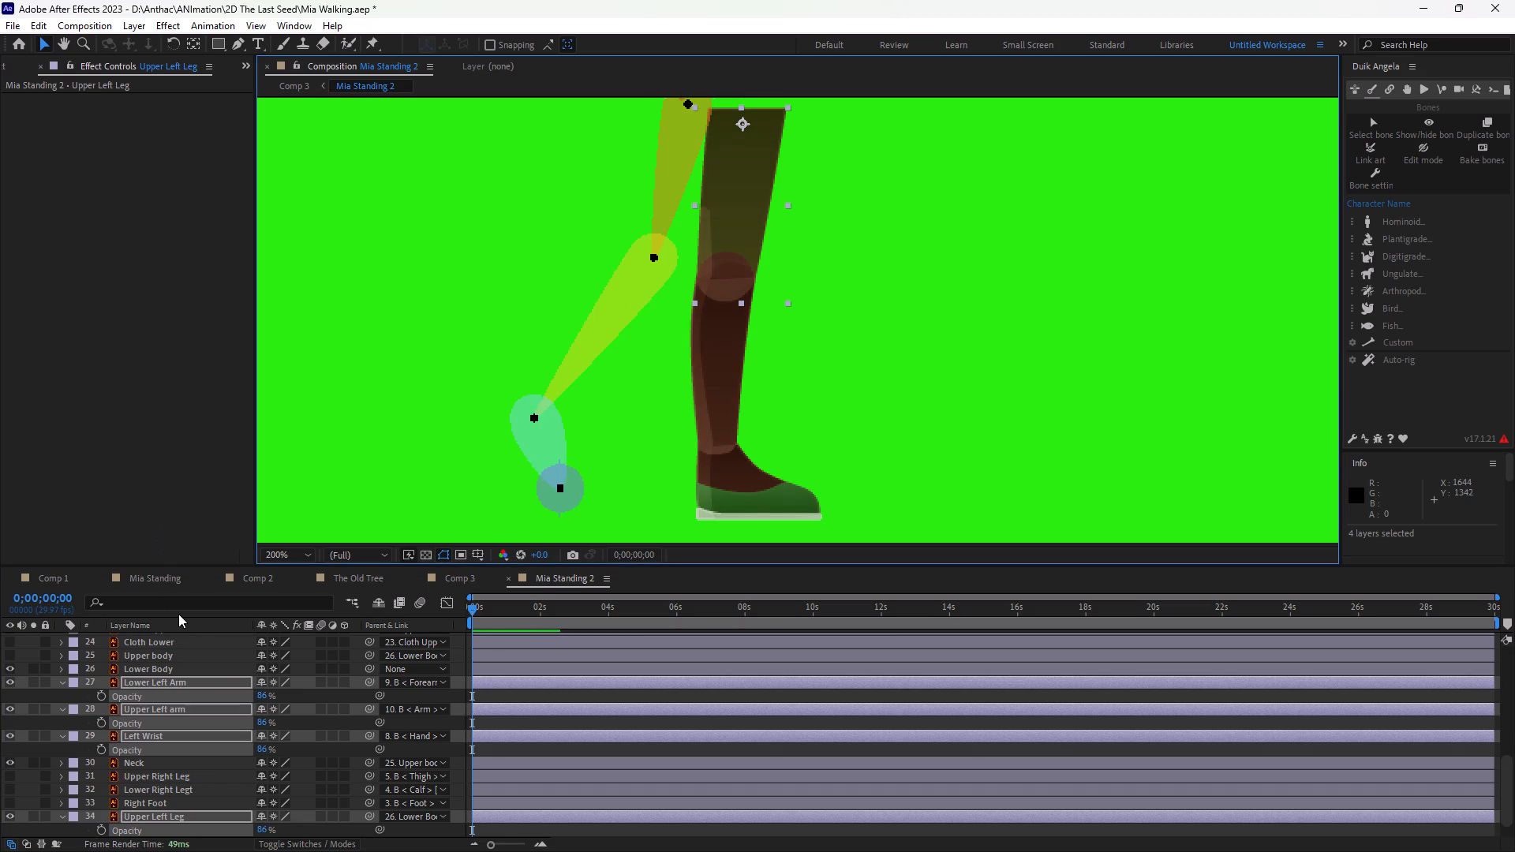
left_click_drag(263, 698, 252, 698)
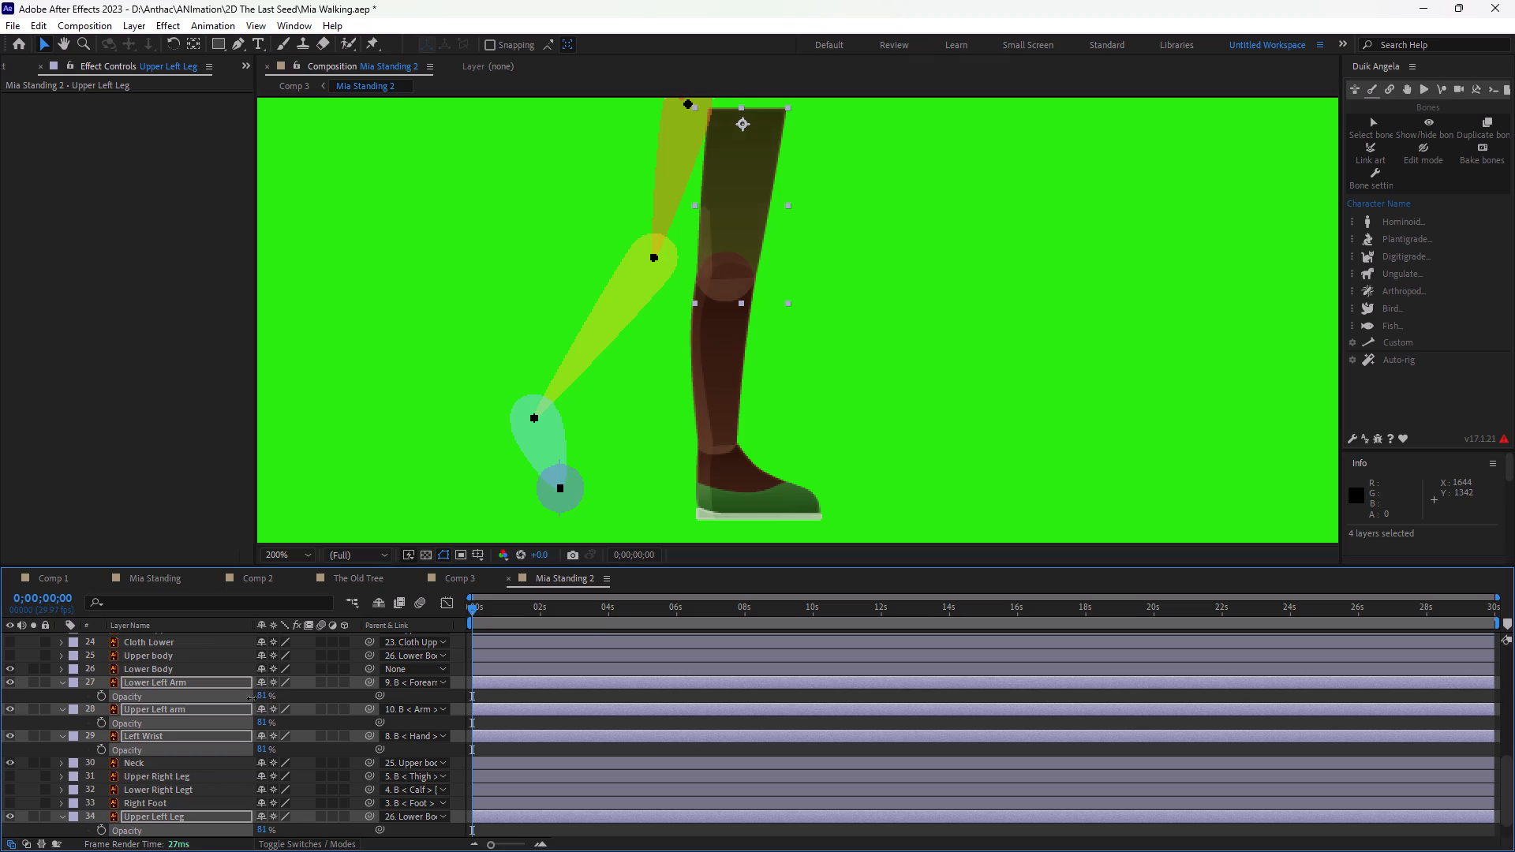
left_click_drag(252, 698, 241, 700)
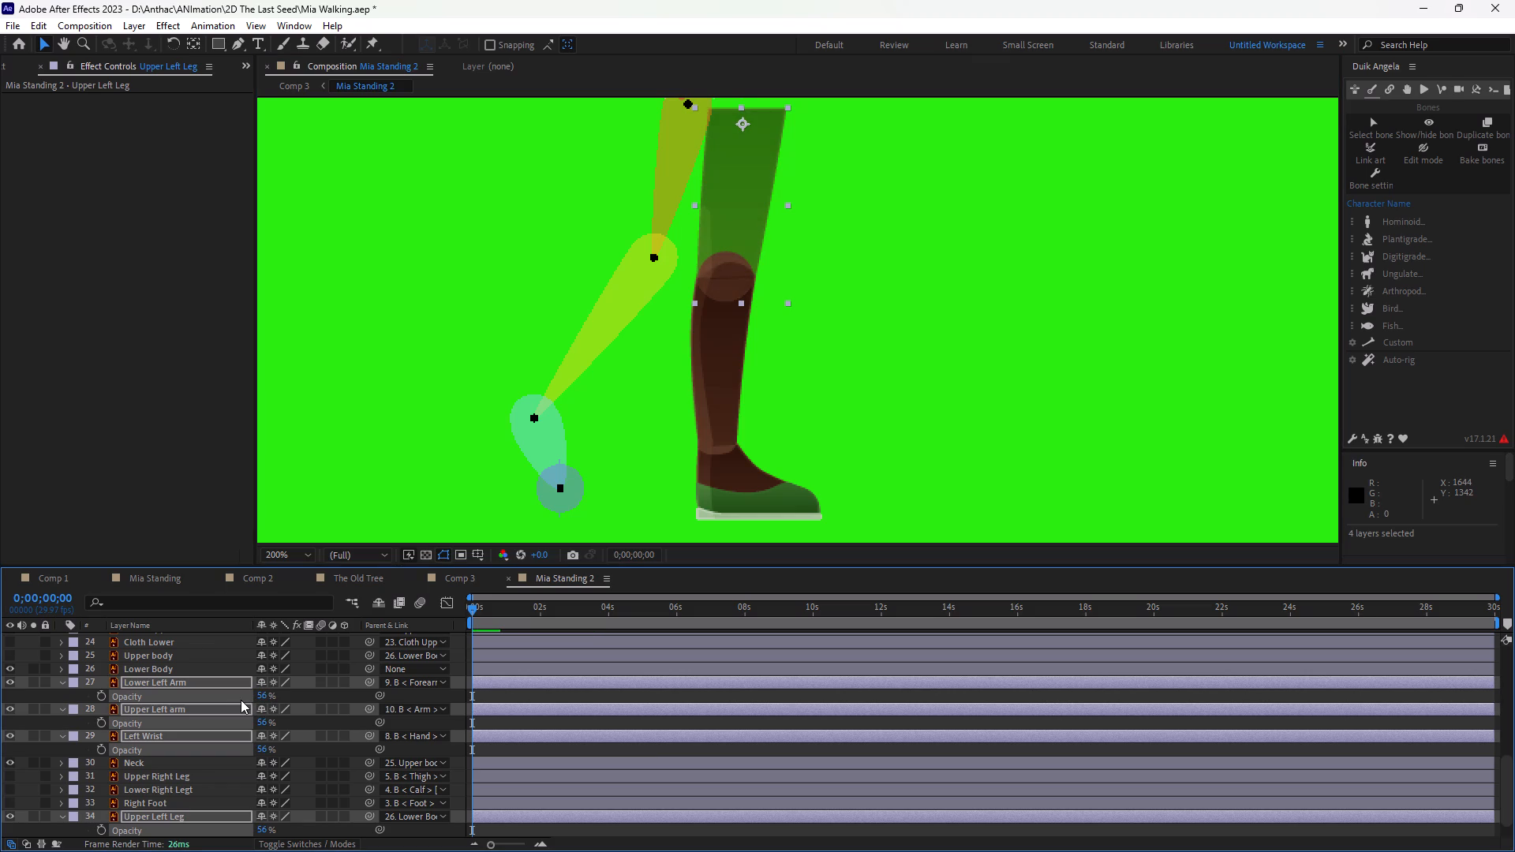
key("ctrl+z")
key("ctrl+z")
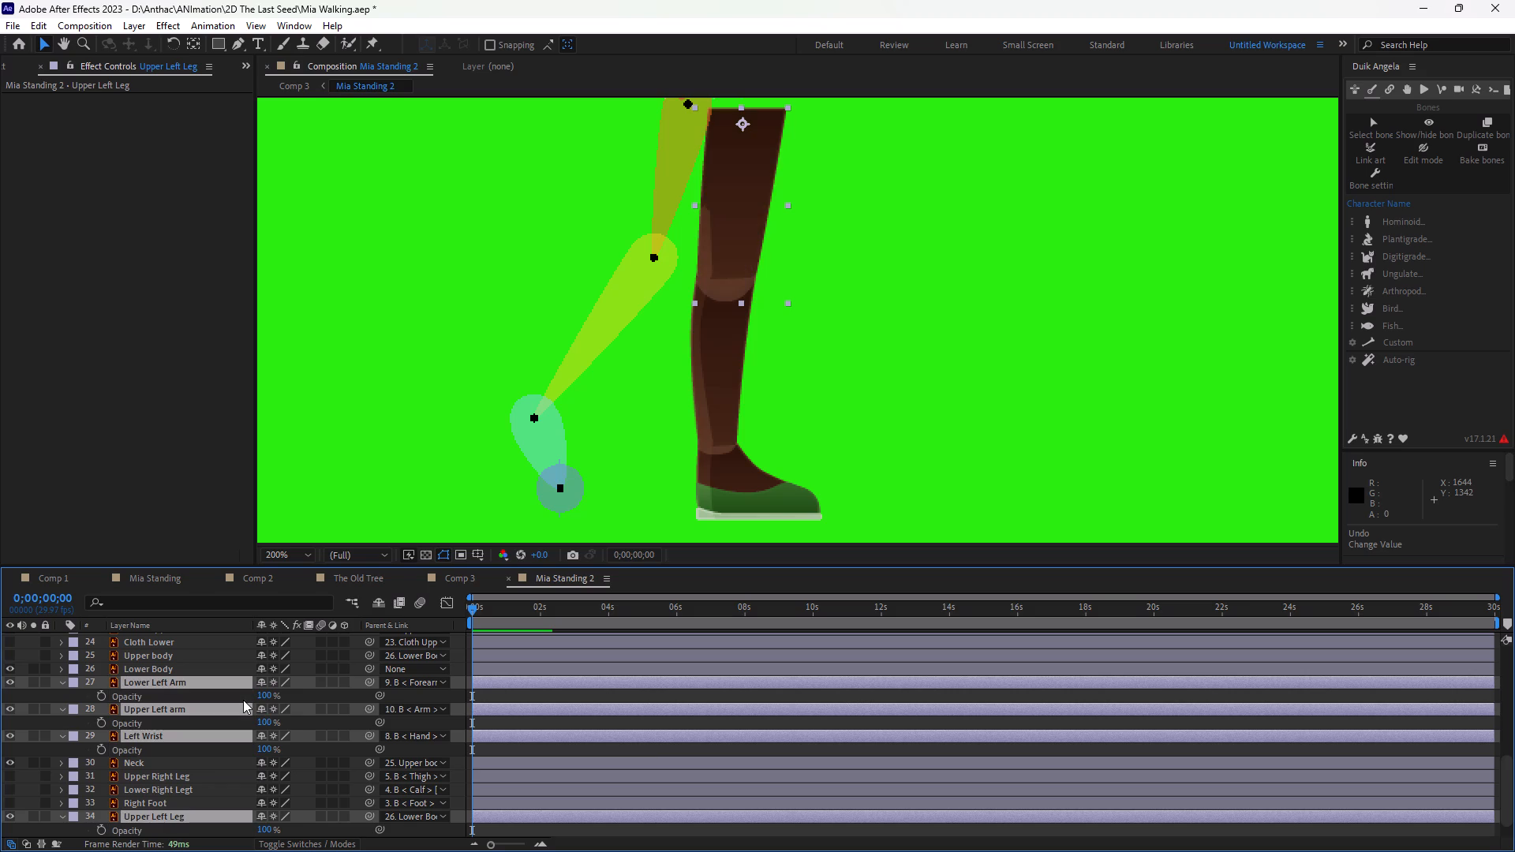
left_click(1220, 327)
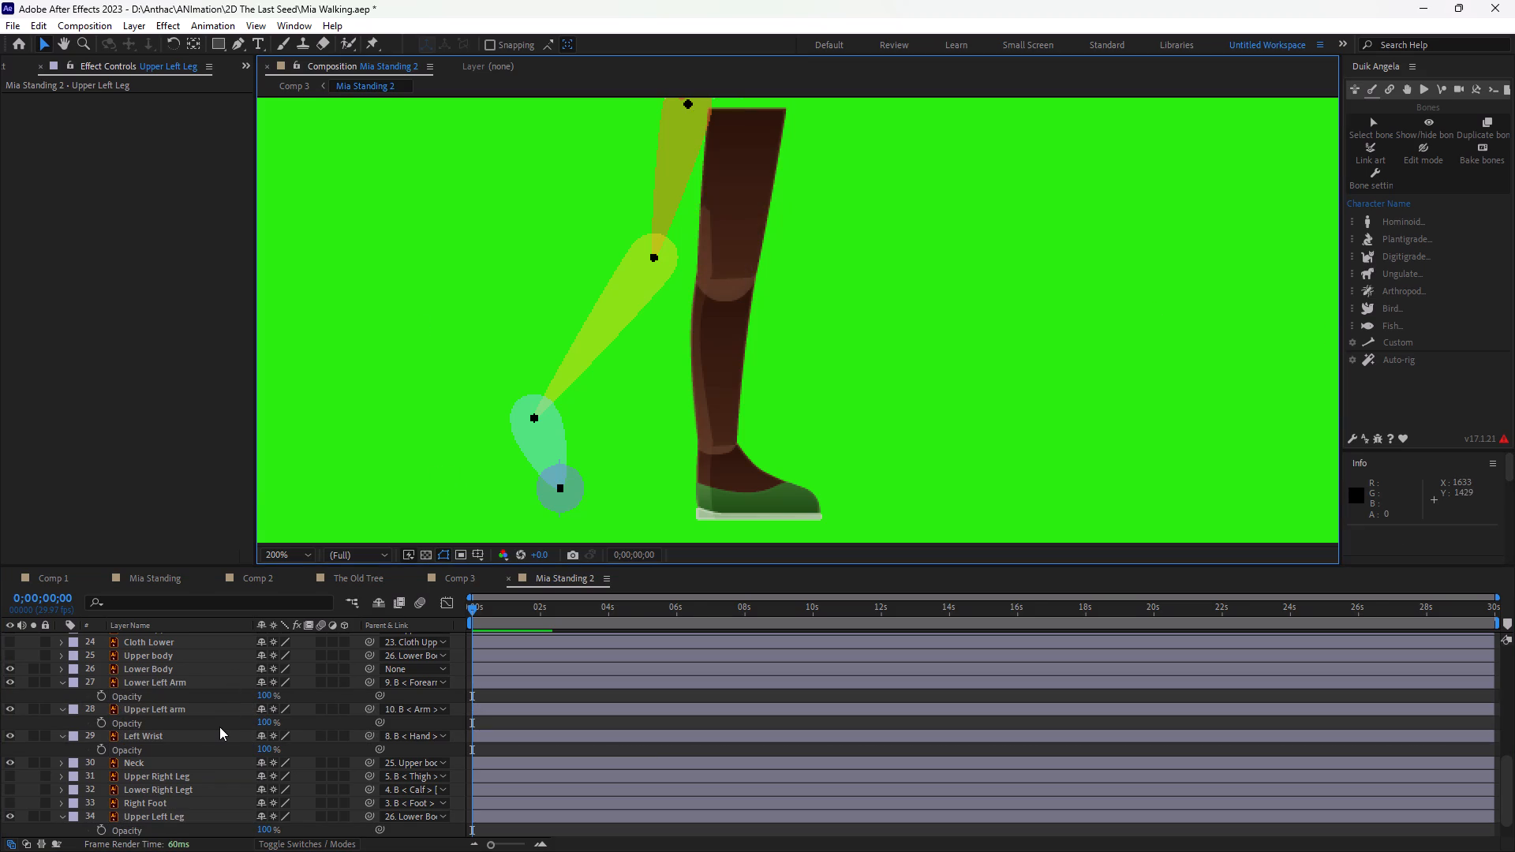
Lower the opacity of Upper Left Leg, Lower Right Leg and Left Foot together to 83% and deselect them.
scroll(219, 727, "down", 4)
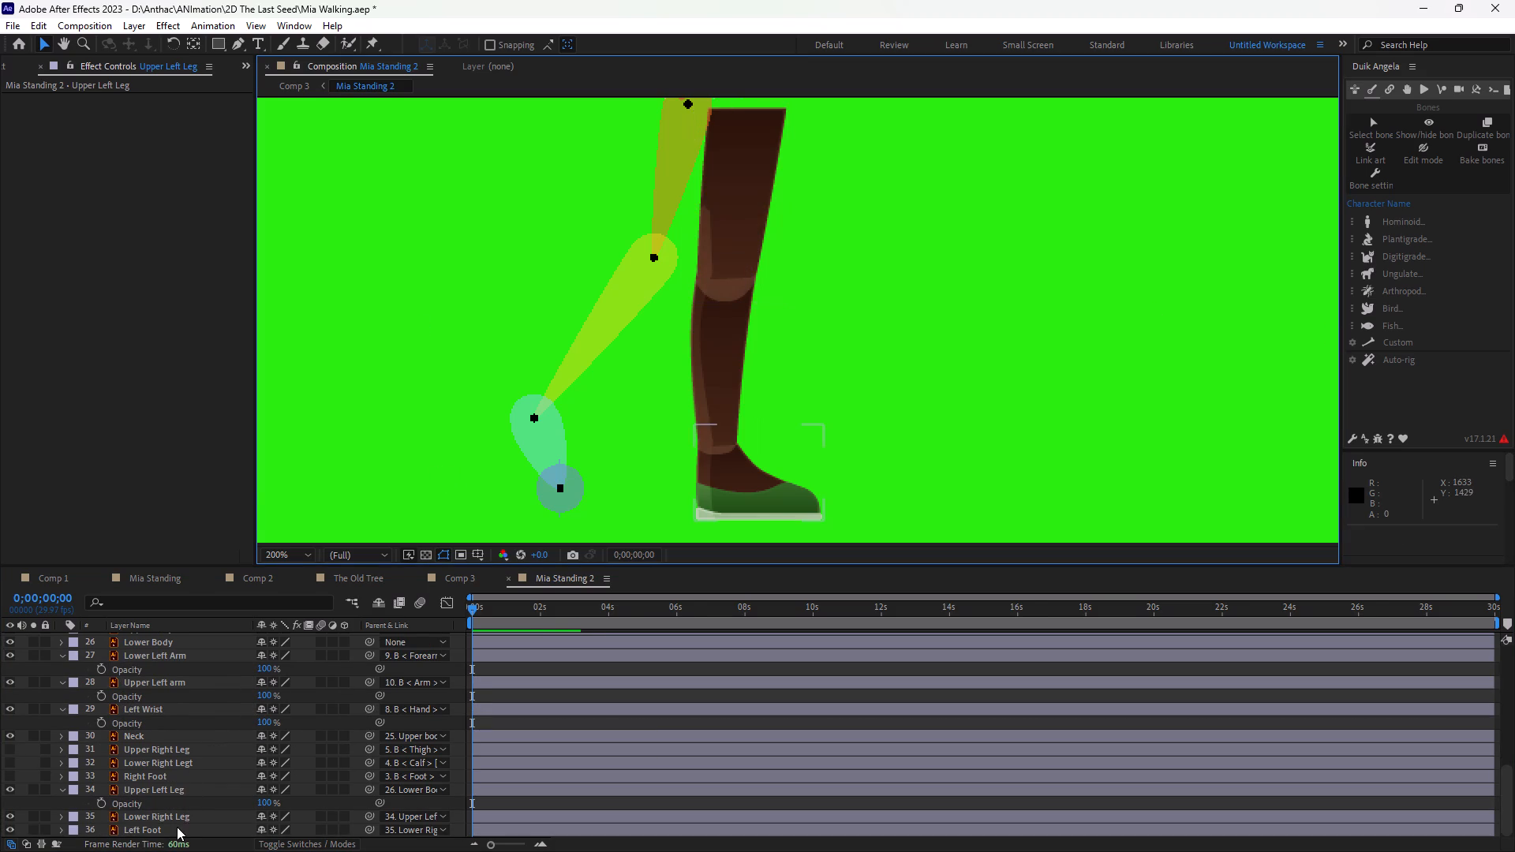
left_click(177, 827)
left_click(176, 813, "ctrl")
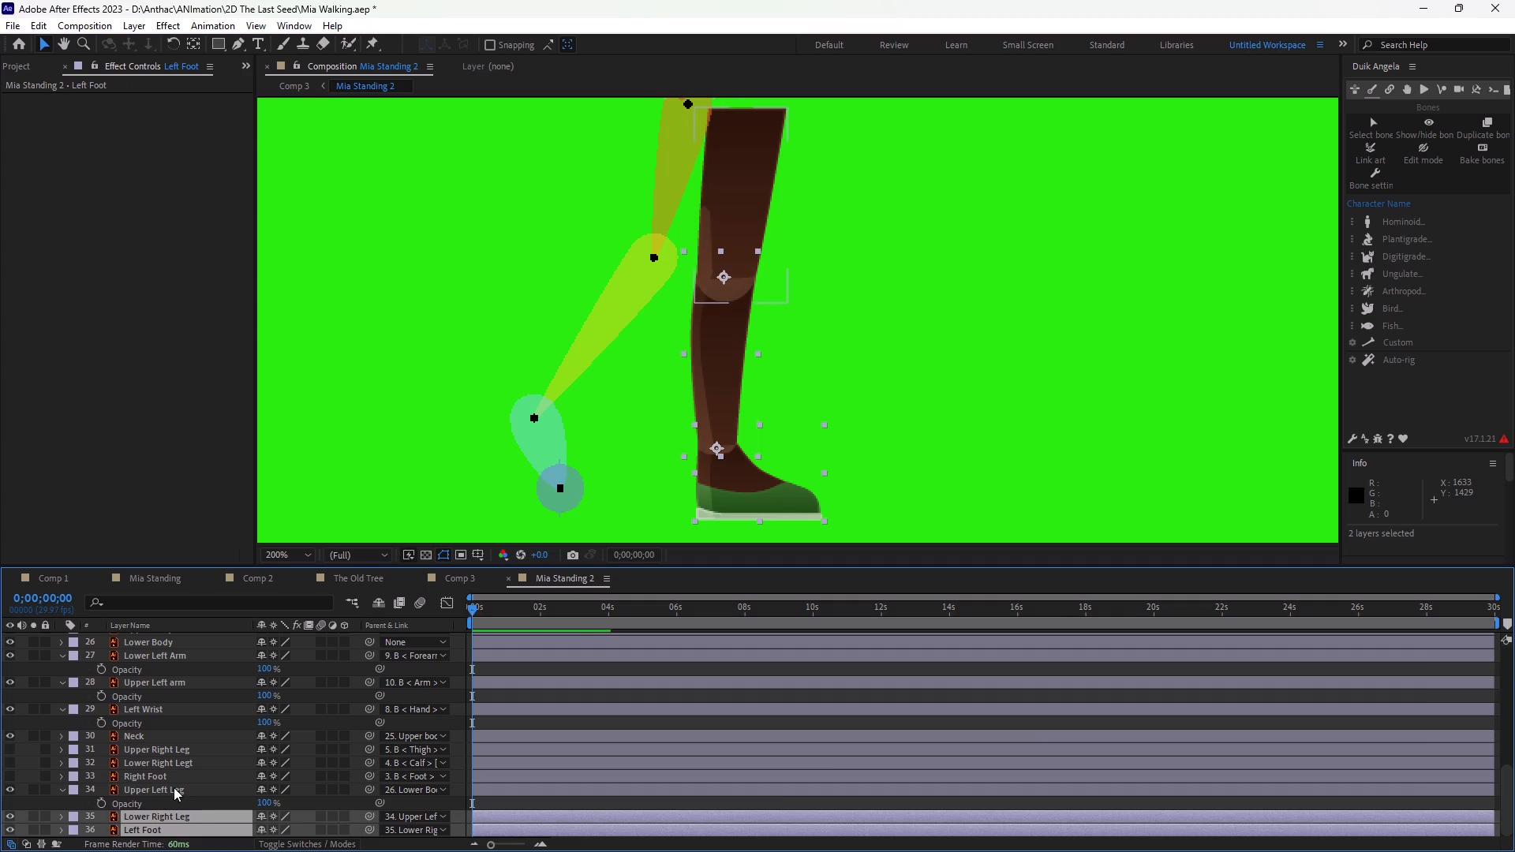
left_click(174, 787, "ctrl")
key("t")
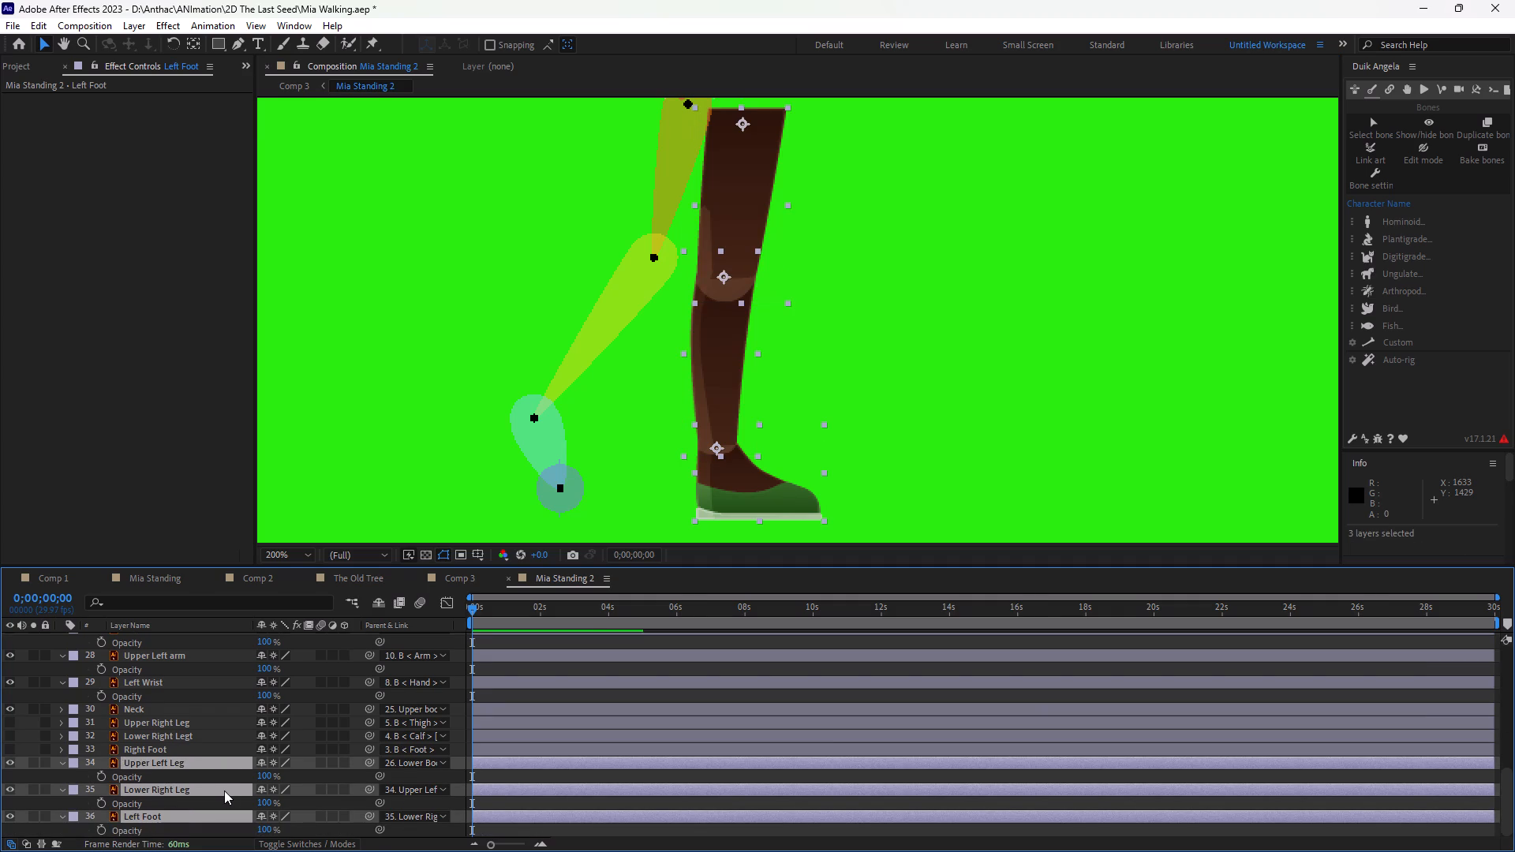
left_click_drag(267, 778, 247, 779)
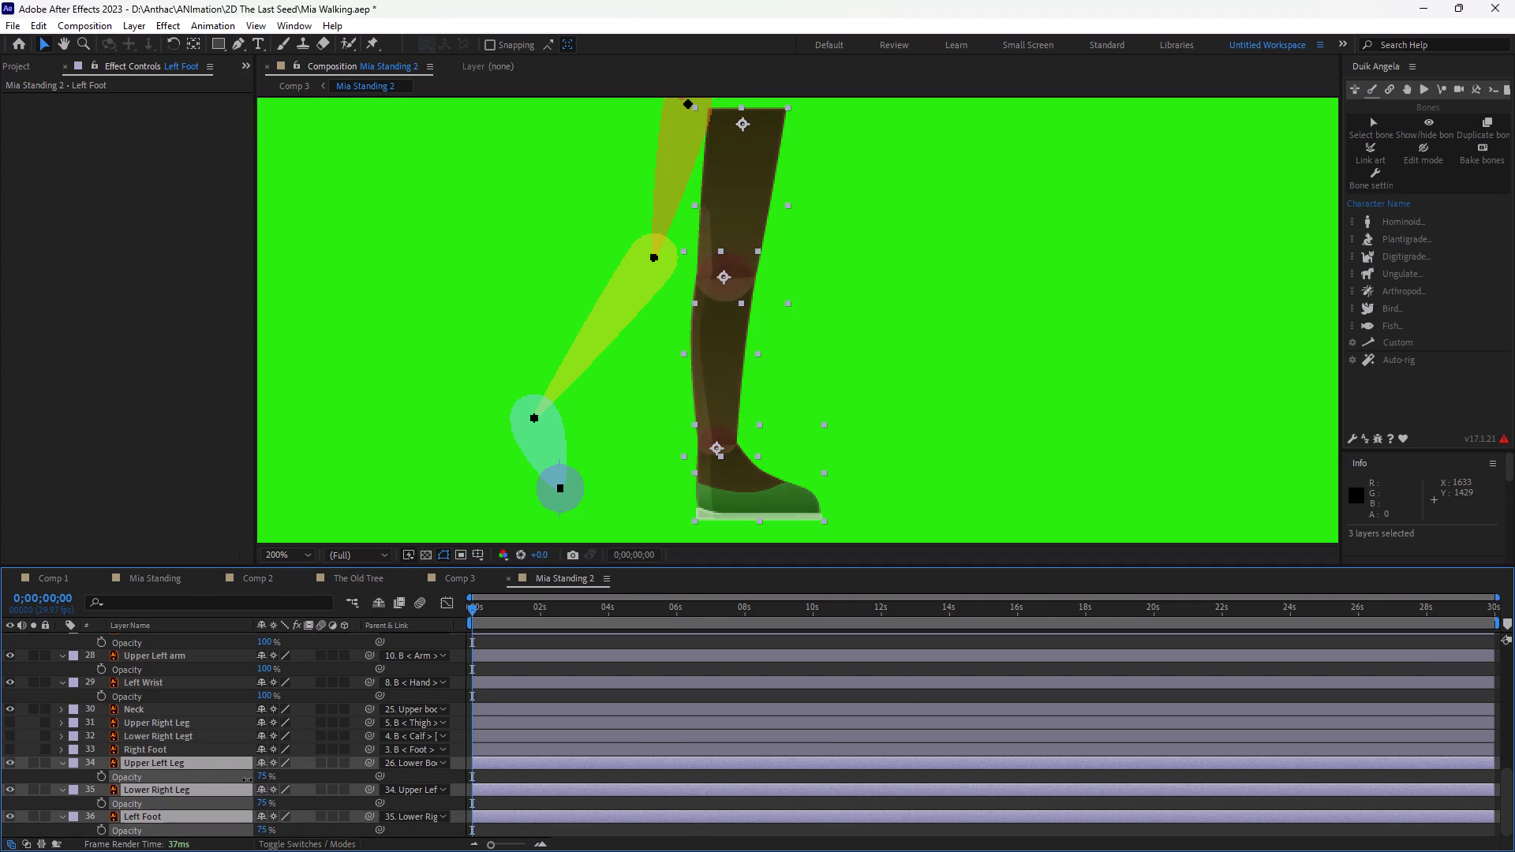
left_click_drag(247, 779, 256, 779)
left_click(1079, 256)
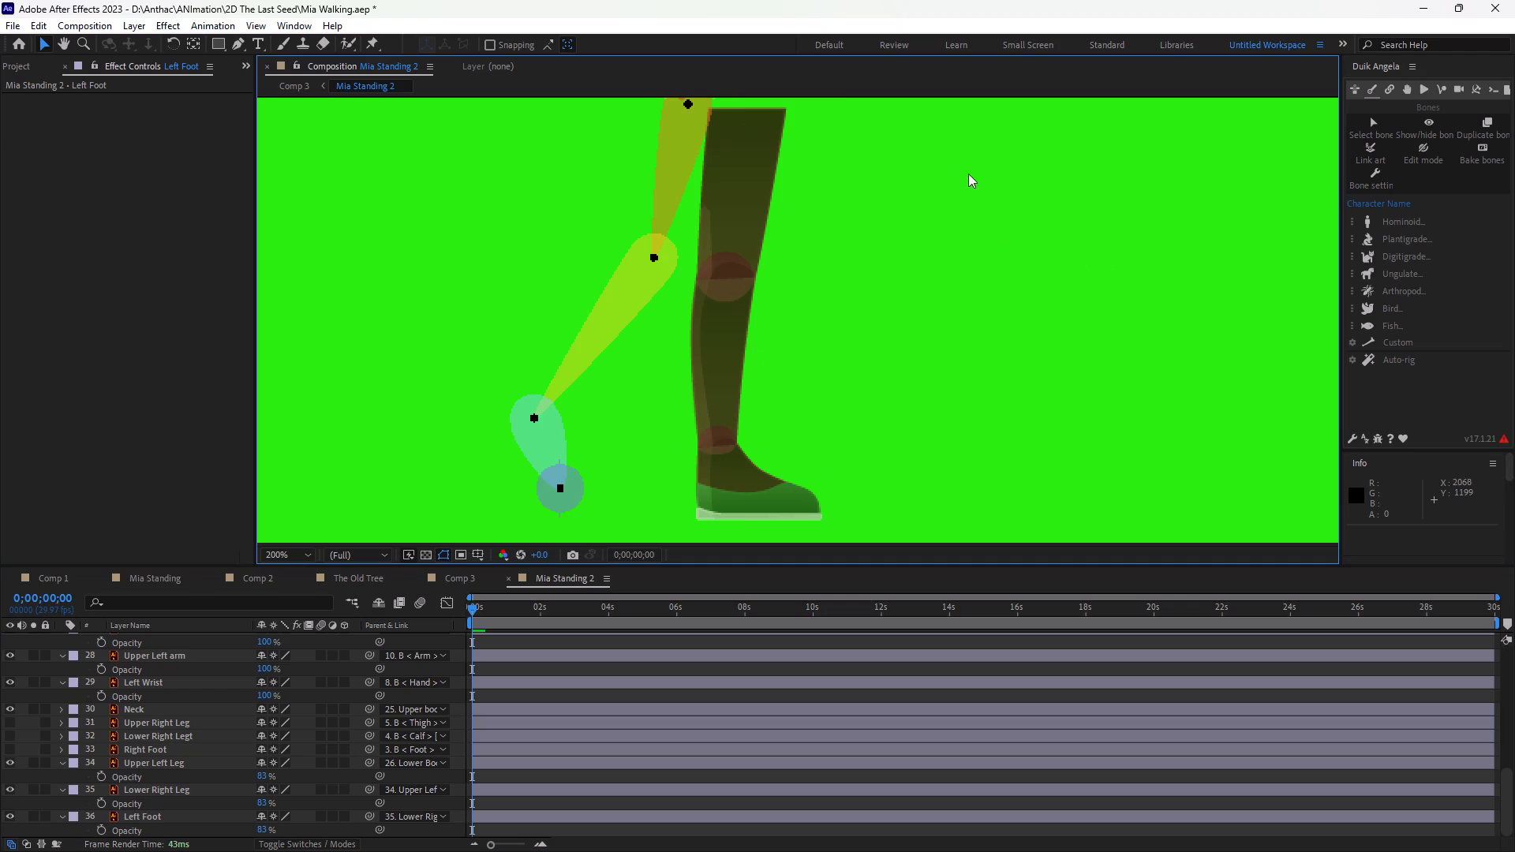
Draw a four-point Pen path down the left leg from the thigh top through the knee and ankle to the sole.
left_click(235, 47)
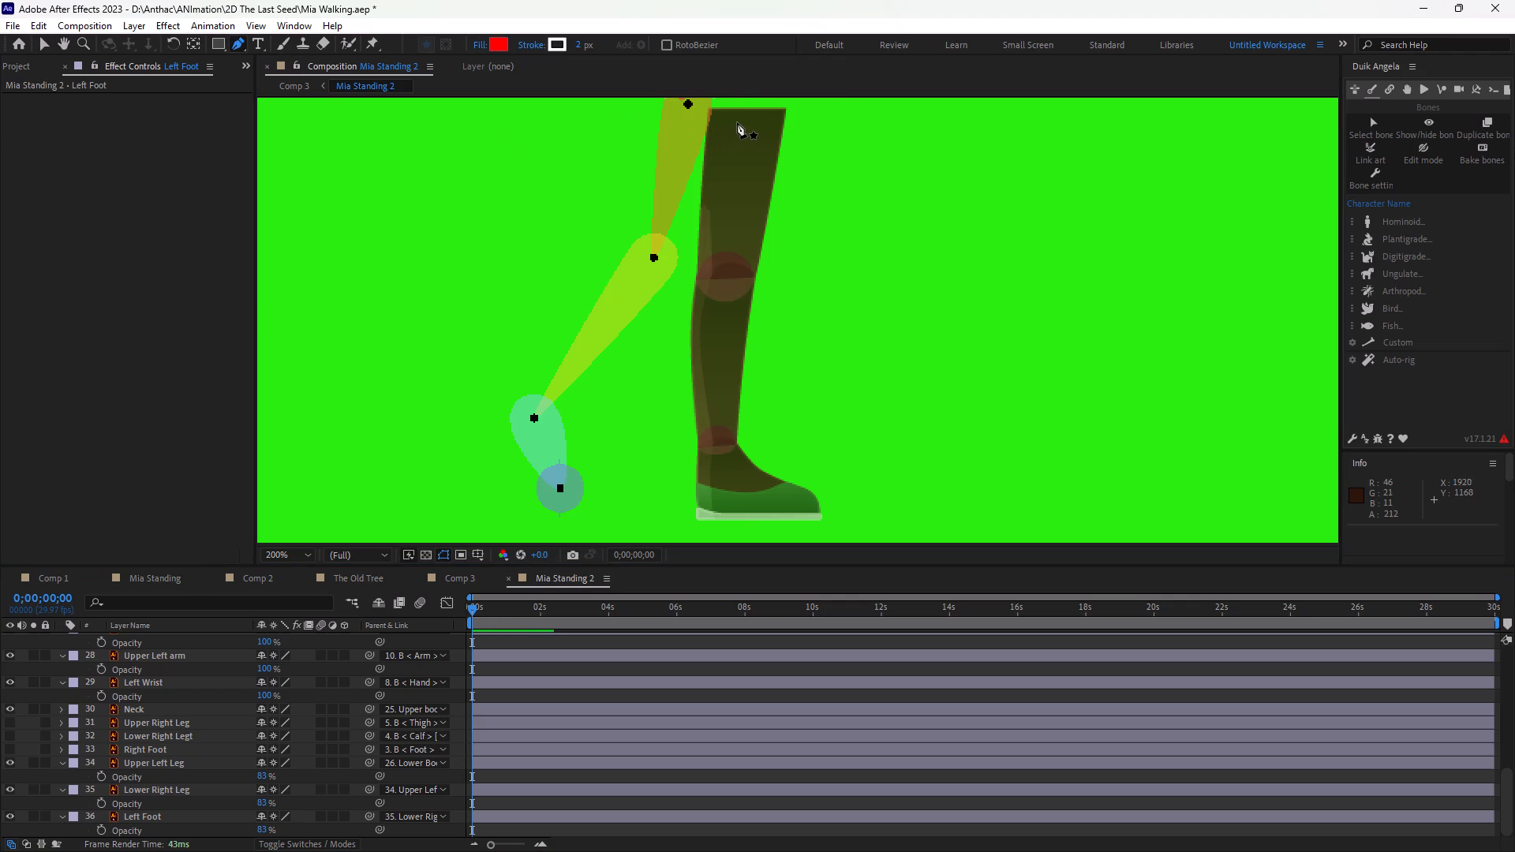
left_click(744, 114)
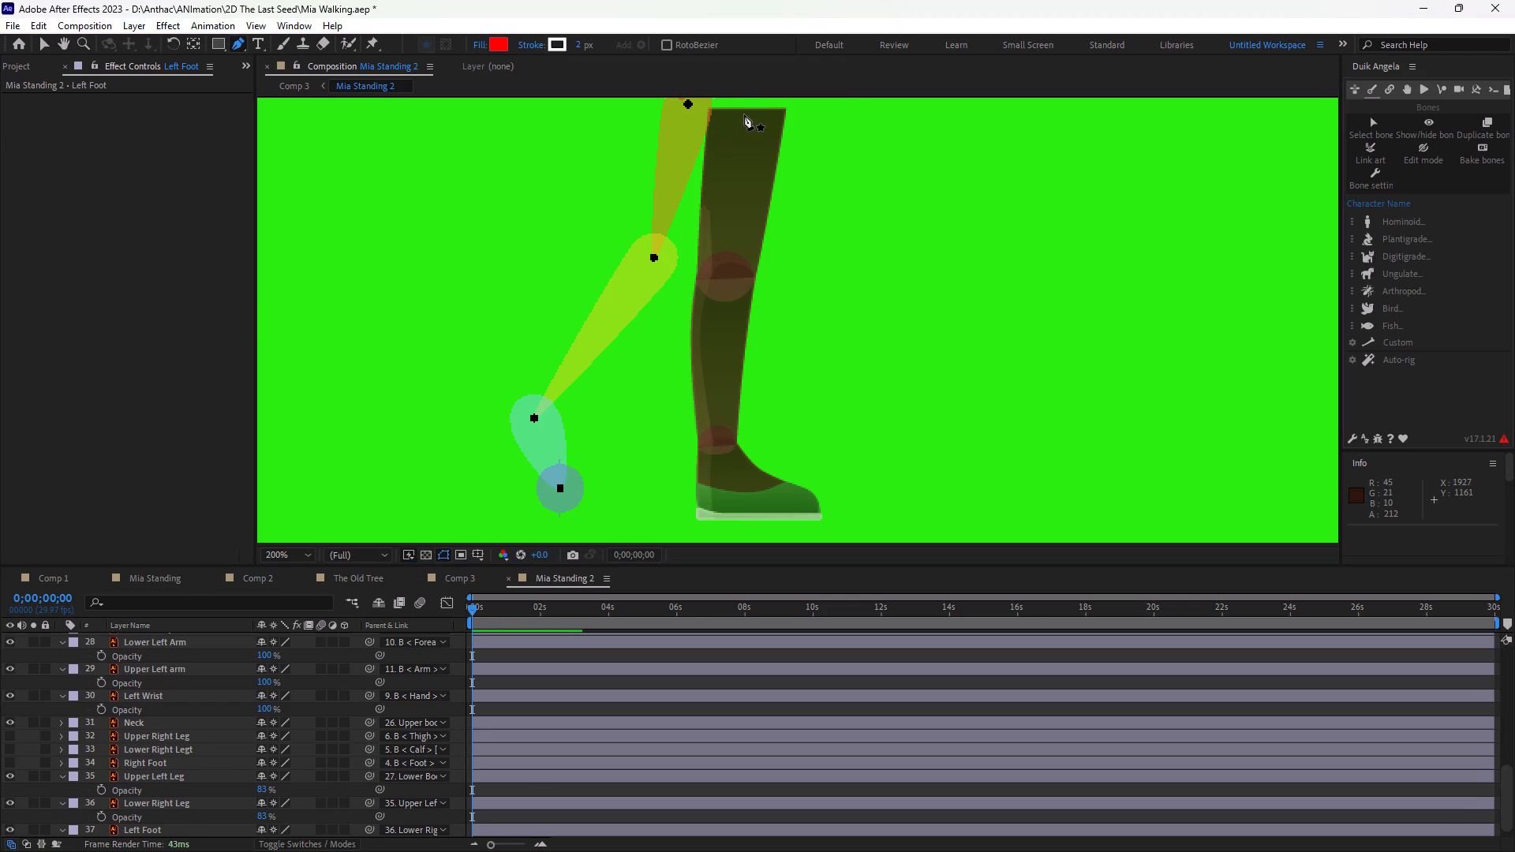
left_click(724, 278)
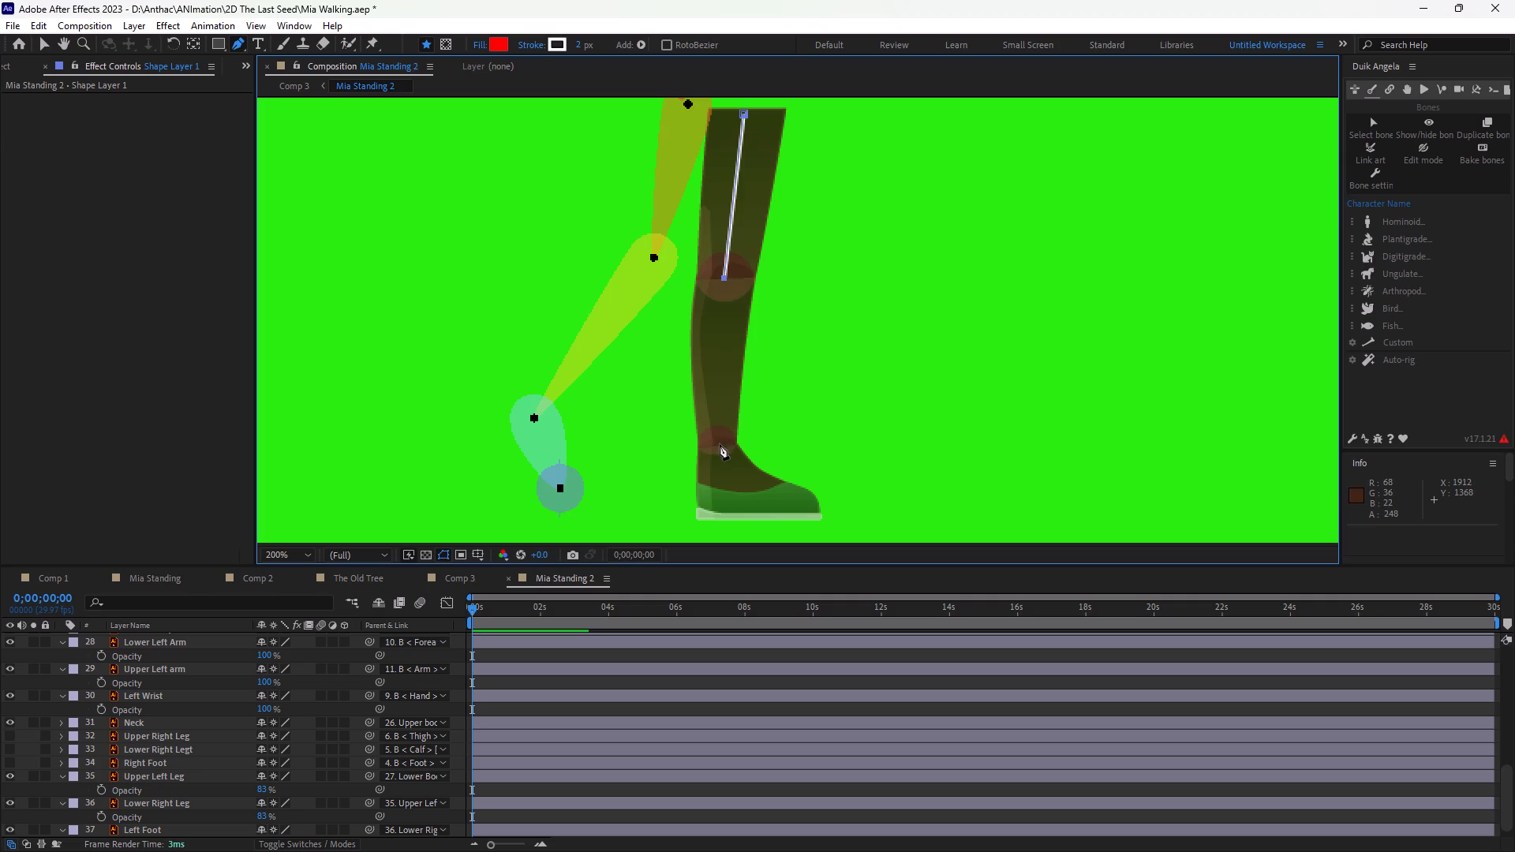
left_click(716, 447)
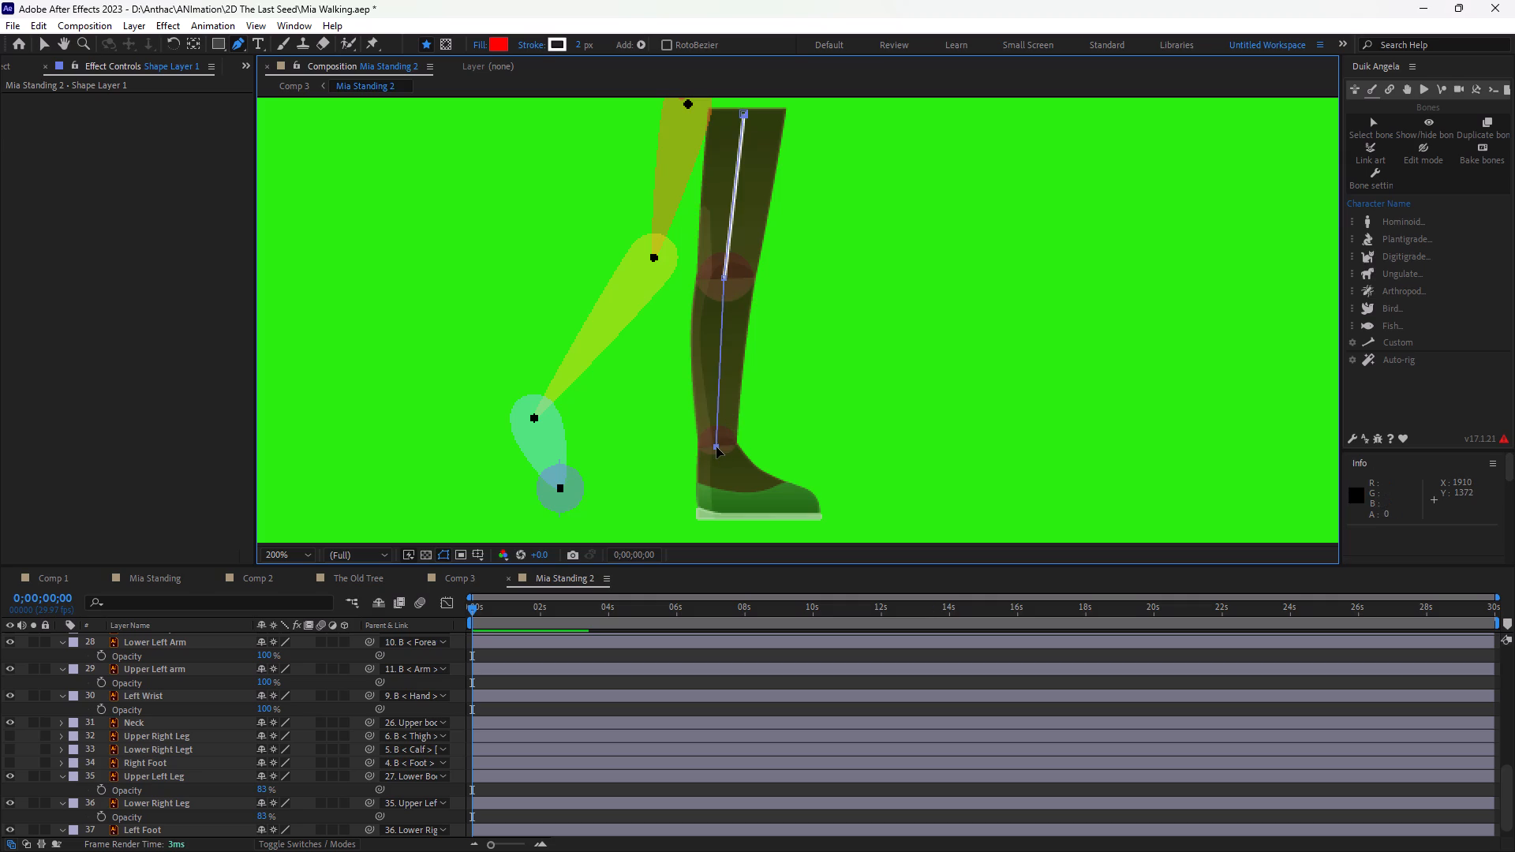
left_click(737, 515)
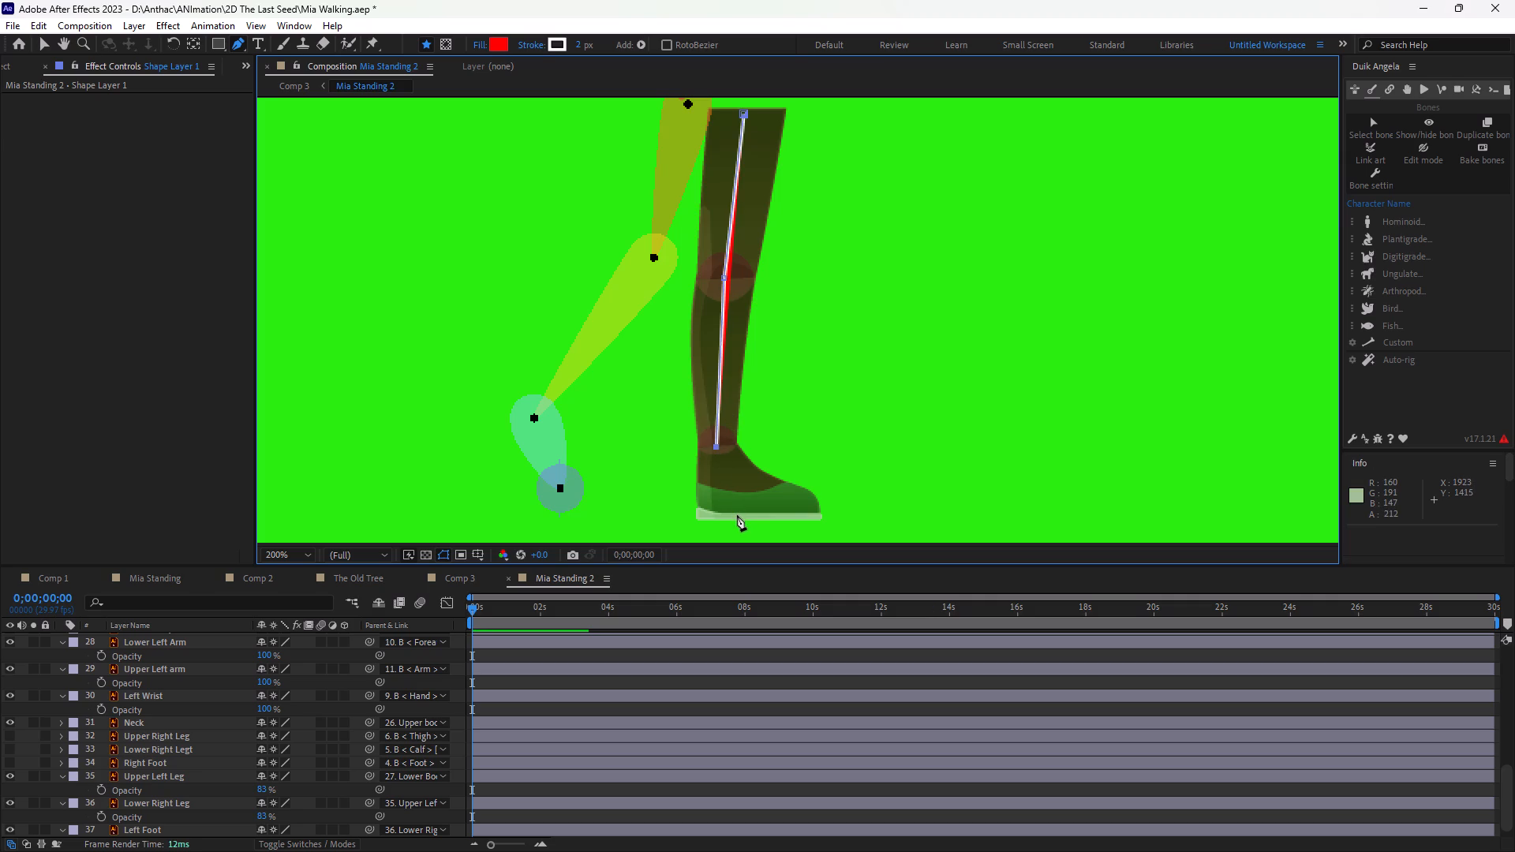
left_click(737, 515)
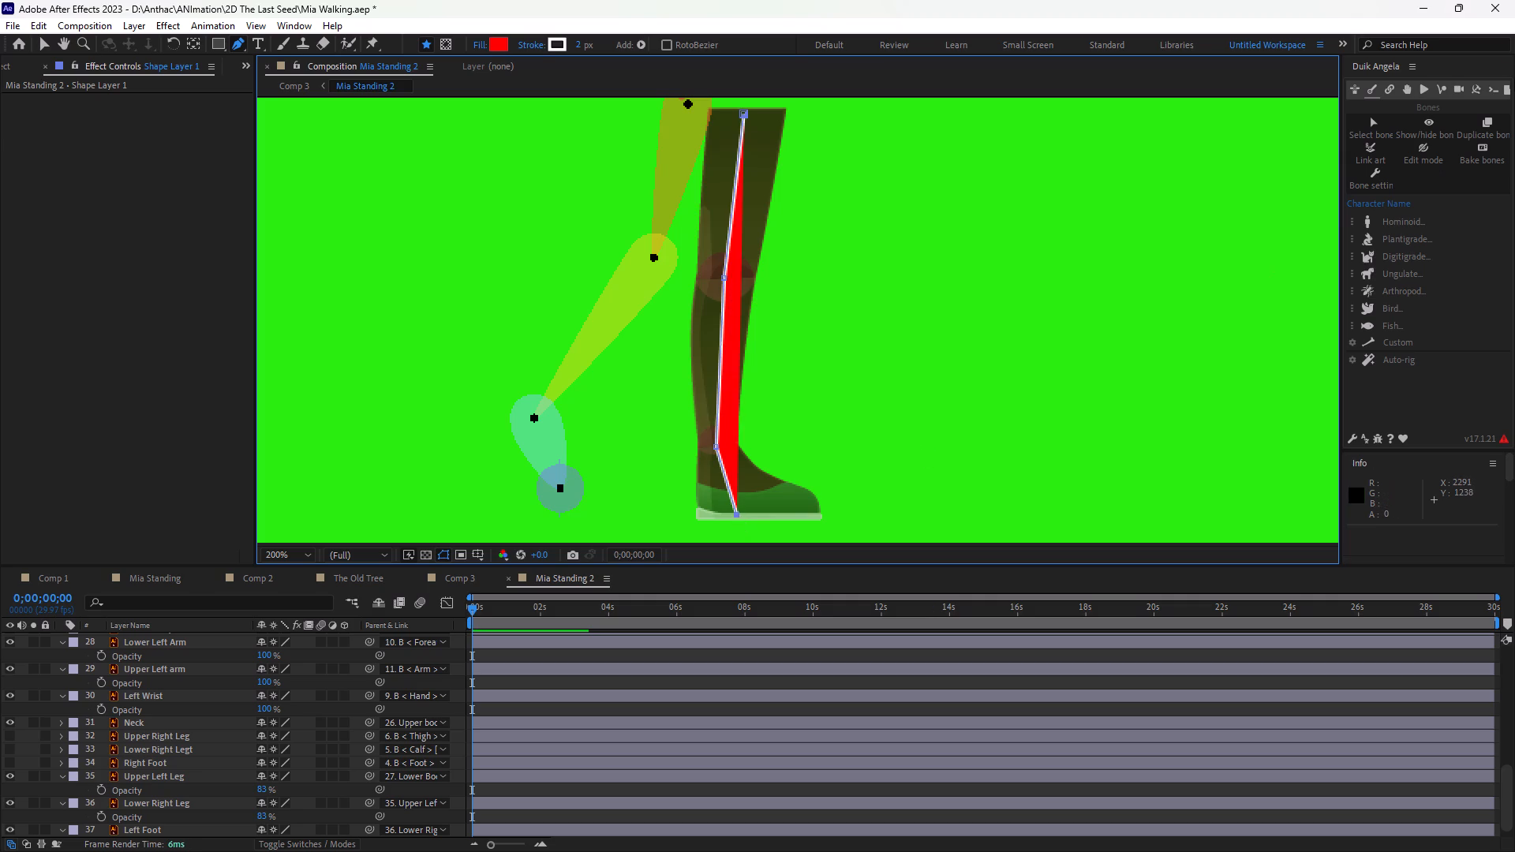
Create Duik hominoid leg bones from the drawn left-leg path.
left_click(1390, 225)
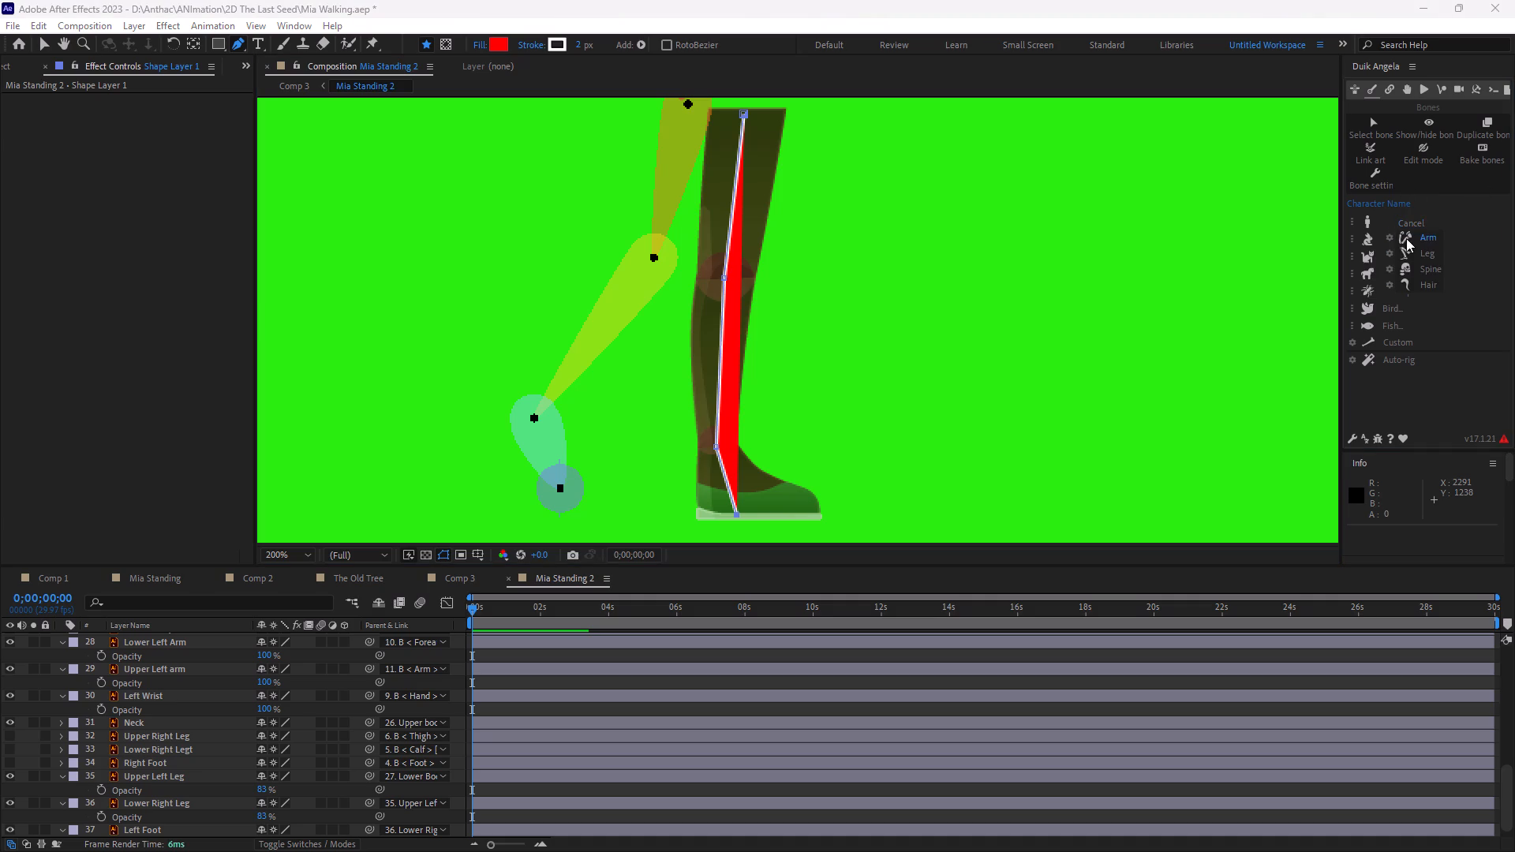
left_click(1409, 247)
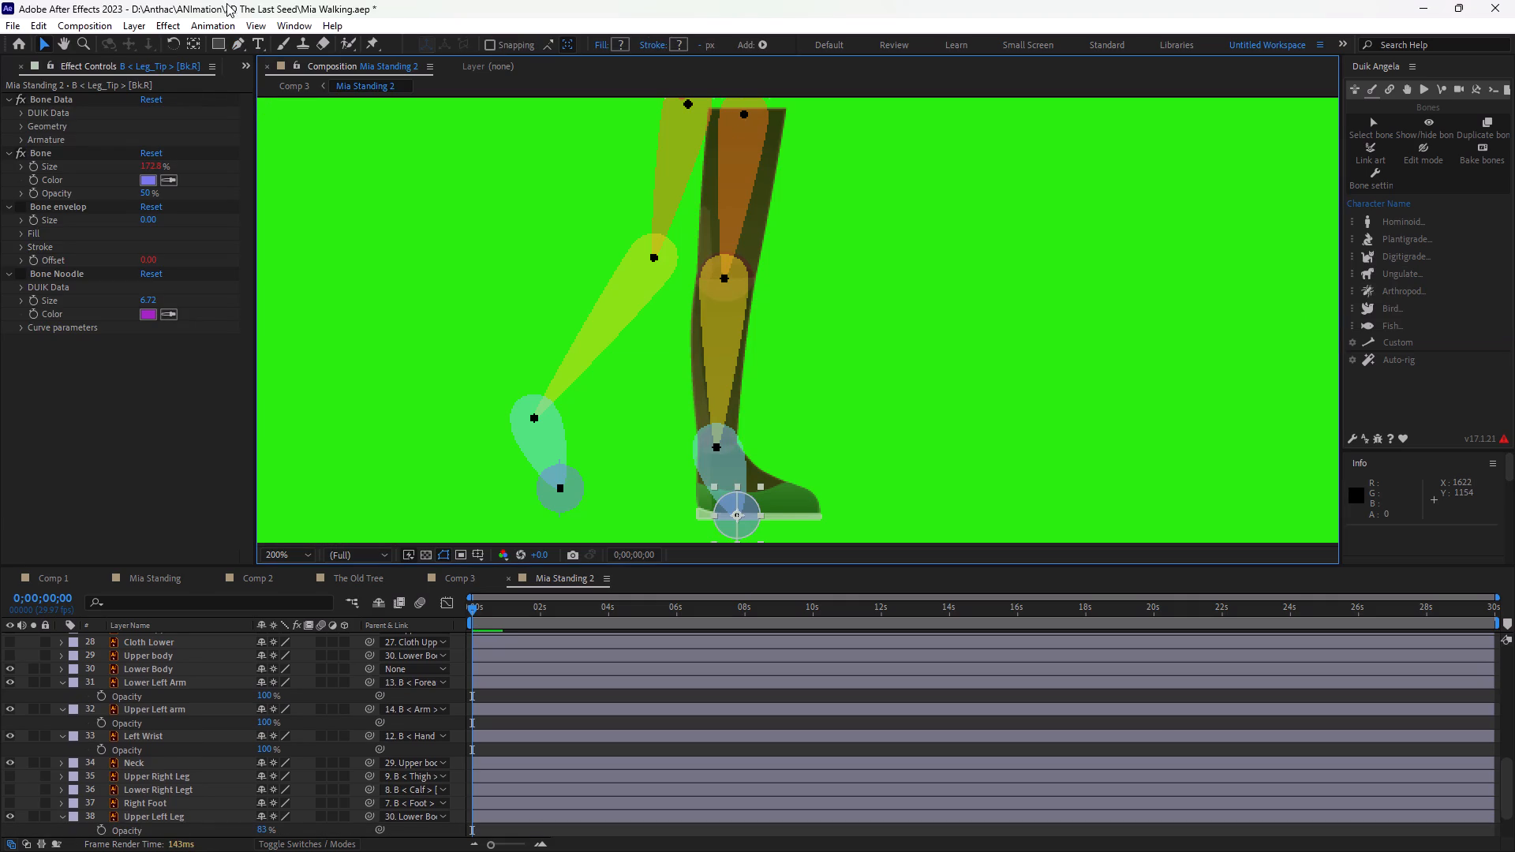
Parent Left Foot to B < Foot > [Bk.R], Lower Right Leg to B < Calf > [Bk.R] and Upper Left Leg to B < Thigh > [Bk.R].
double_click(765, 575)
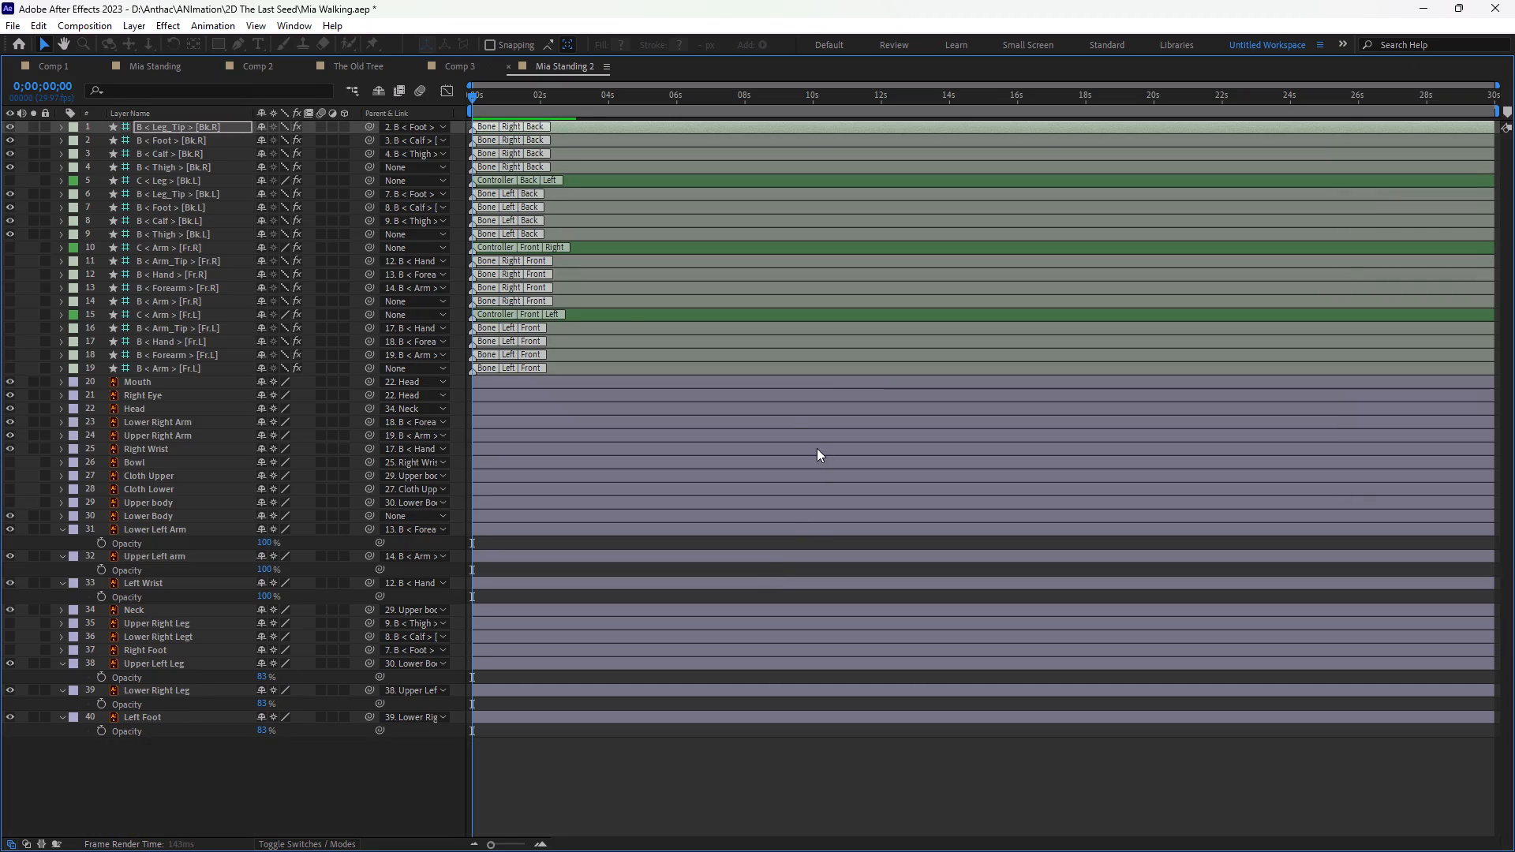
left_click(59, 531)
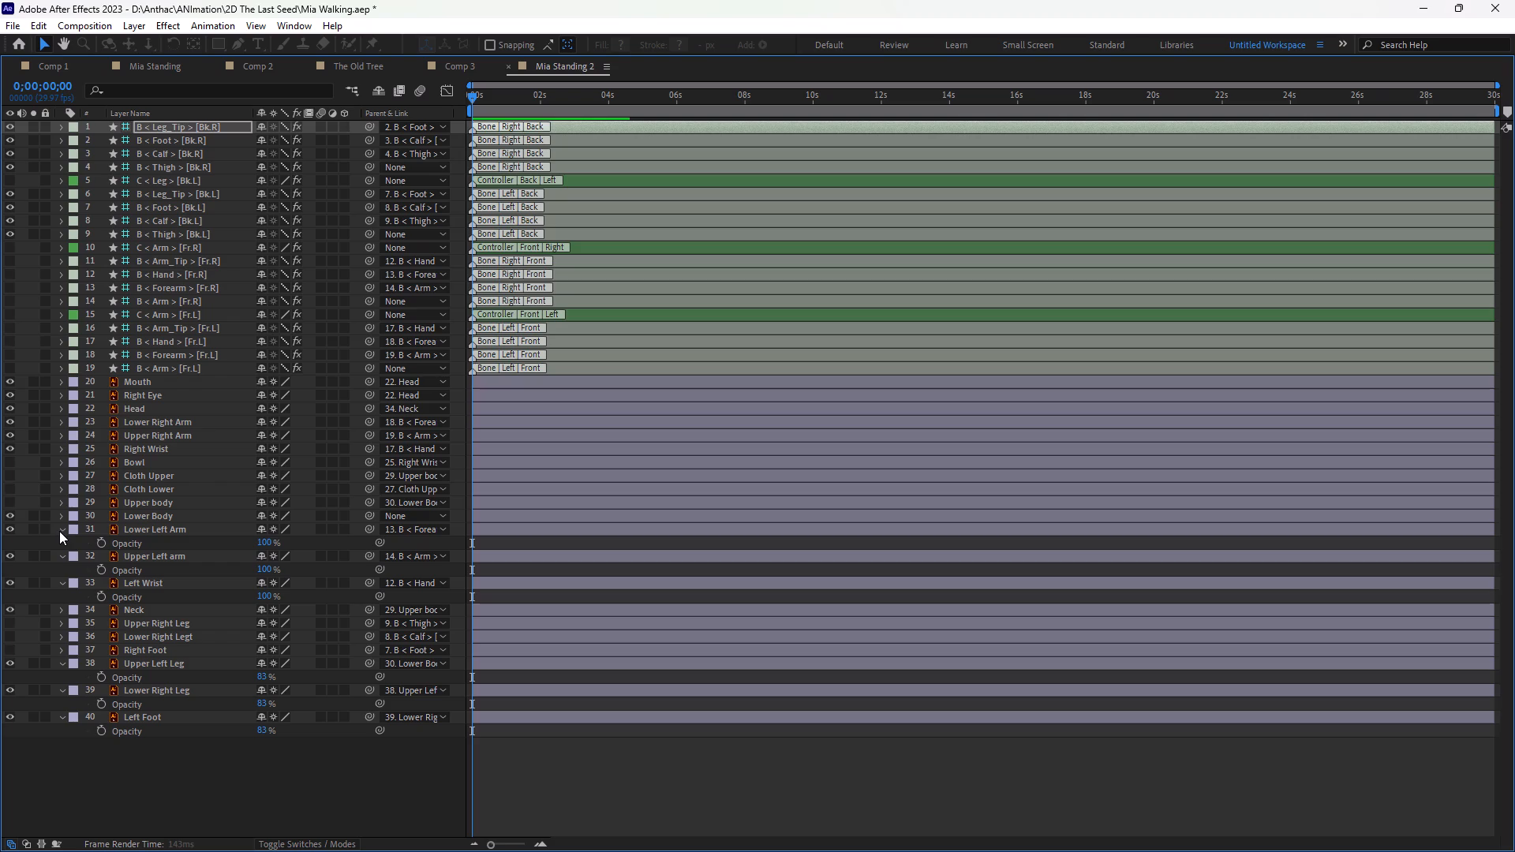
left_click(65, 542)
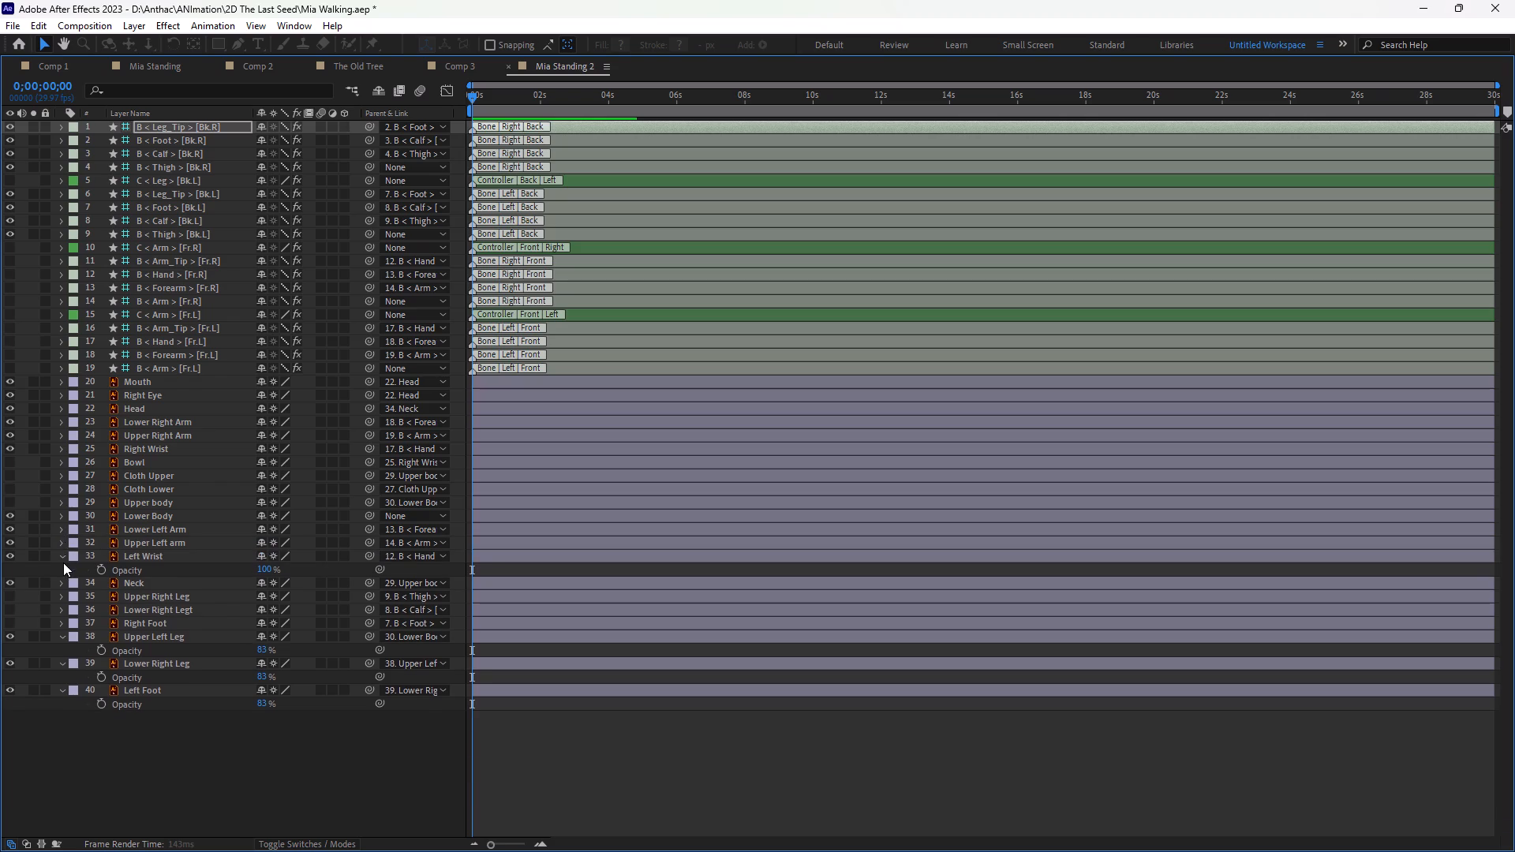
left_click(60, 555)
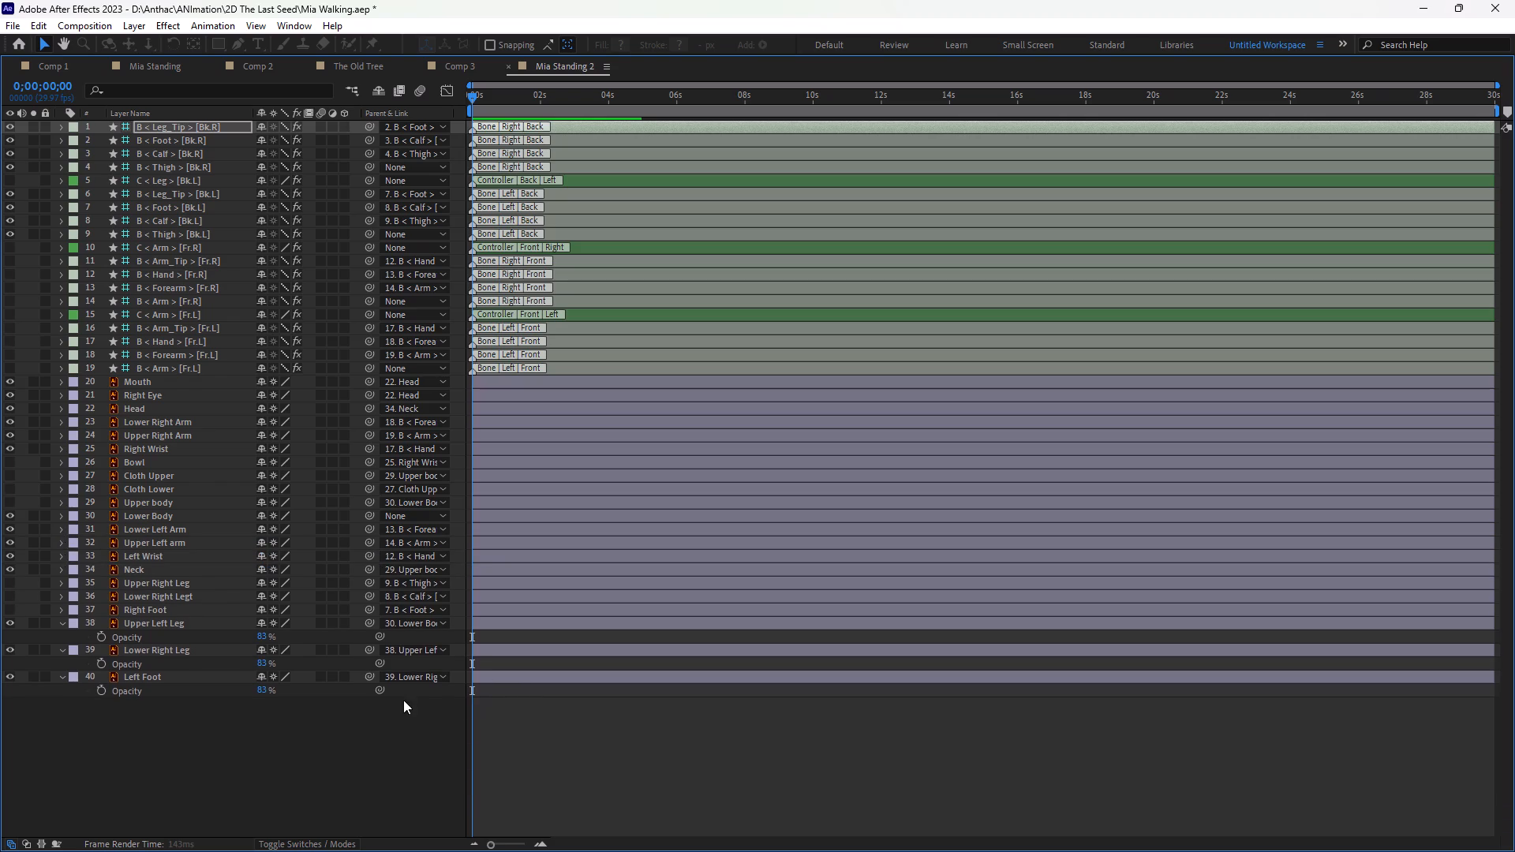
left_click_drag(371, 678, 244, 500)
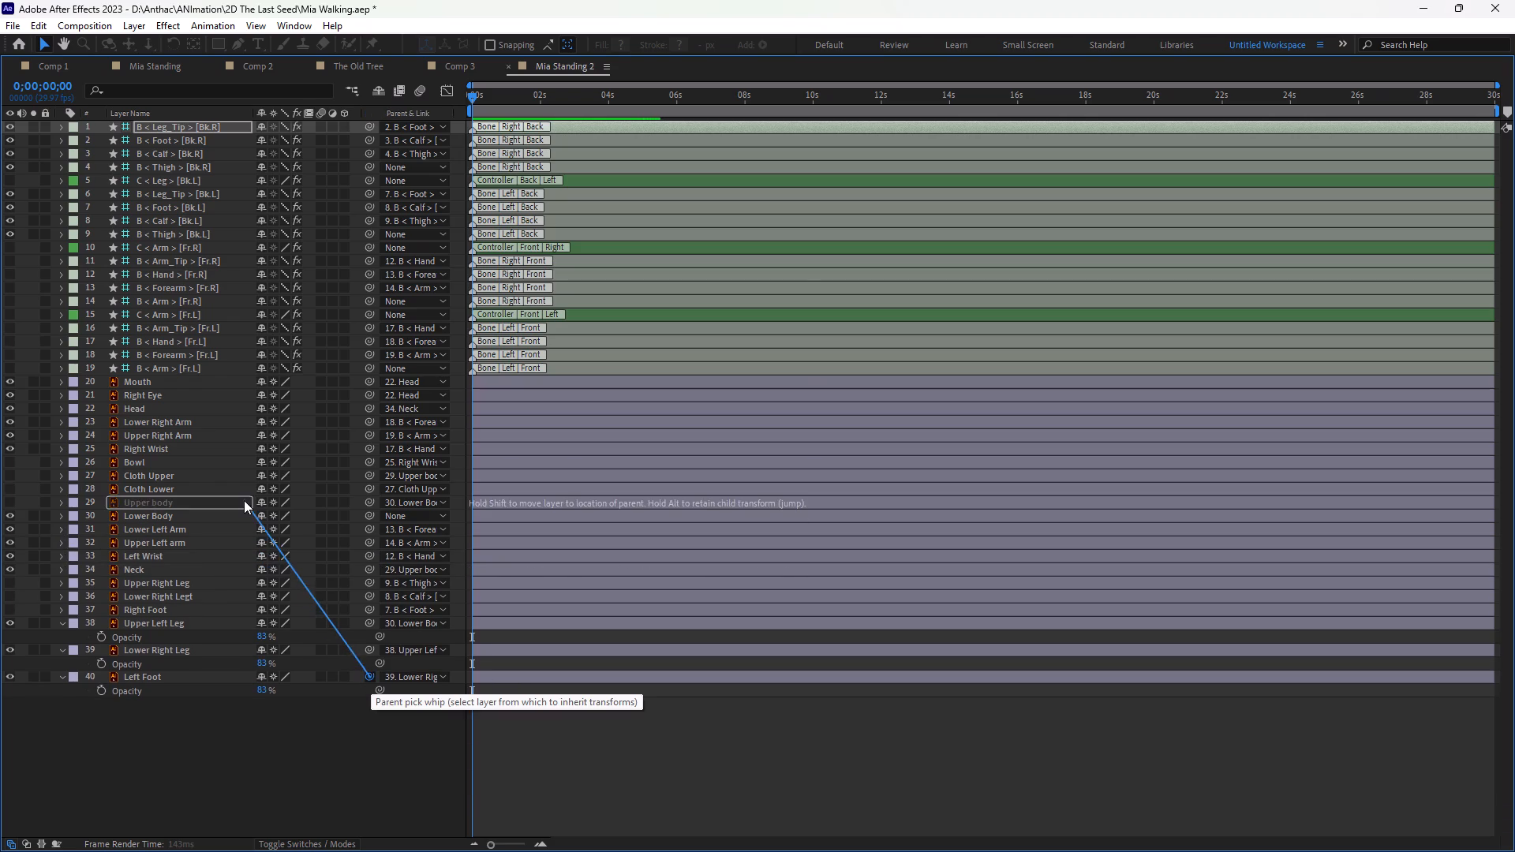
left_click_drag(244, 500, 171, 139)
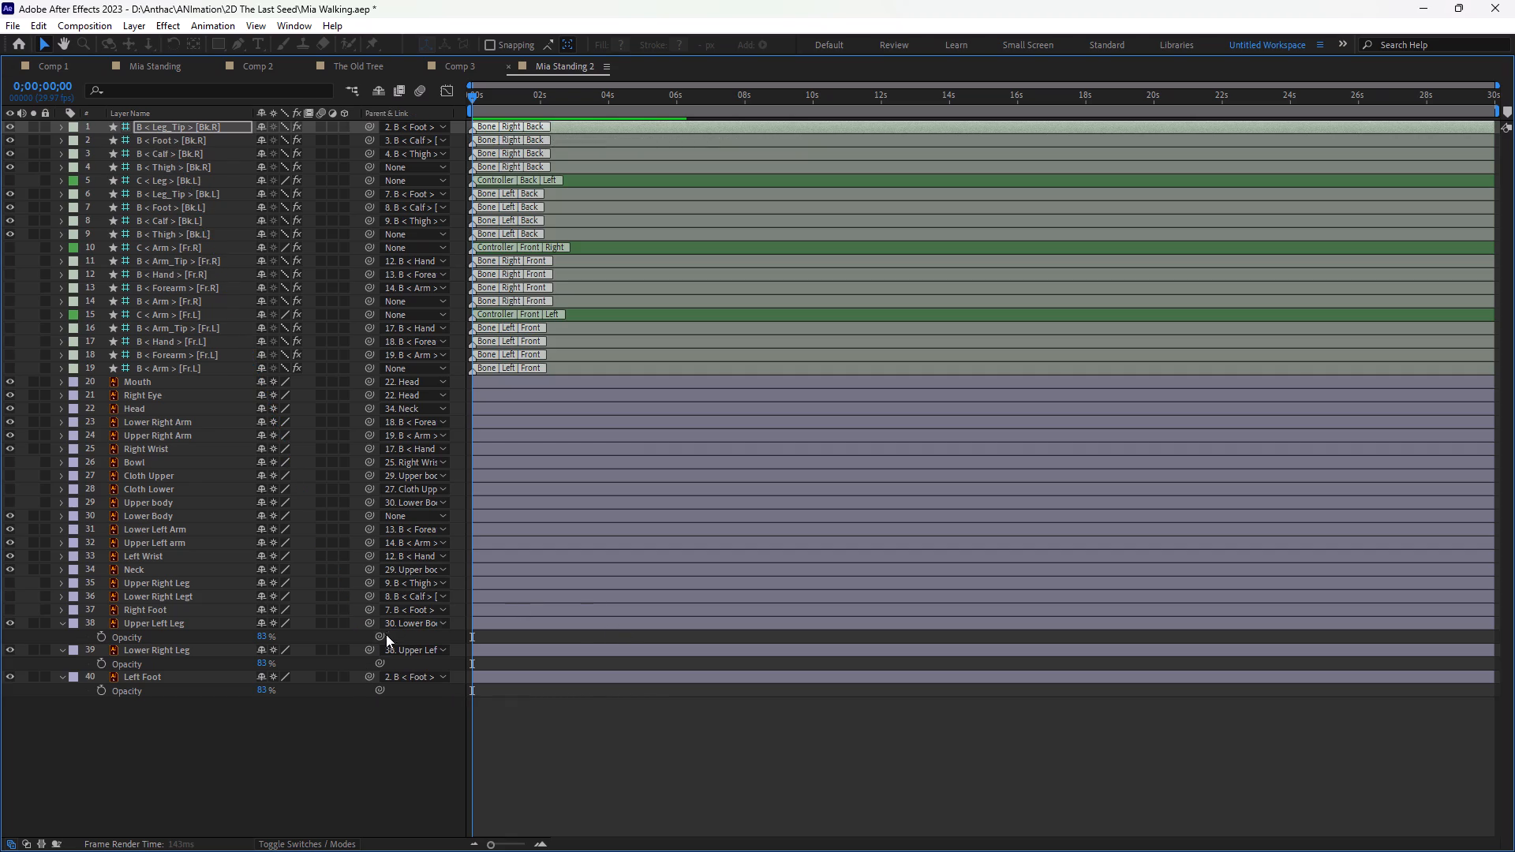
left_click_drag(371, 650, 333, 615)
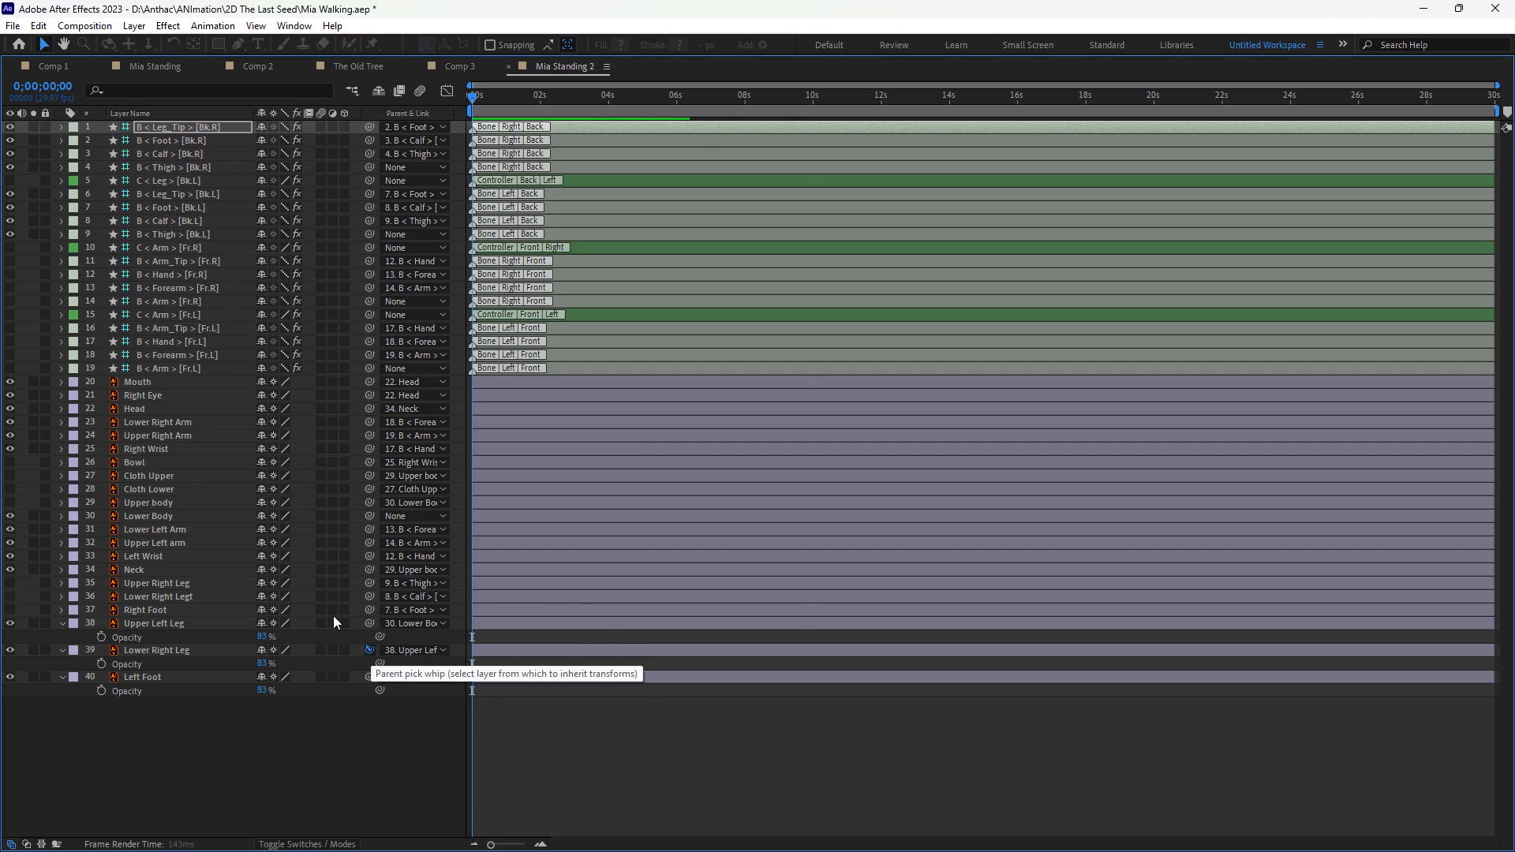
left_click_drag(333, 615, 185, 183)
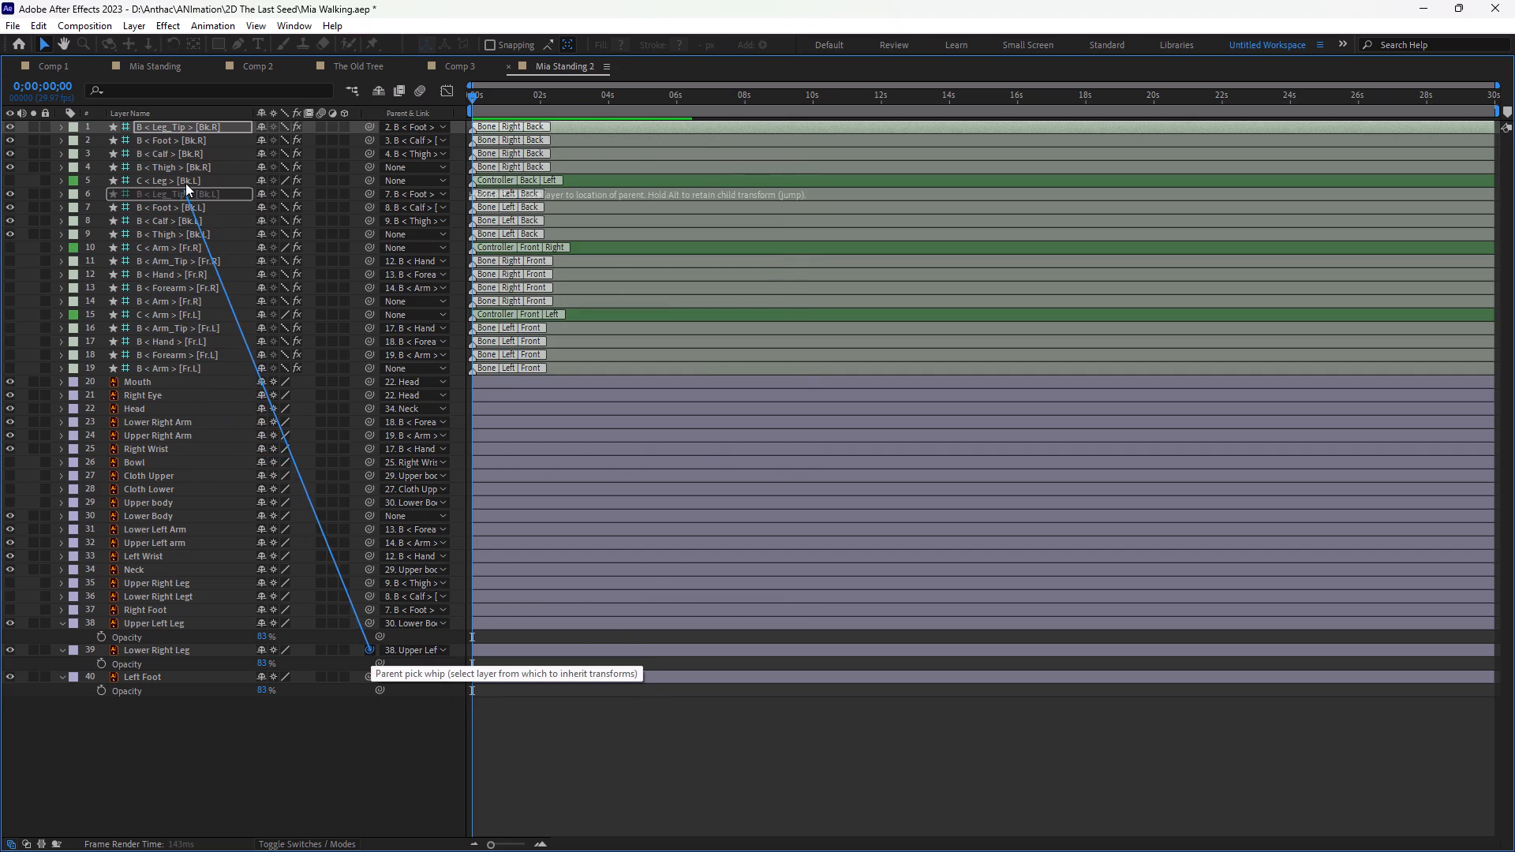
left_click_drag(185, 183, 186, 151)
left_click_drag(370, 622, 370, 622)
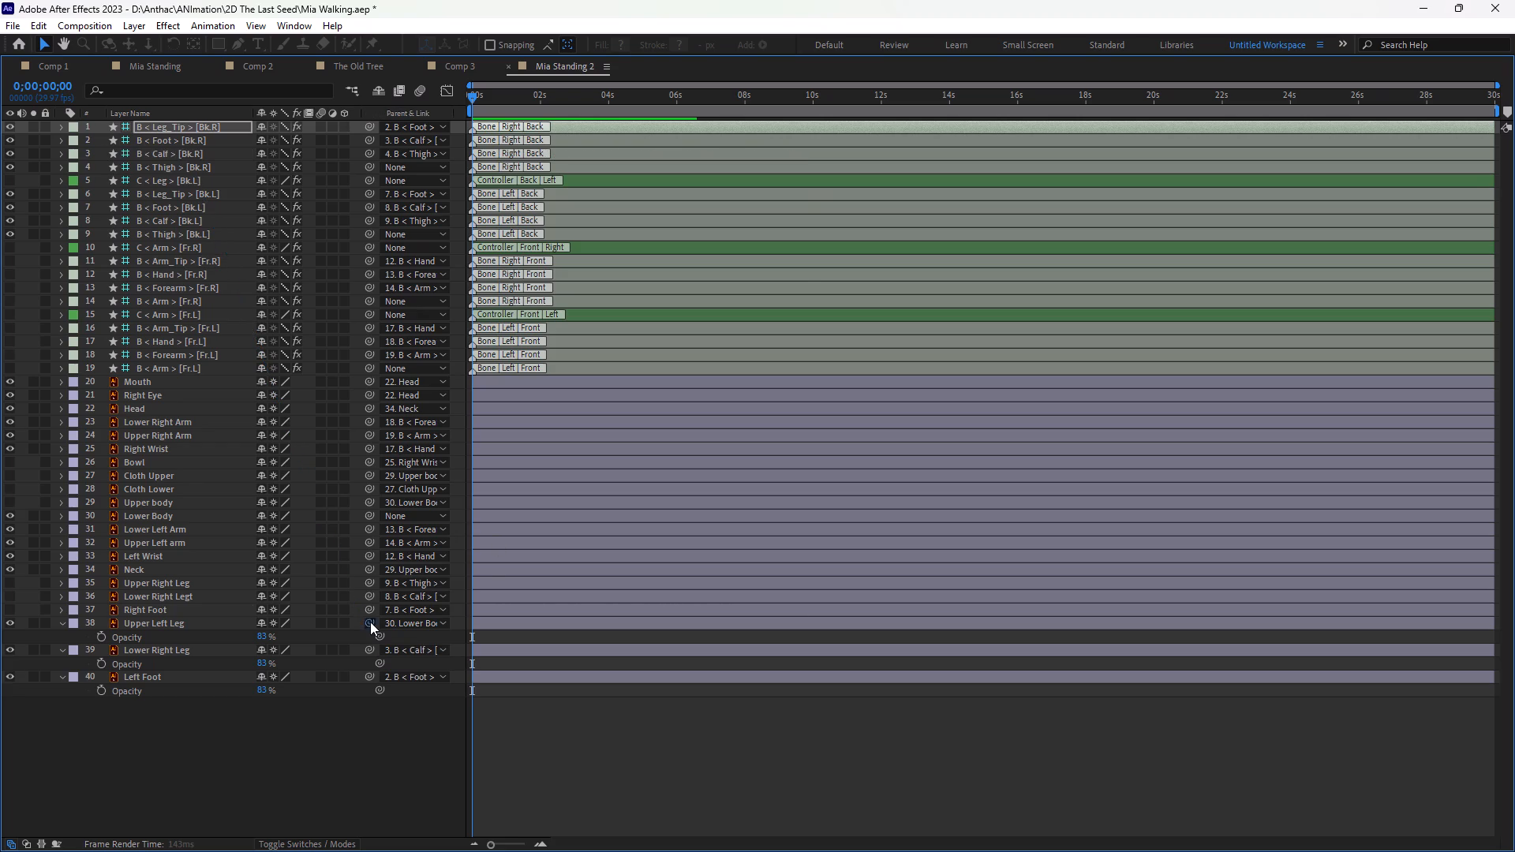
left_click_drag(370, 622, 181, 188)
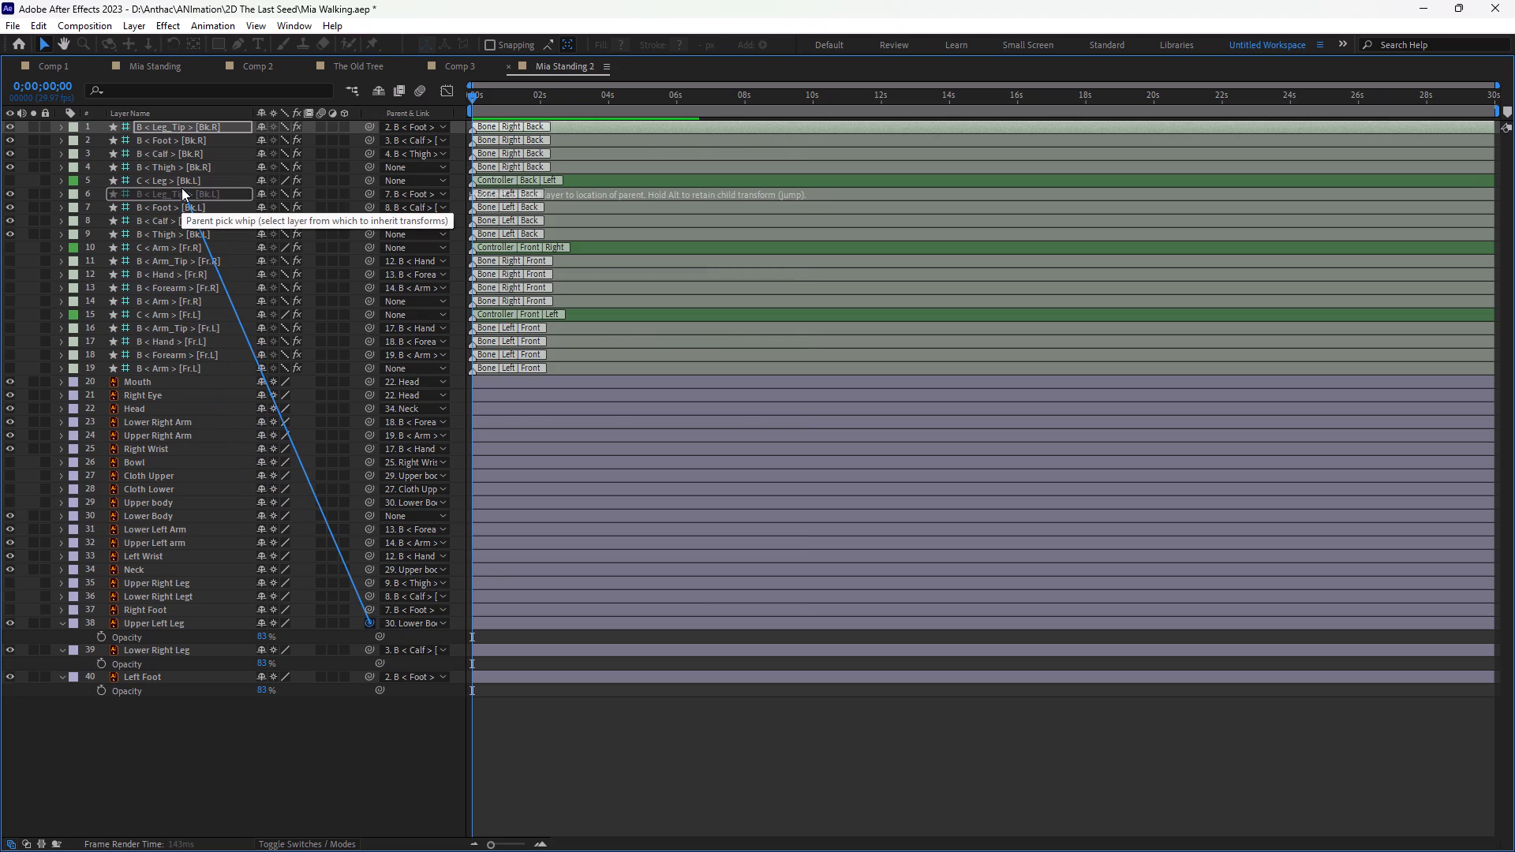
left_click_drag(181, 188, 173, 166)
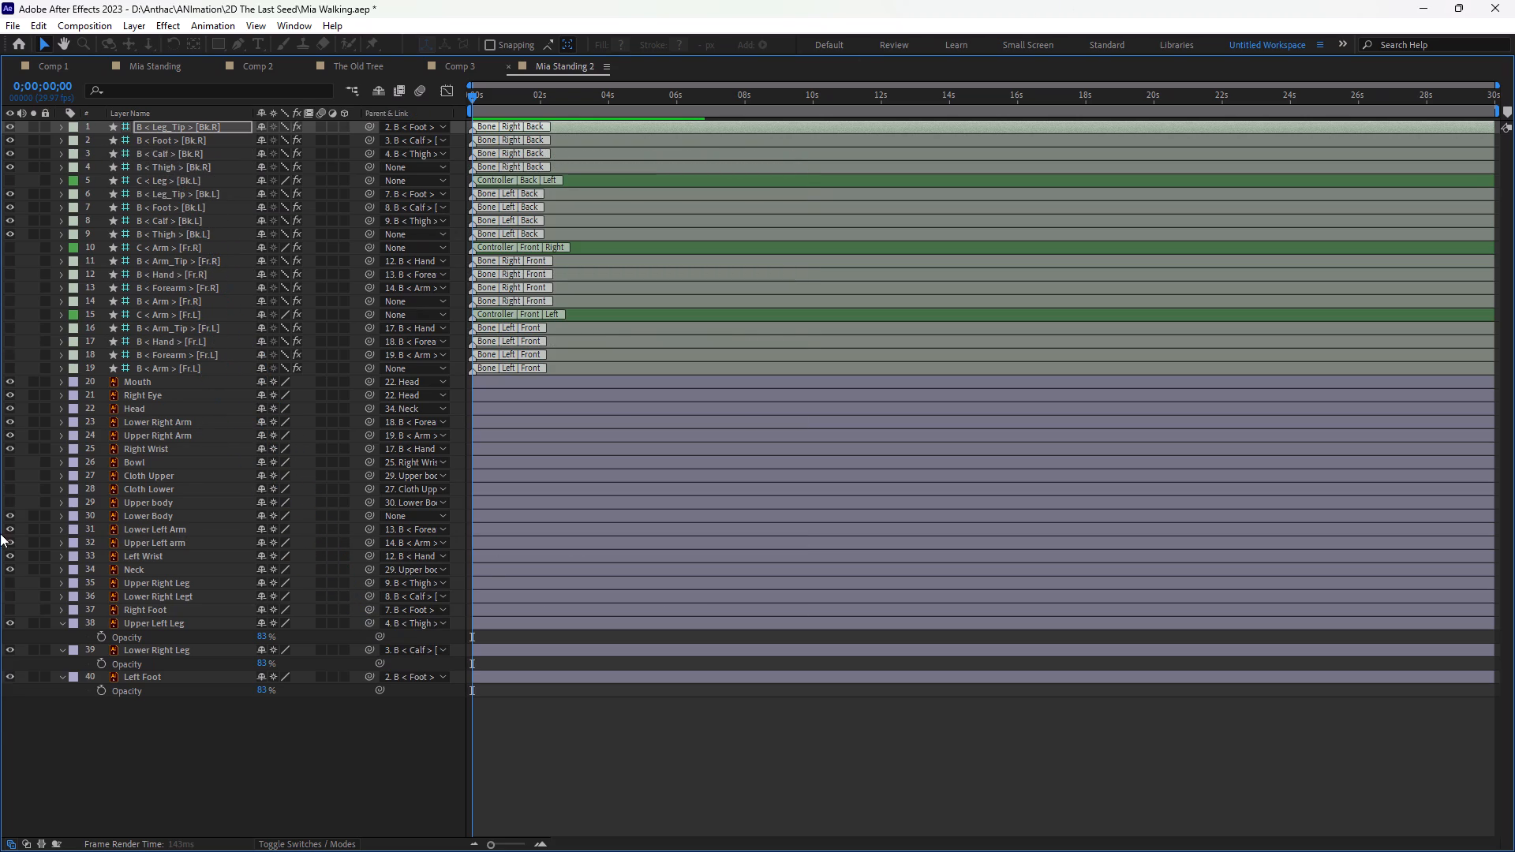
Auto-rig the left leg's three artwork layers together with its four [Bk.R] bones, ignoring the option to hide layer controls.
left_click(176, 675, "ctrl")
left_click(176, 649, "ctrl")
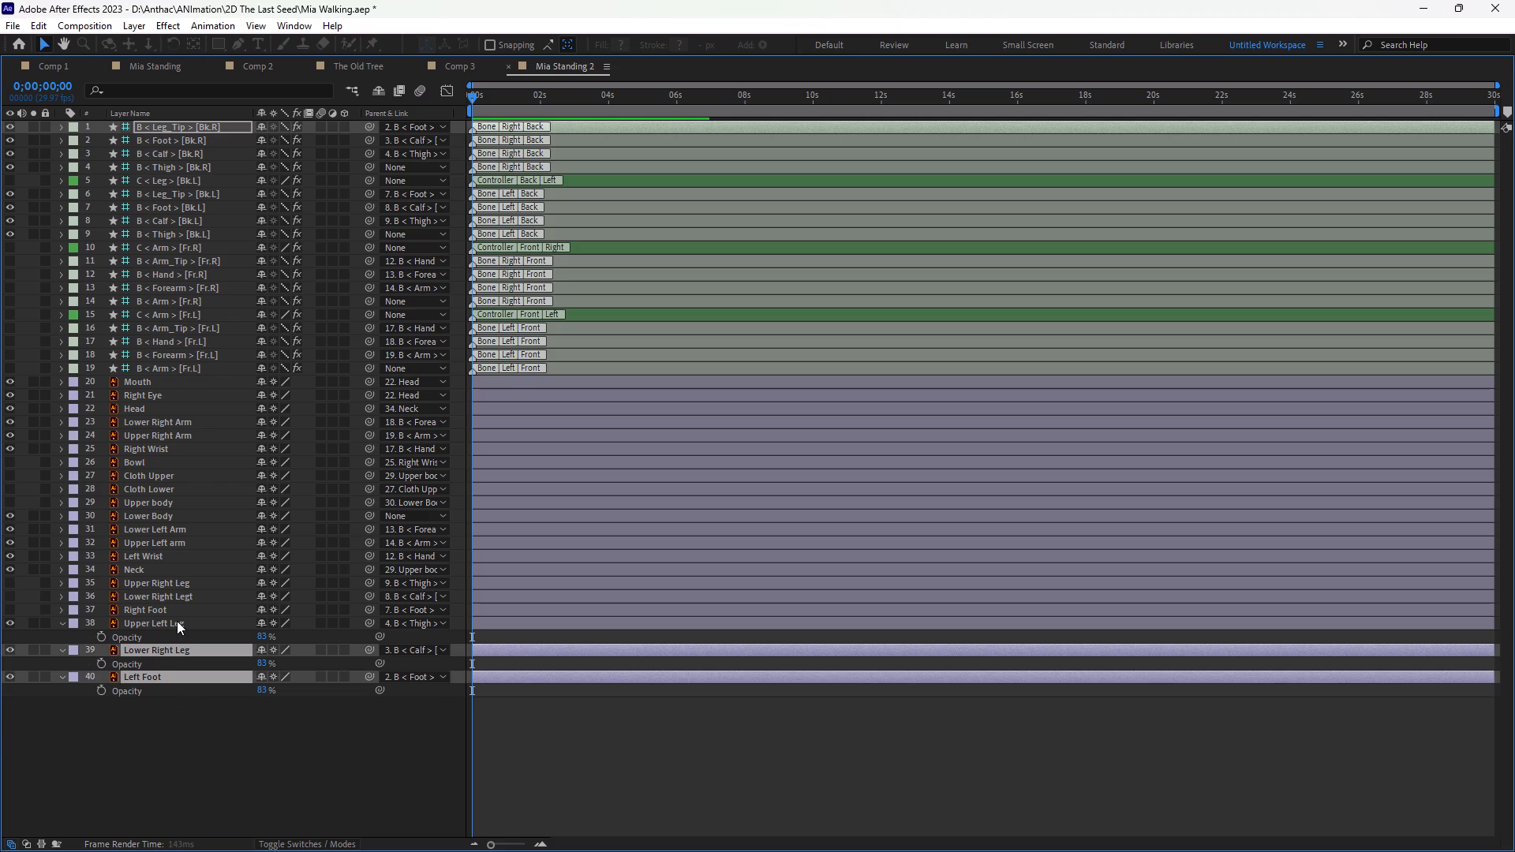
left_click(177, 621, "ctrl")
left_click(189, 140, "ctrl")
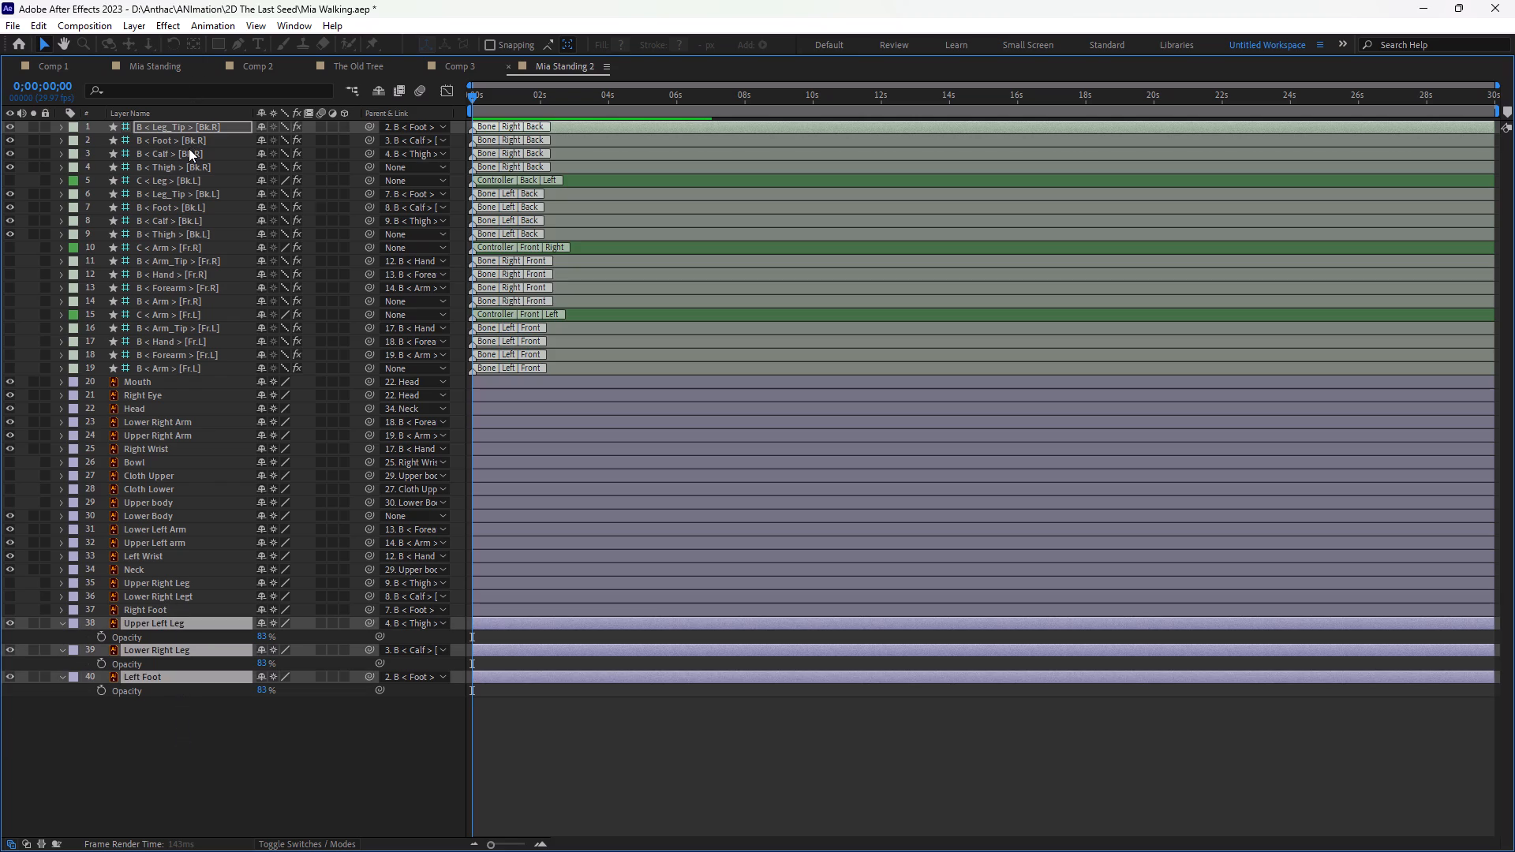
left_click(185, 151, "ctrl")
left_click(185, 165, "ctrl")
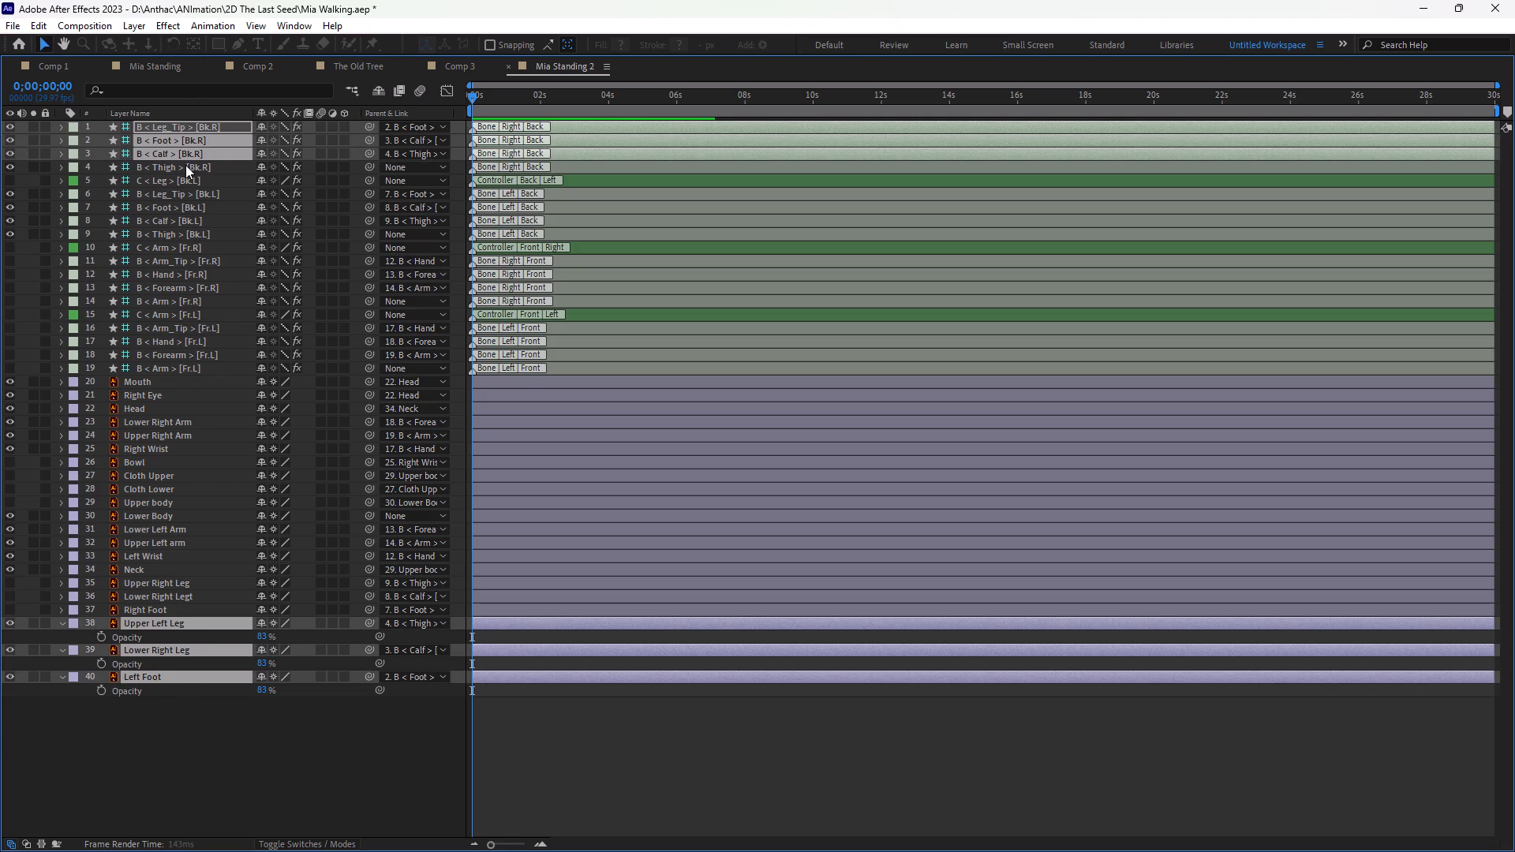
triple_click(967, 62)
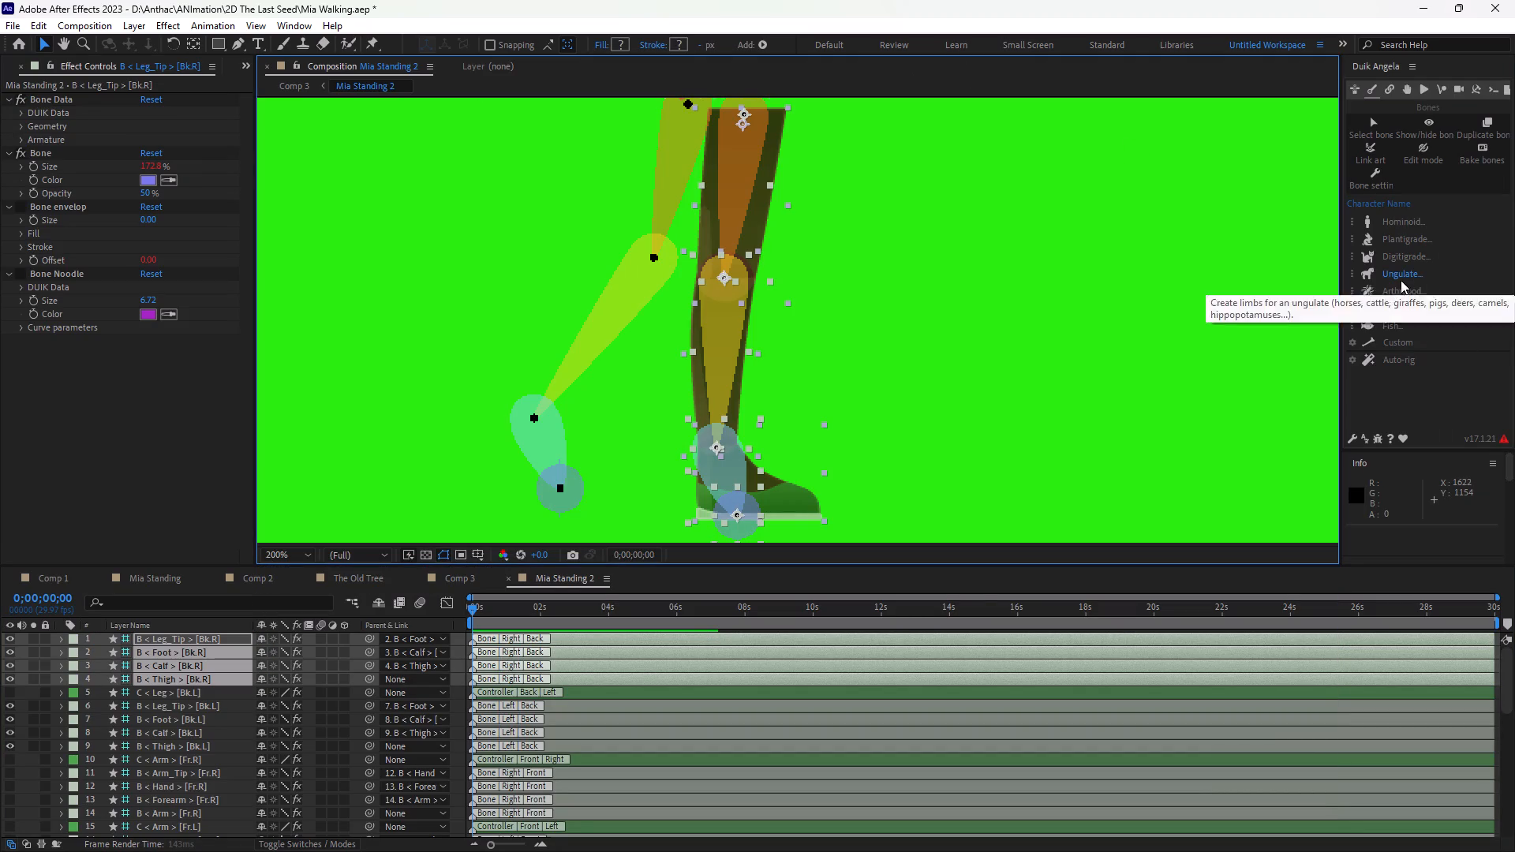
left_click(1370, 360)
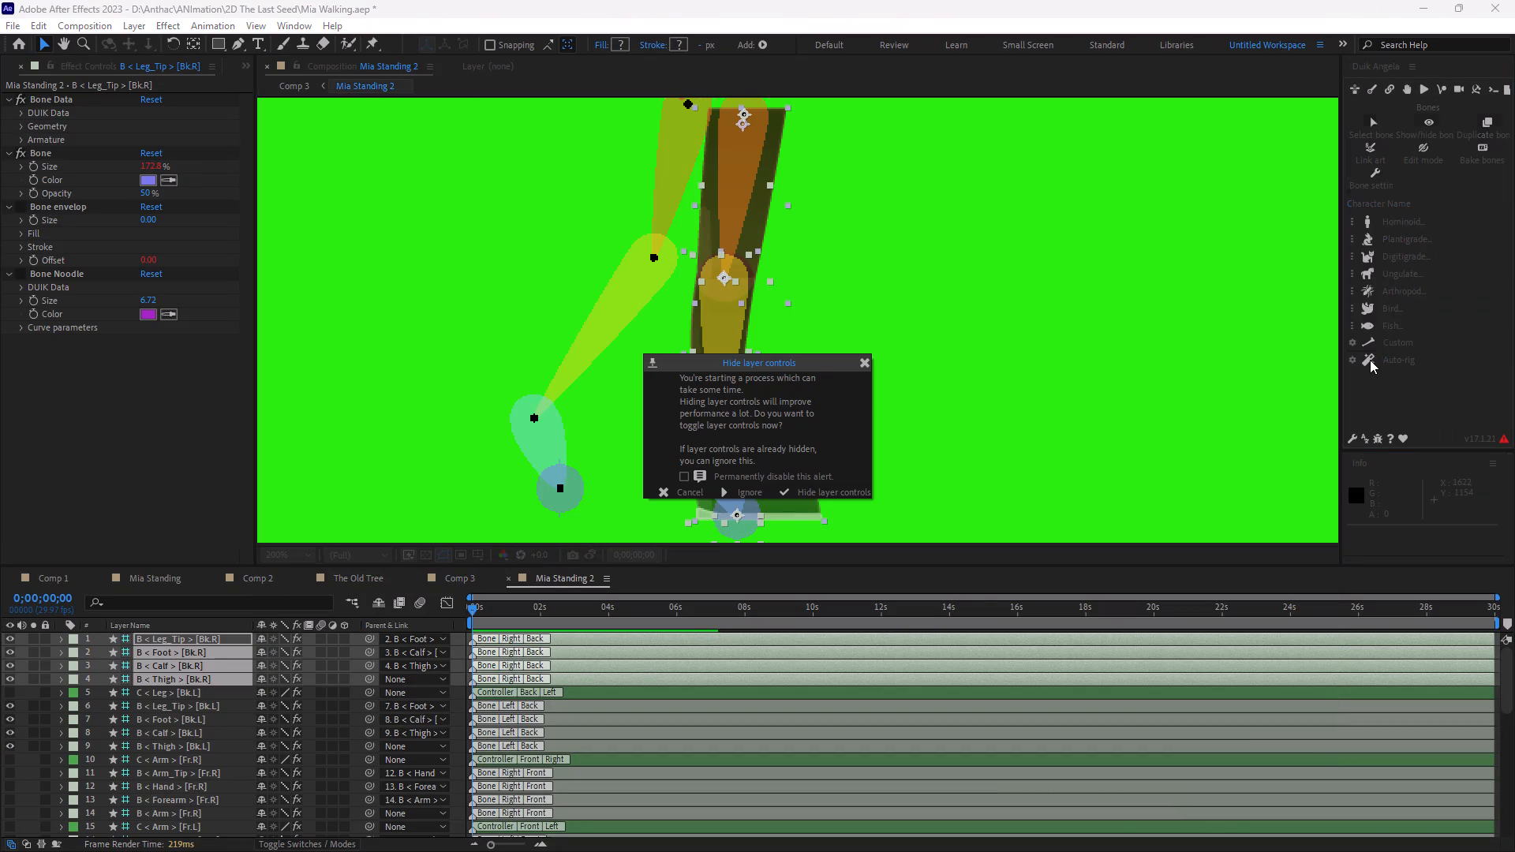
left_click(725, 490)
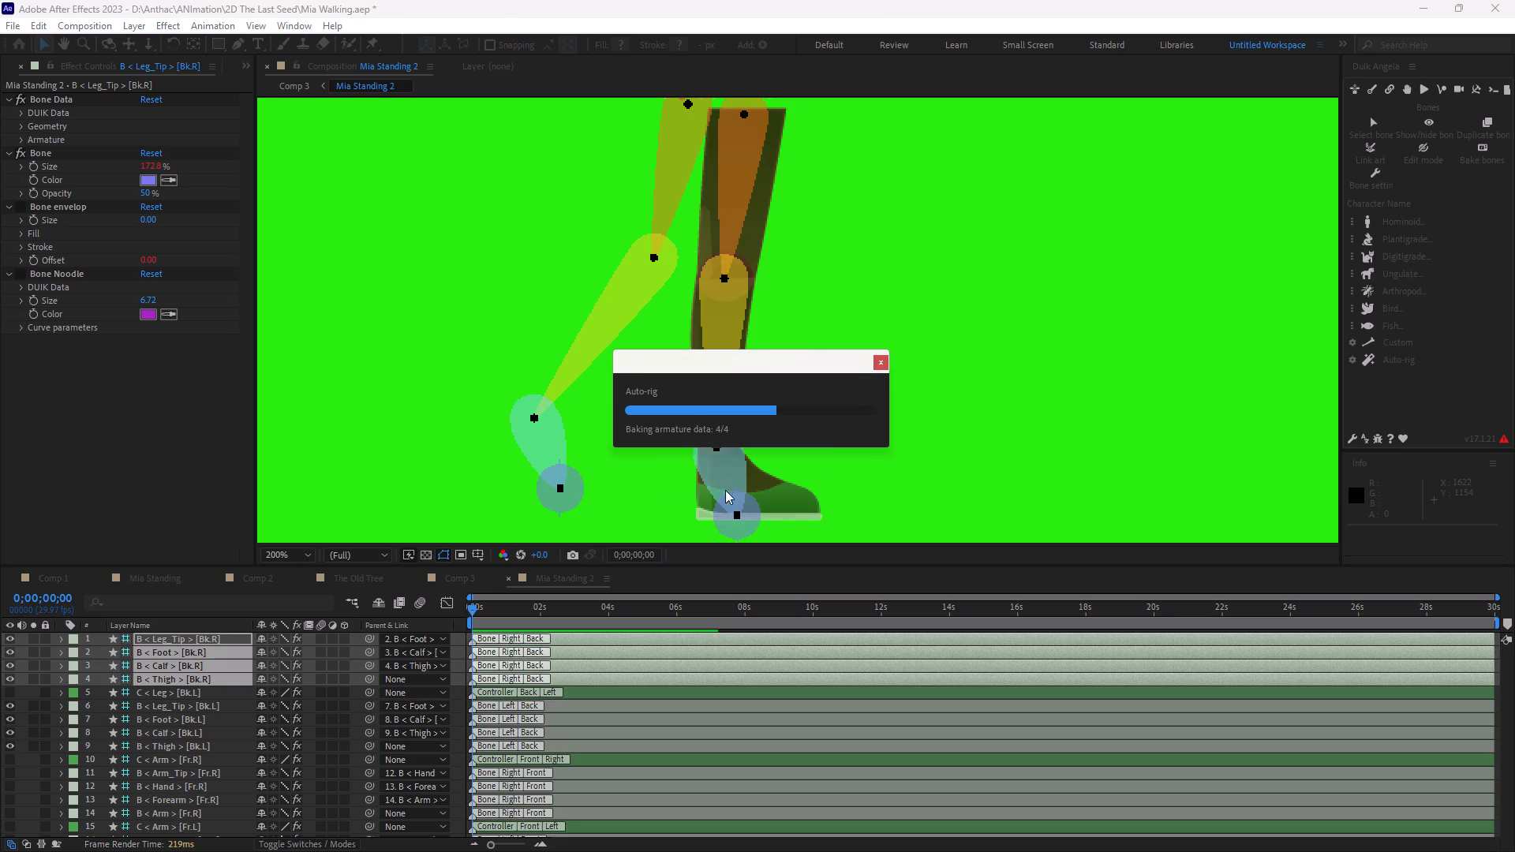
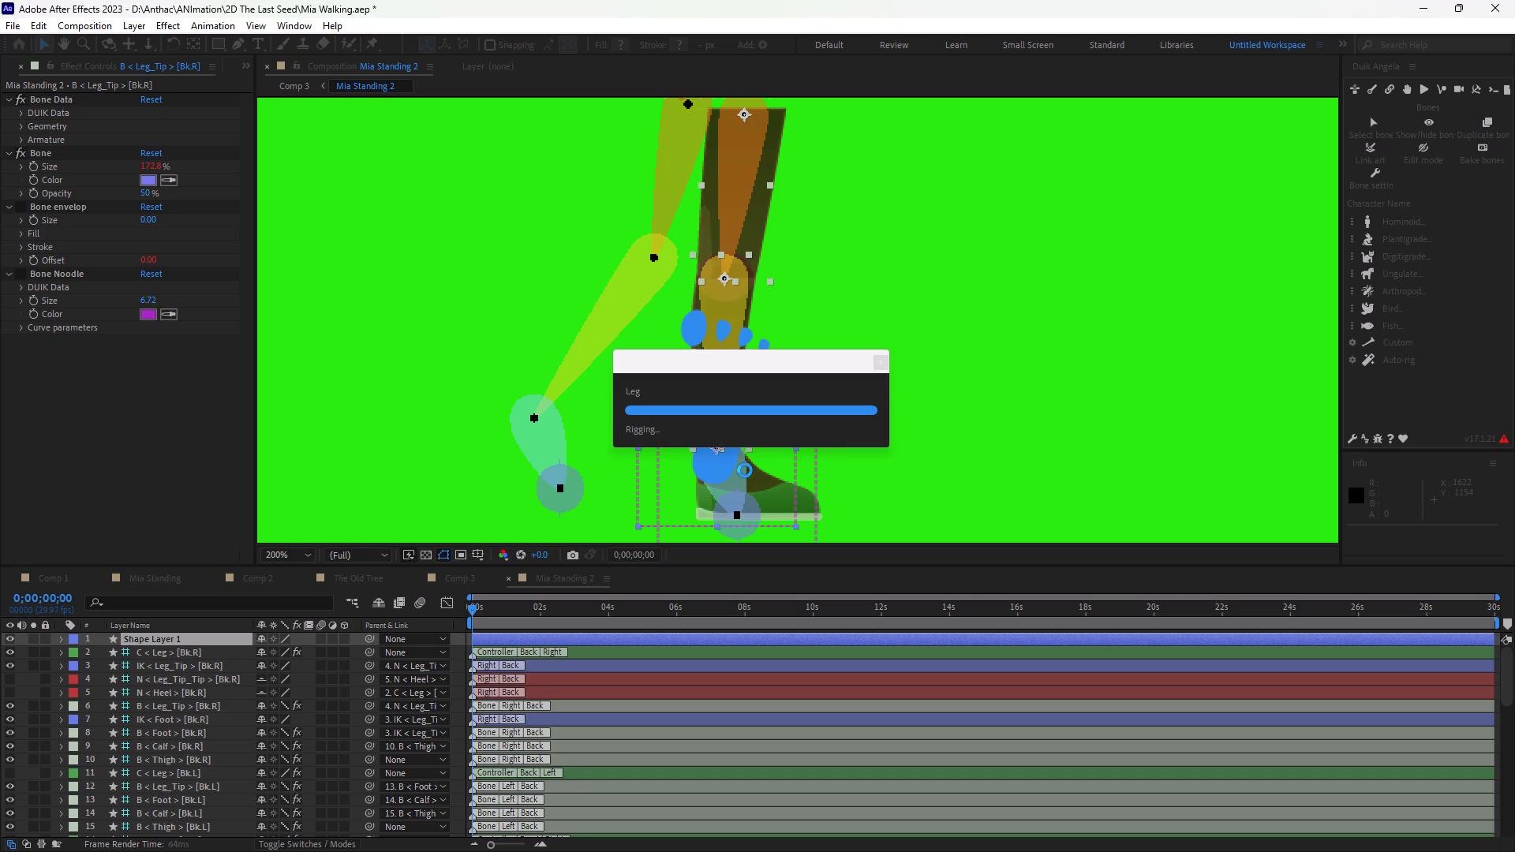
Switch off the computer's Wi-Fi in Windows while the leg rigging is processing.
left_click(1360, 828)
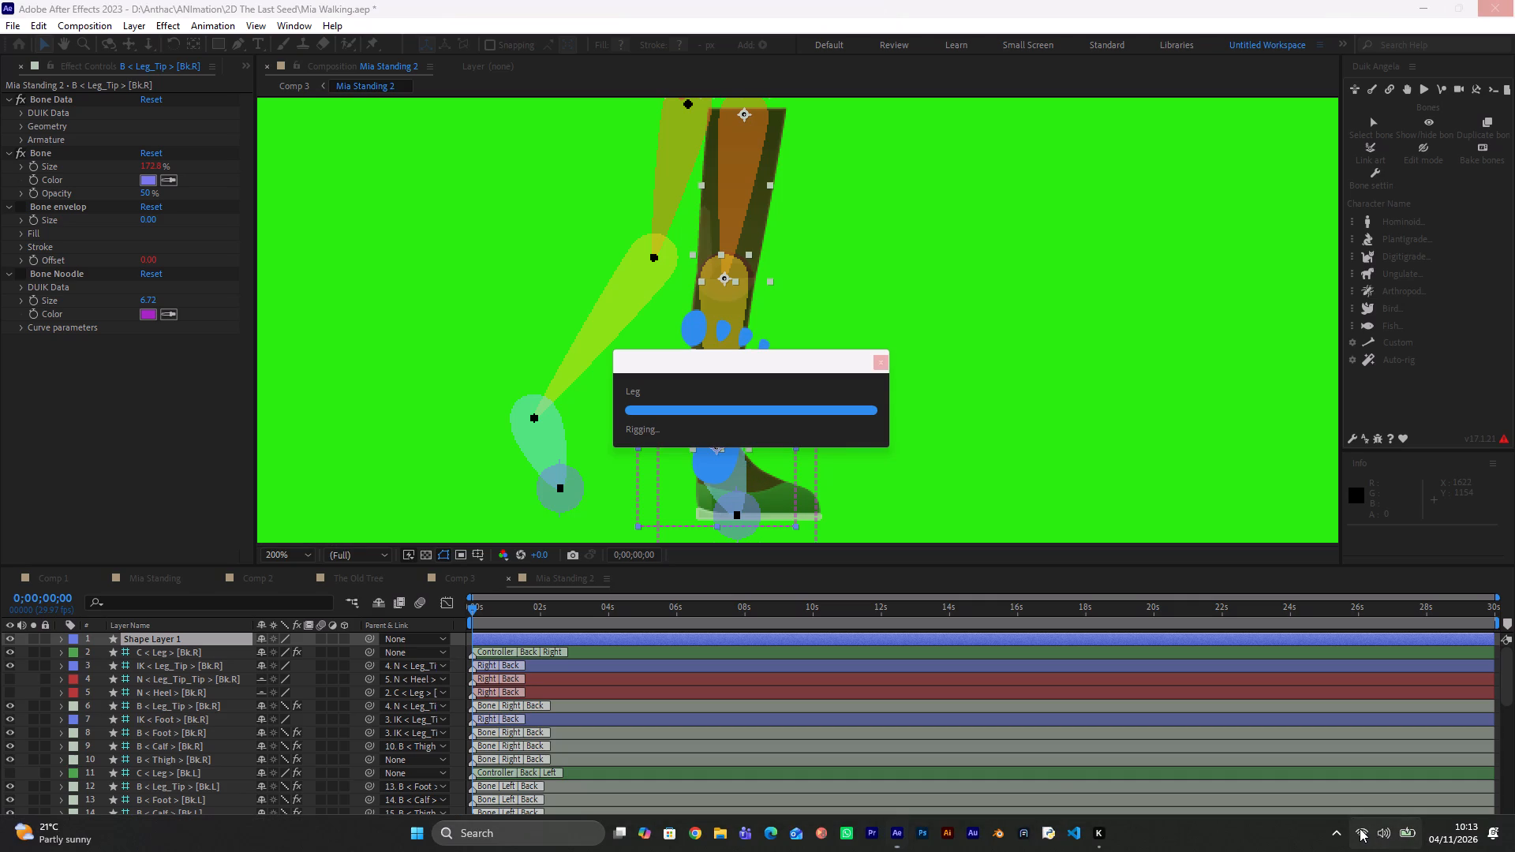
left_click(1259, 531)
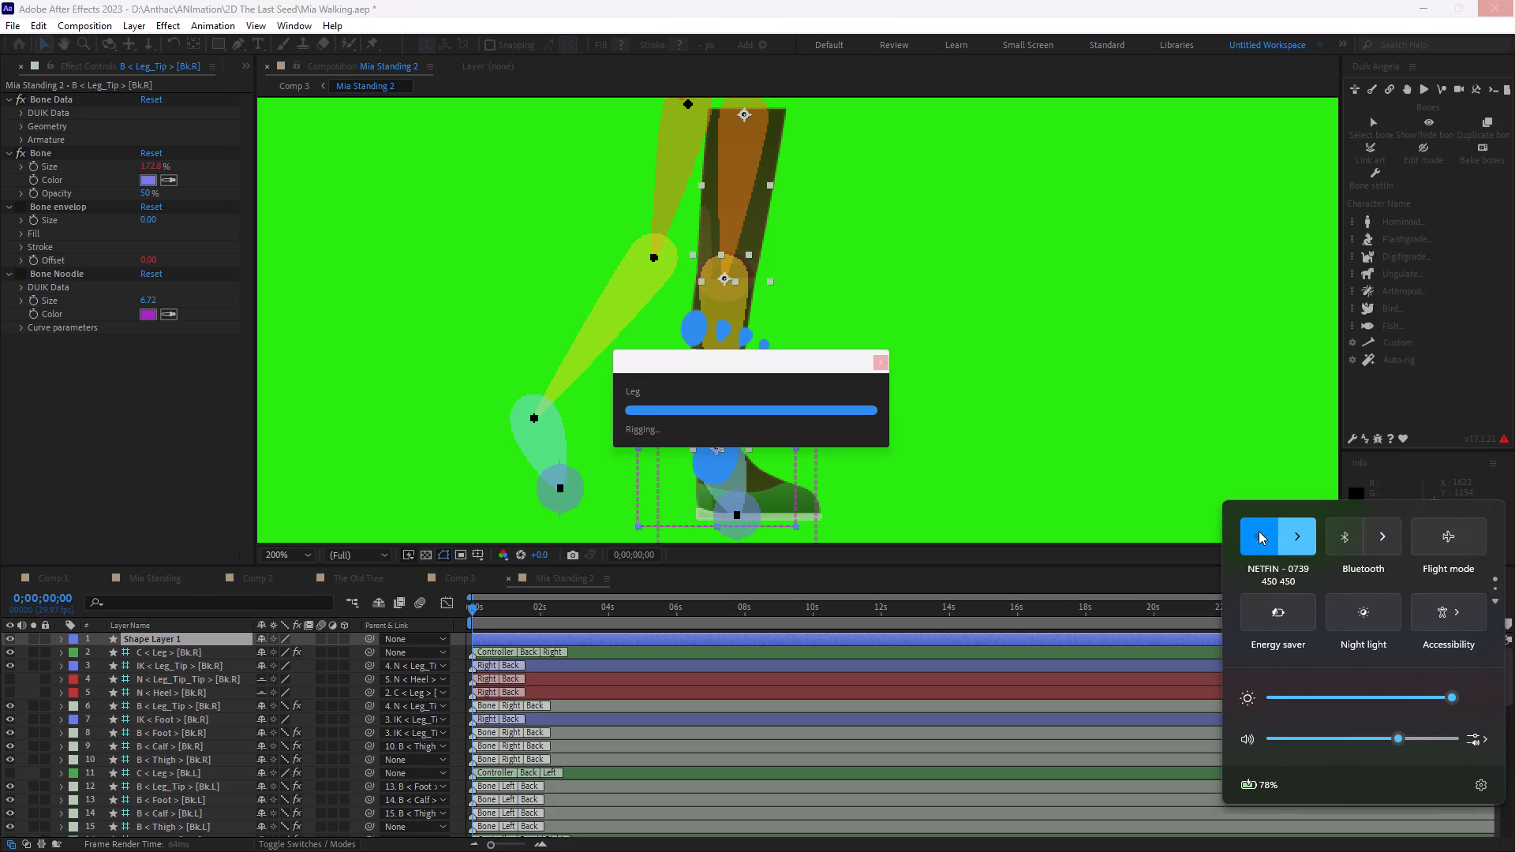
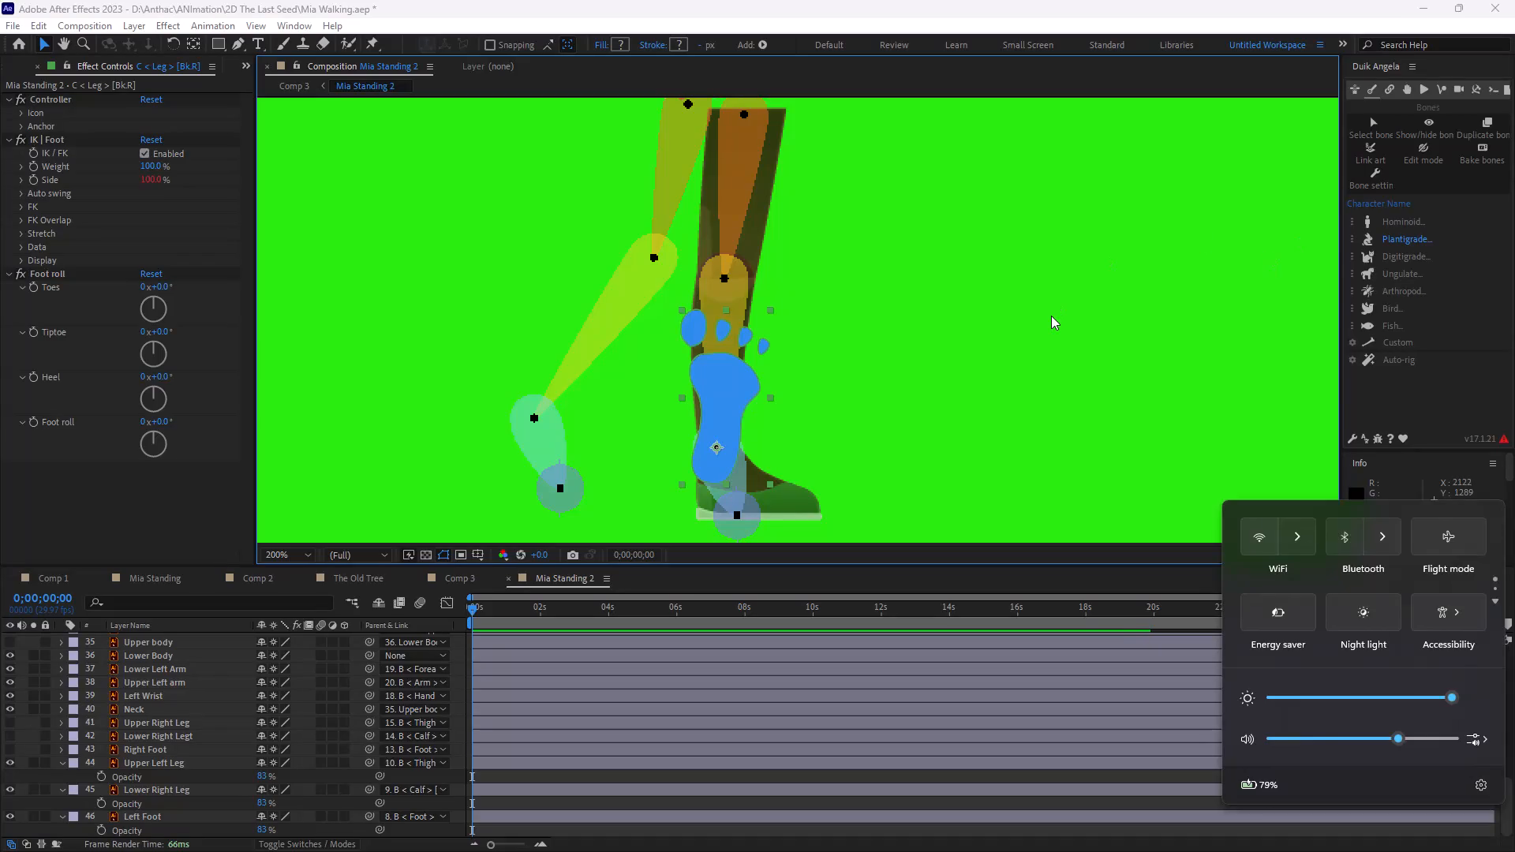
Examine the bone and controller layers in the Mia Standing composition as a reference for Mia Standing 2's rig.
left_click(1051, 316)
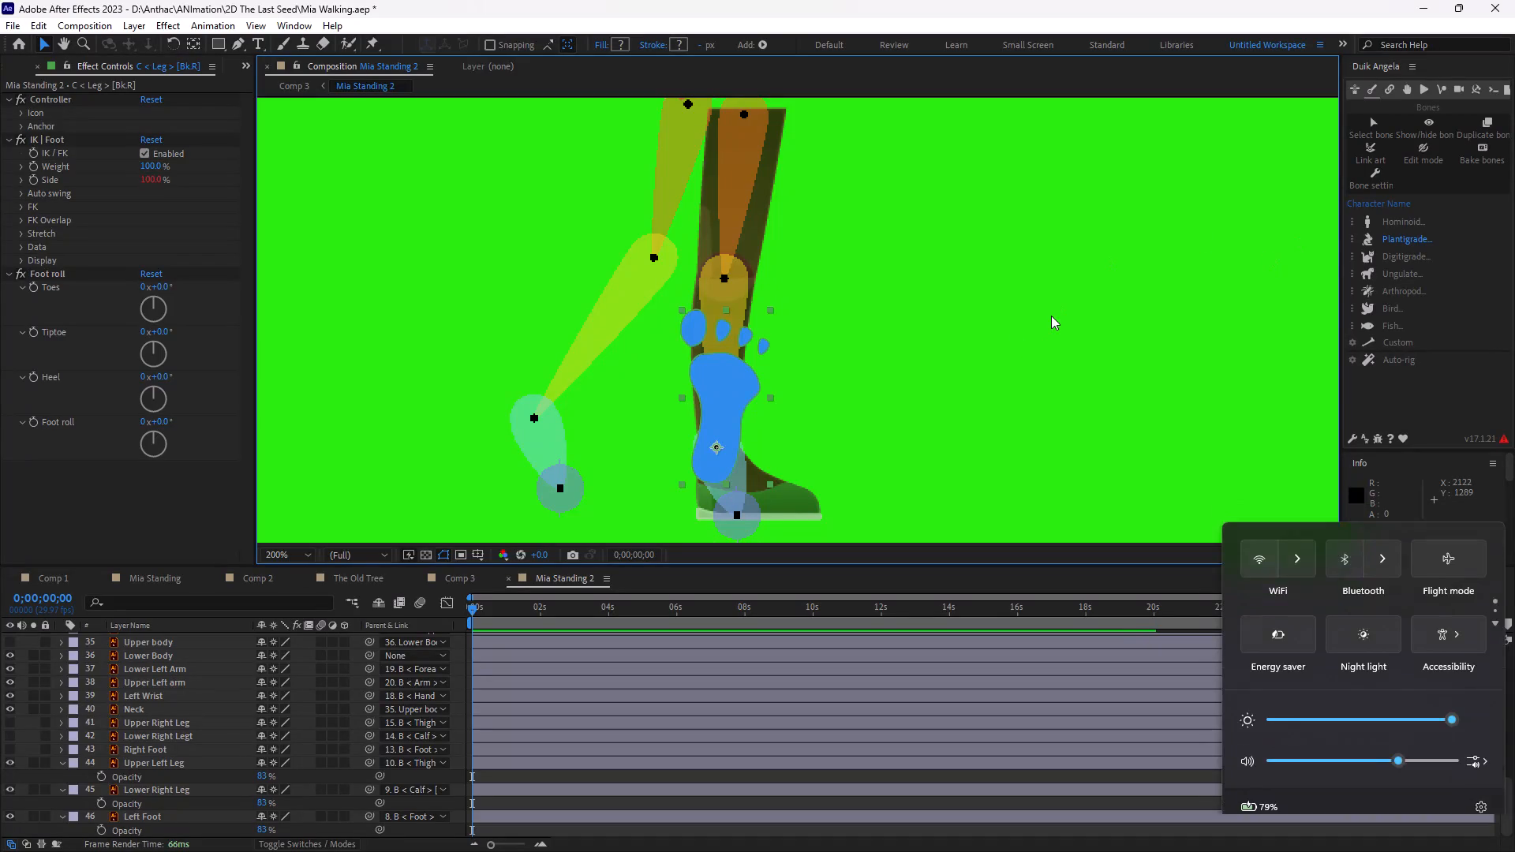
scroll(211, 678, "up", 10)
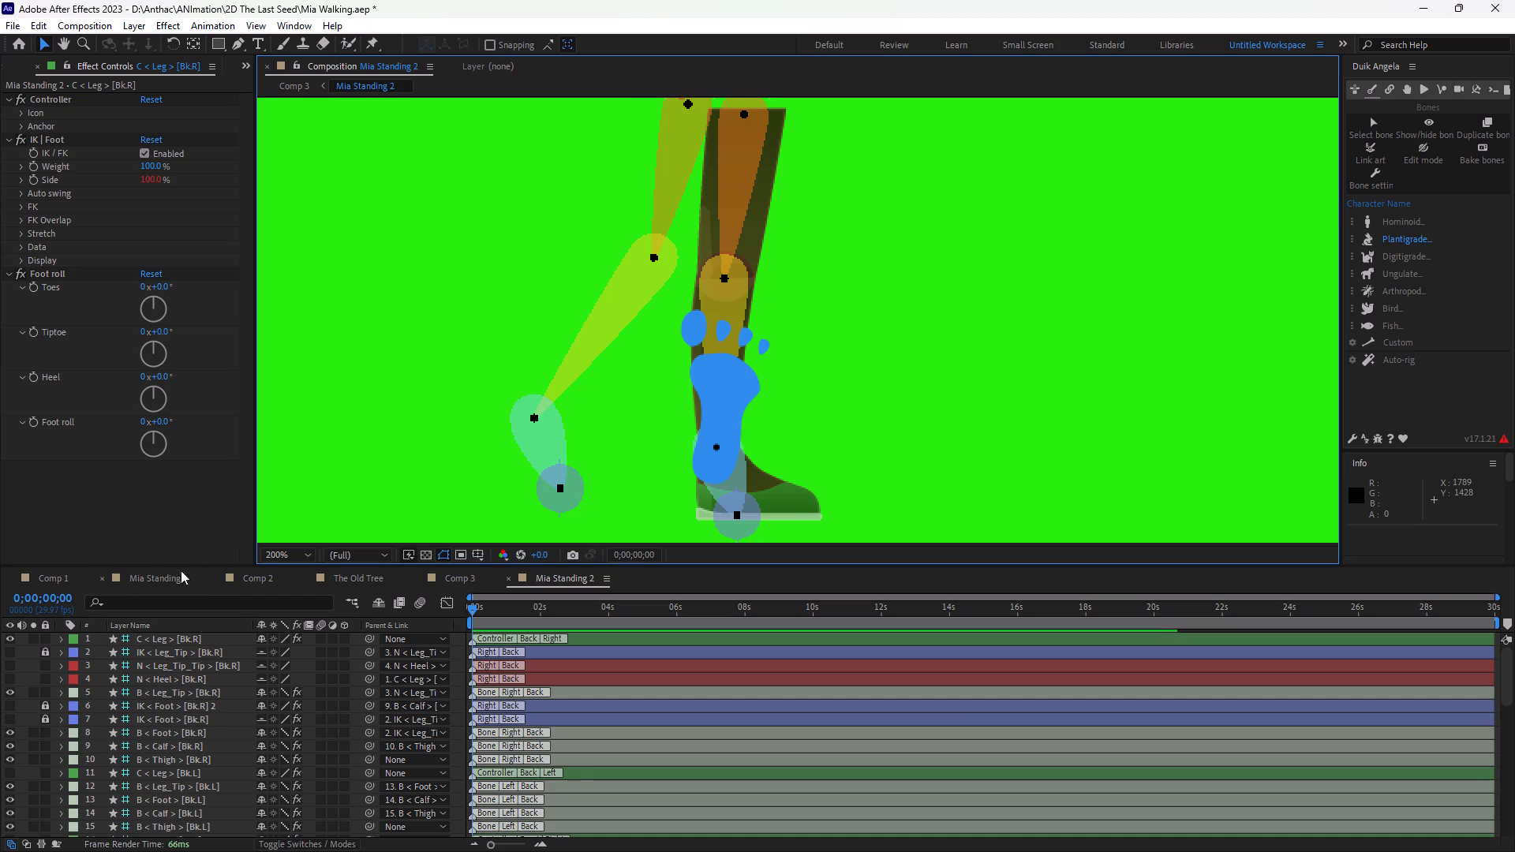
left_click(144, 577)
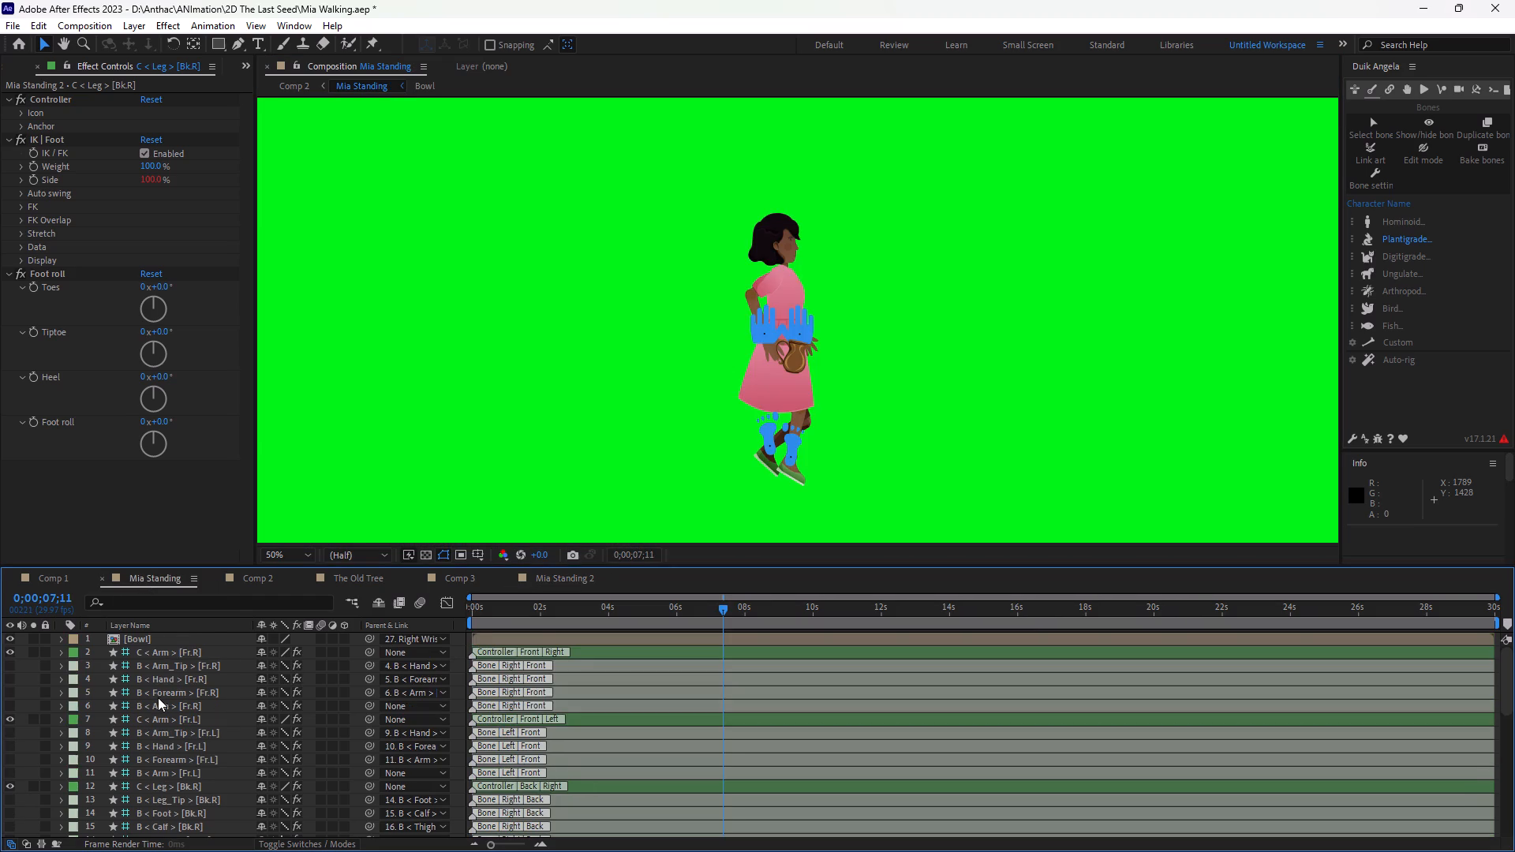
scroll(168, 706, "down", 1)
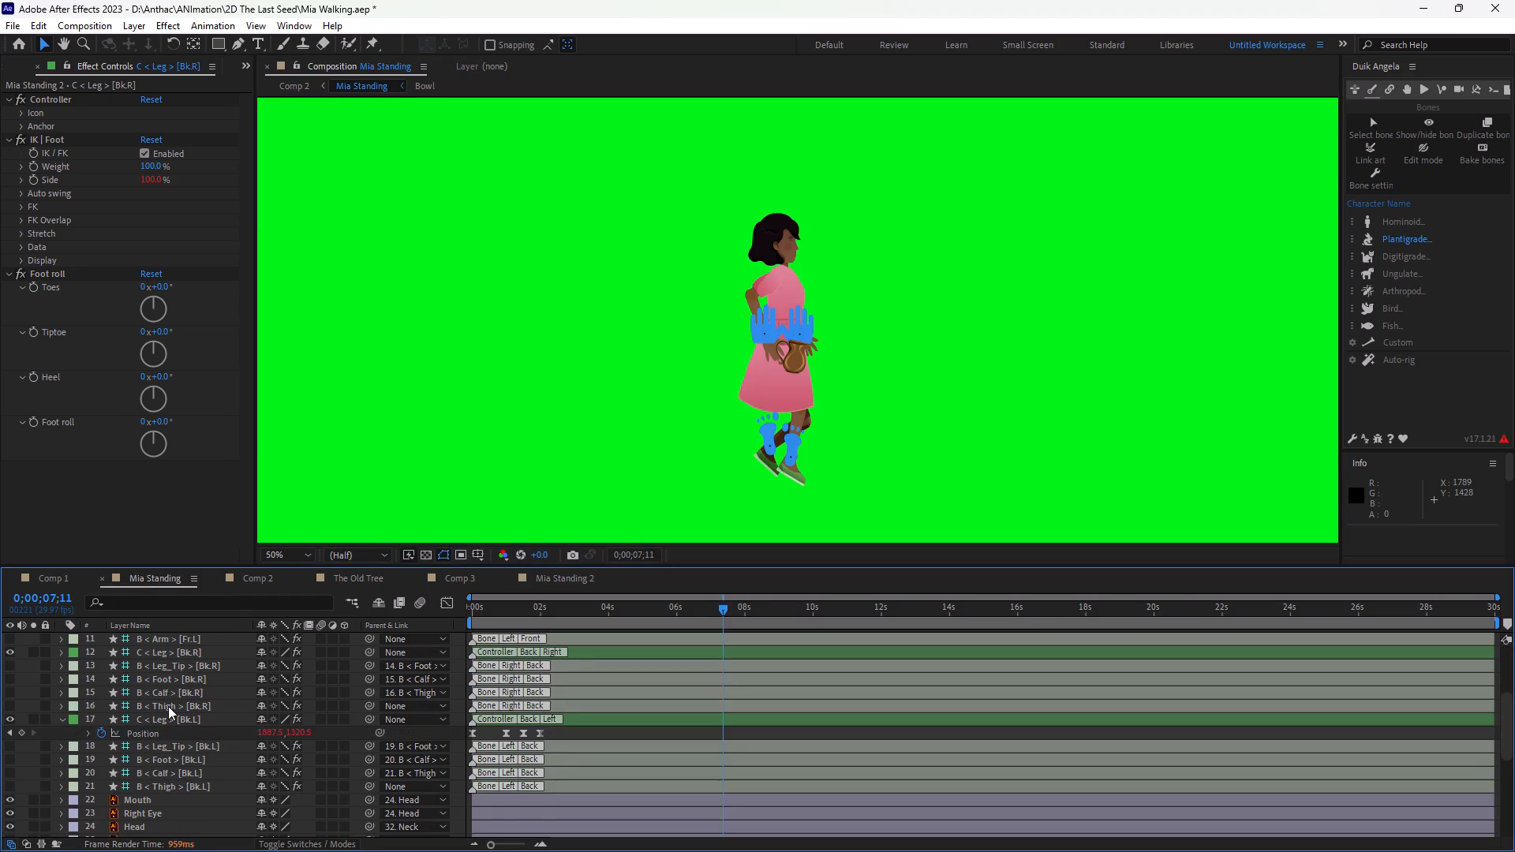
scroll(168, 706, "up", 3)
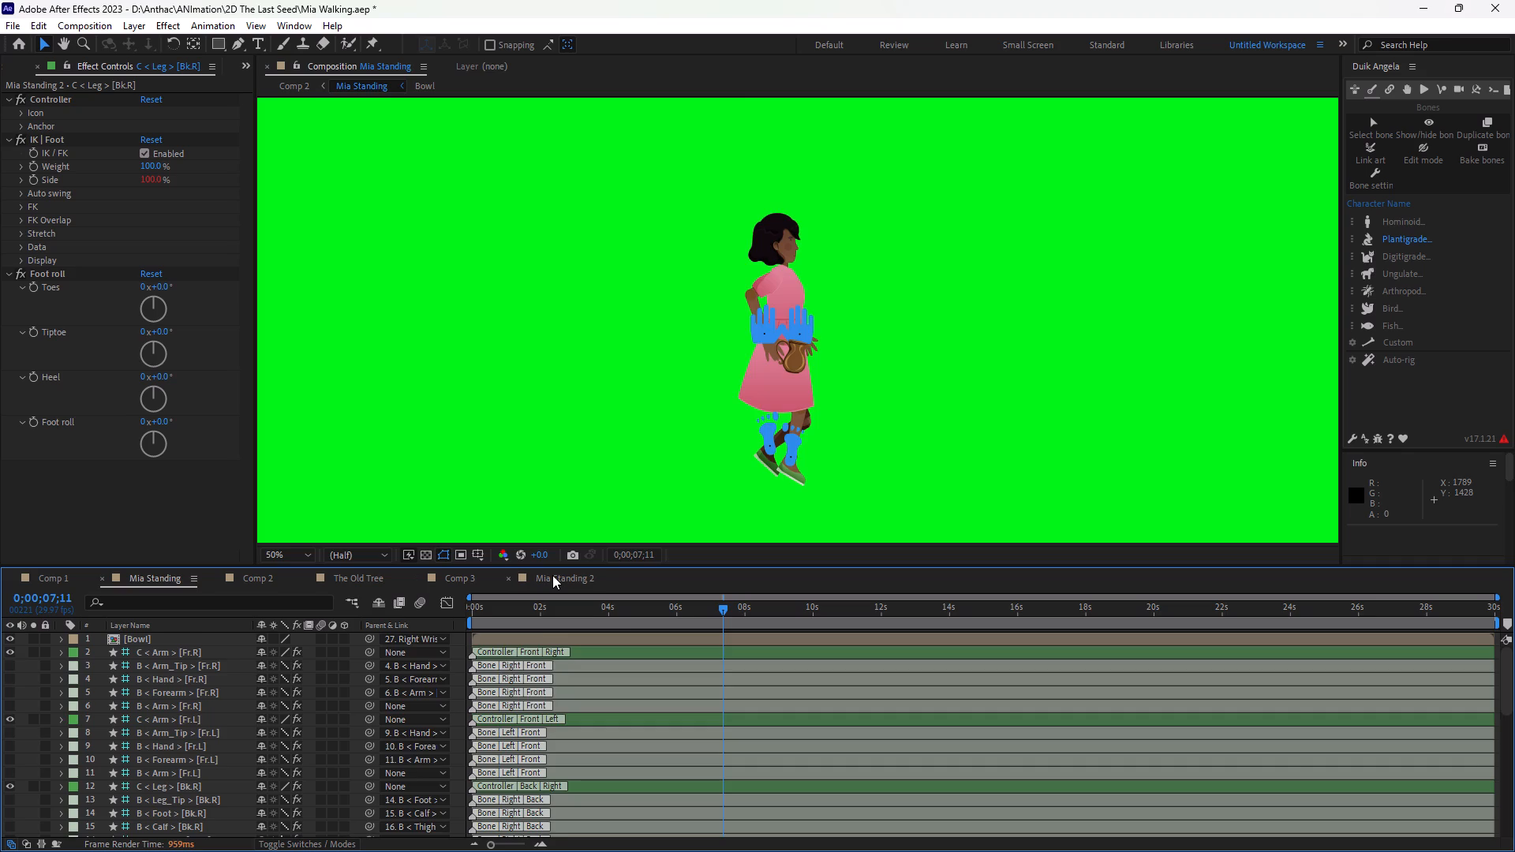
left_click(552, 575)
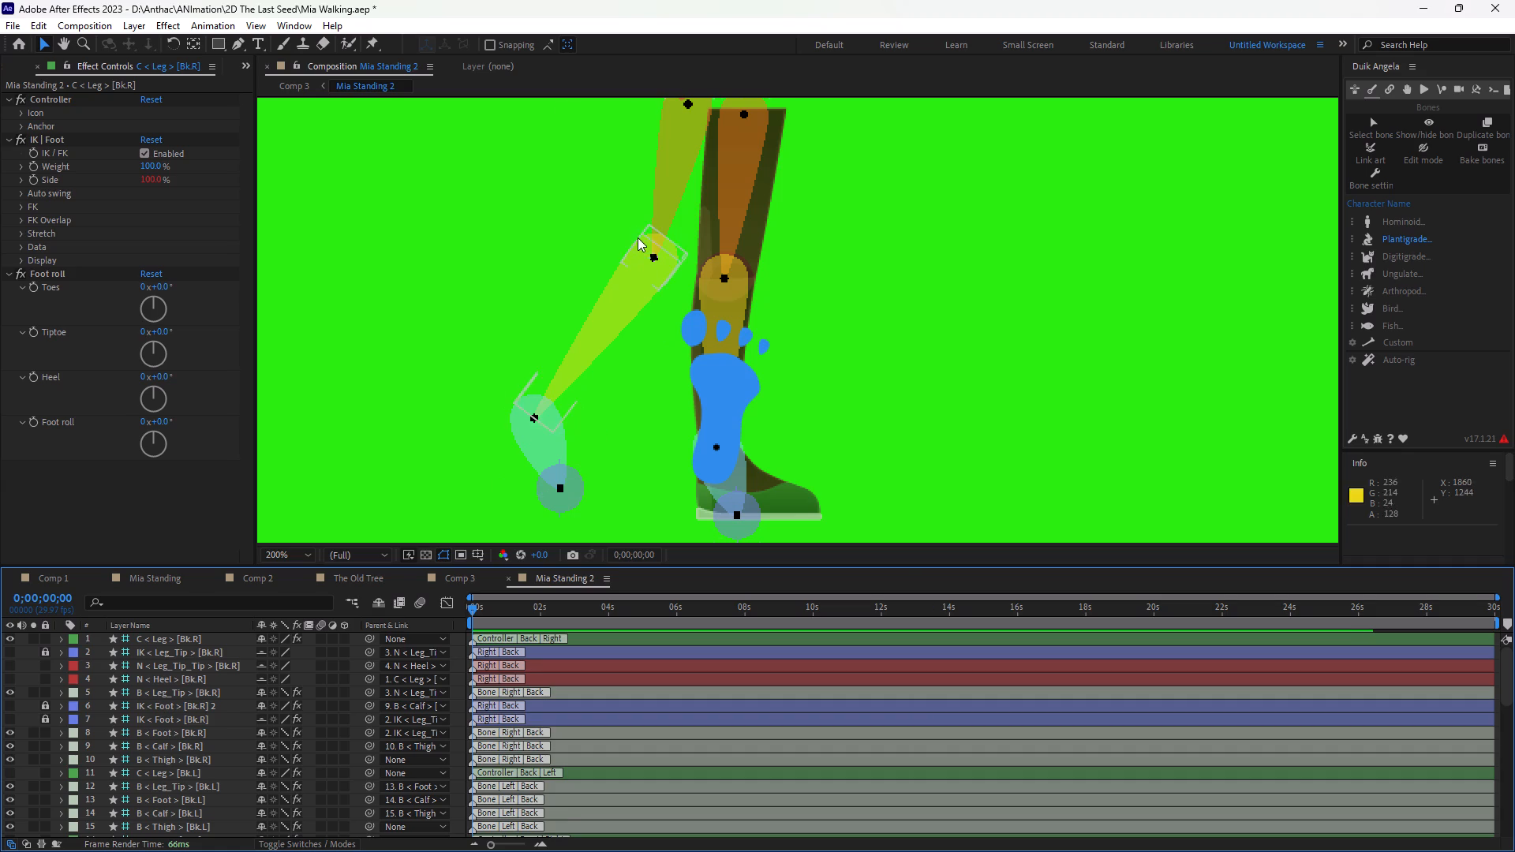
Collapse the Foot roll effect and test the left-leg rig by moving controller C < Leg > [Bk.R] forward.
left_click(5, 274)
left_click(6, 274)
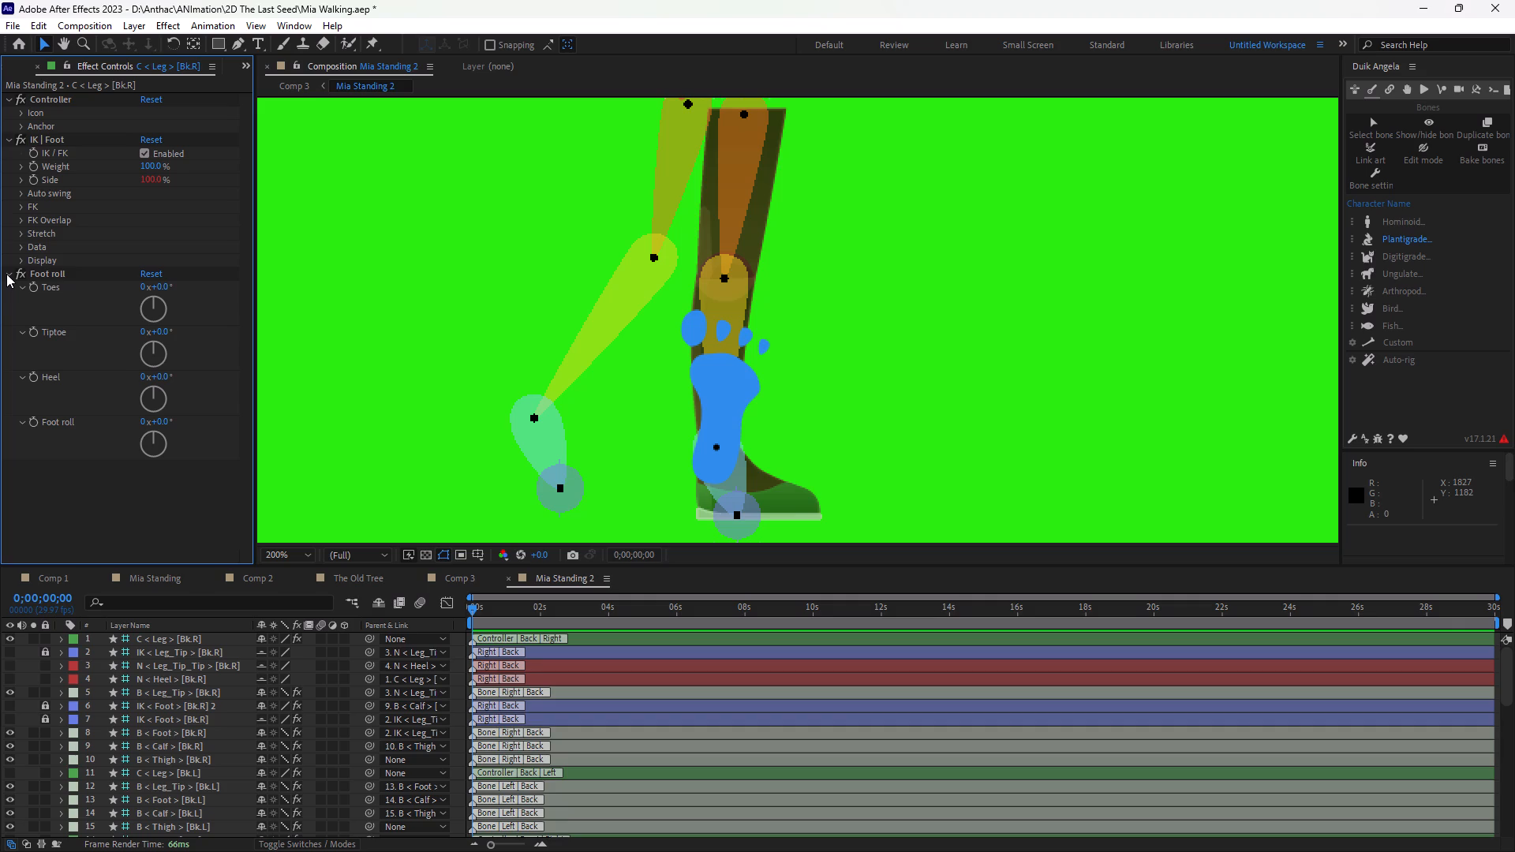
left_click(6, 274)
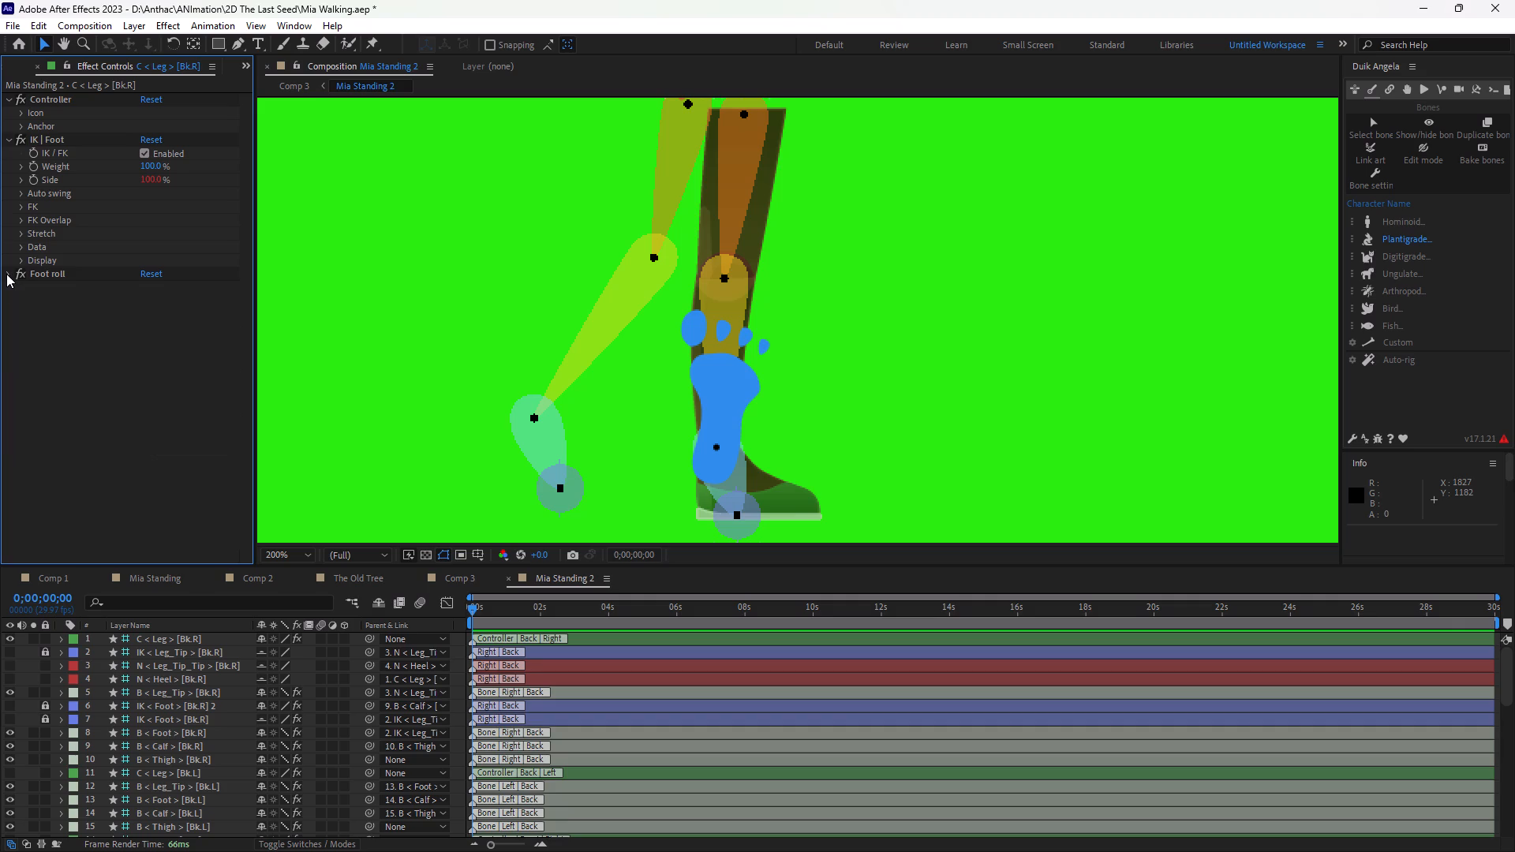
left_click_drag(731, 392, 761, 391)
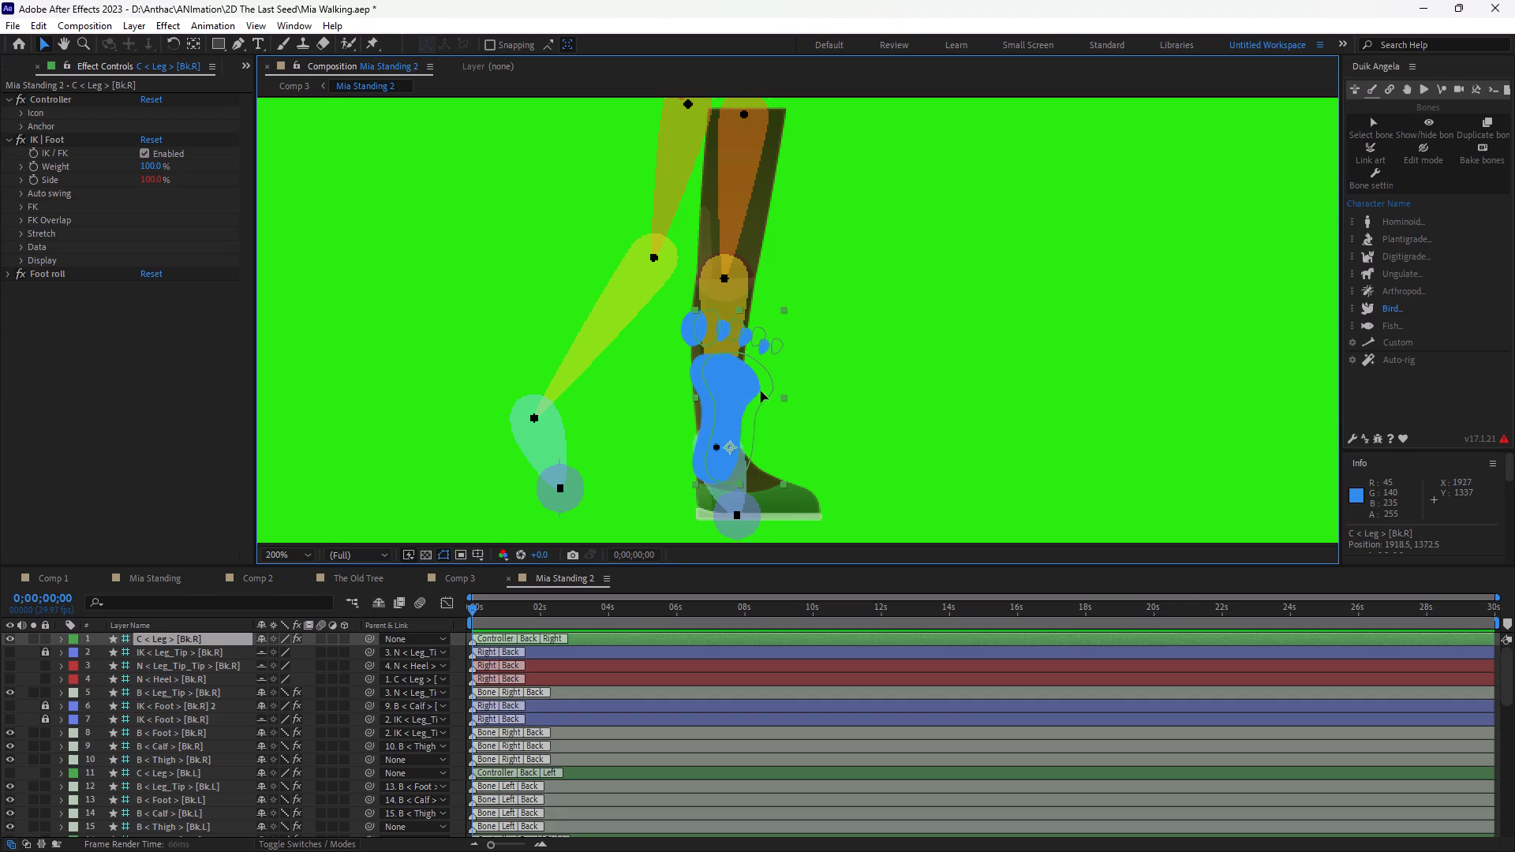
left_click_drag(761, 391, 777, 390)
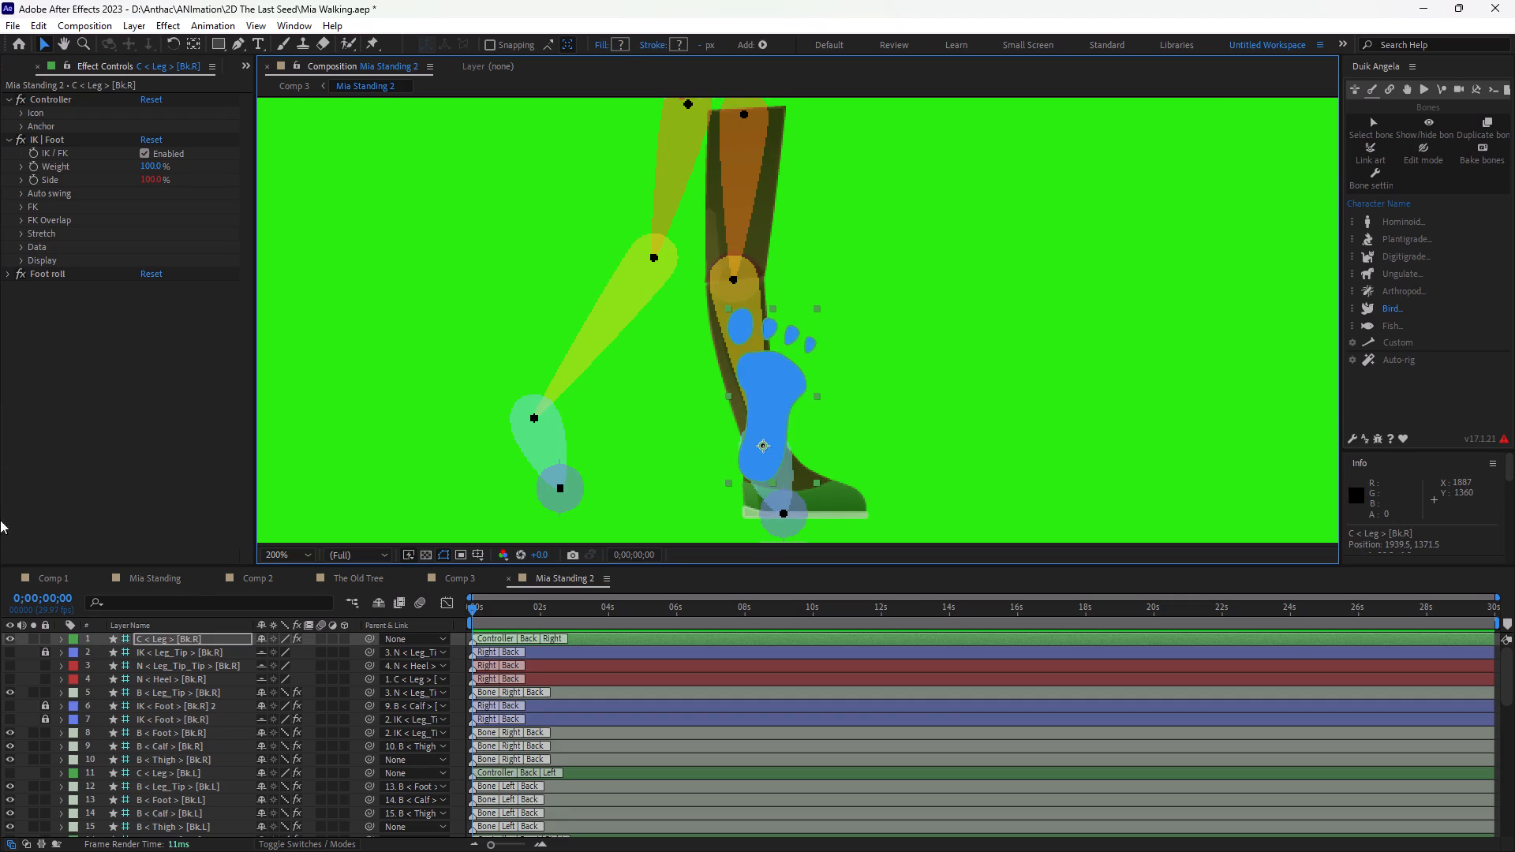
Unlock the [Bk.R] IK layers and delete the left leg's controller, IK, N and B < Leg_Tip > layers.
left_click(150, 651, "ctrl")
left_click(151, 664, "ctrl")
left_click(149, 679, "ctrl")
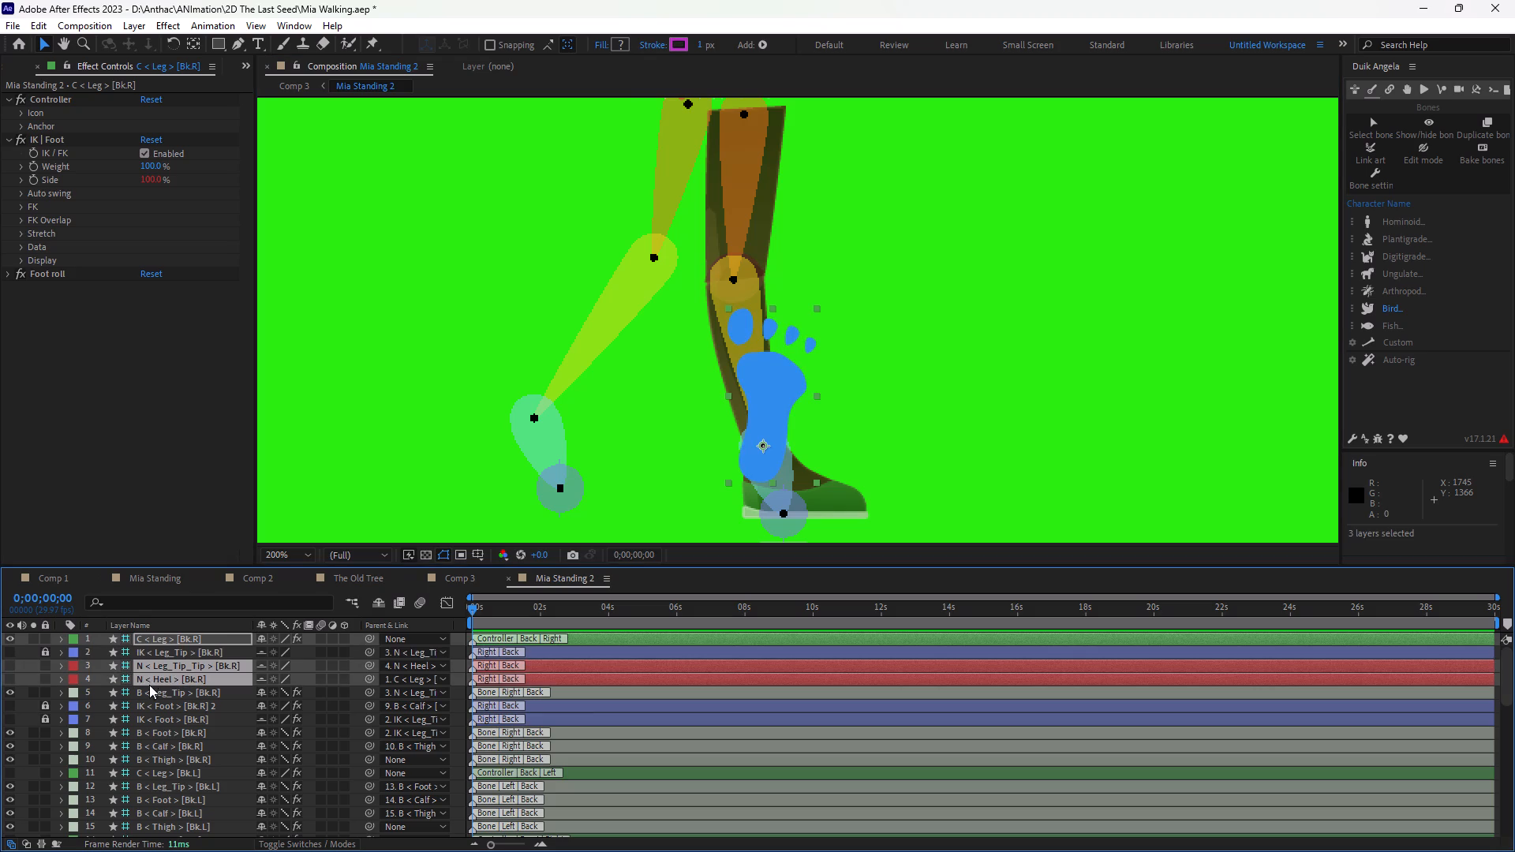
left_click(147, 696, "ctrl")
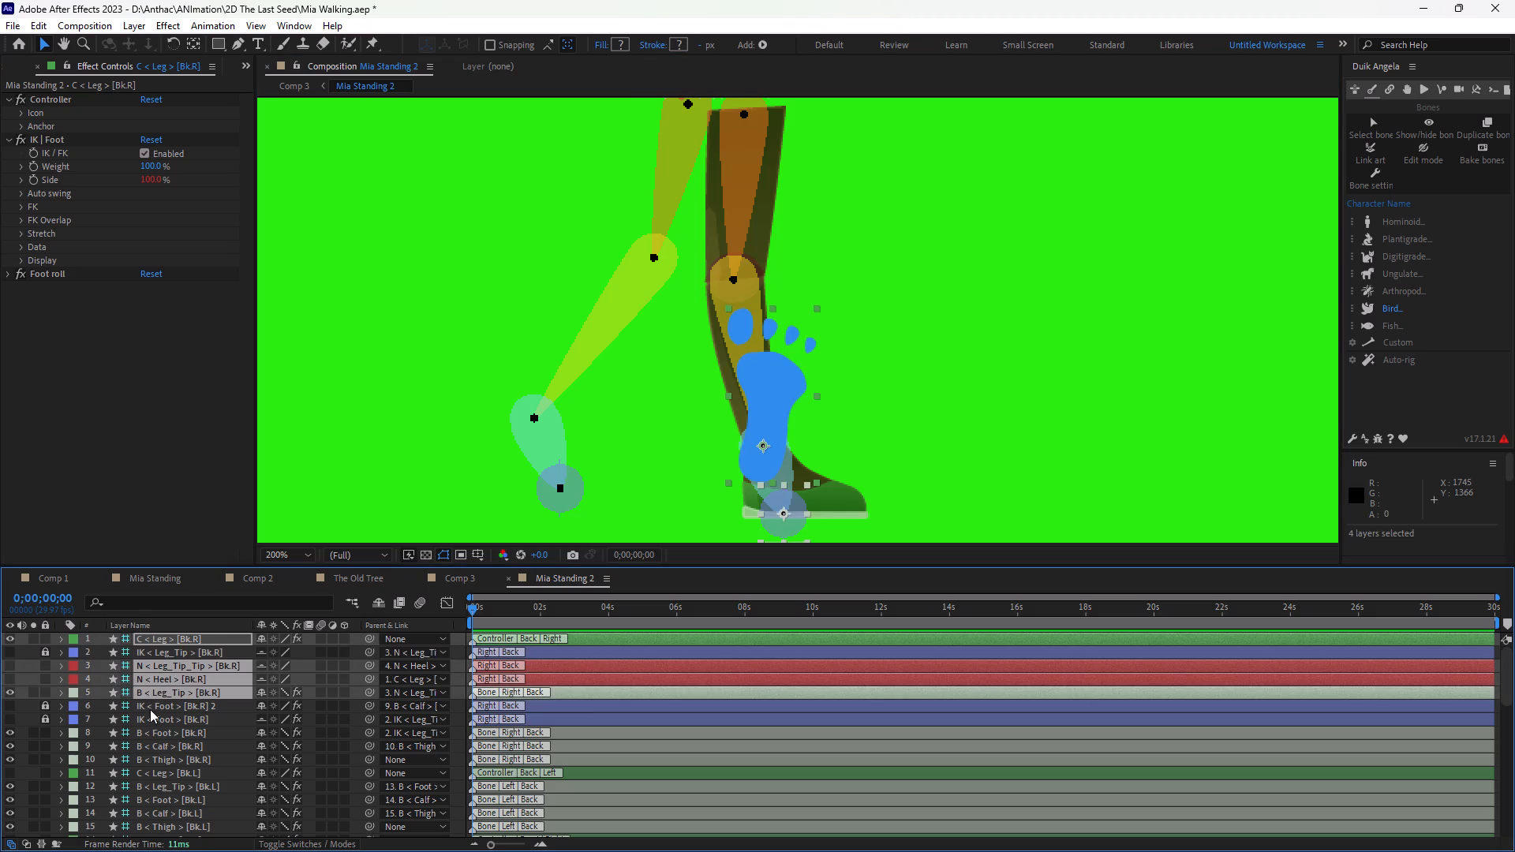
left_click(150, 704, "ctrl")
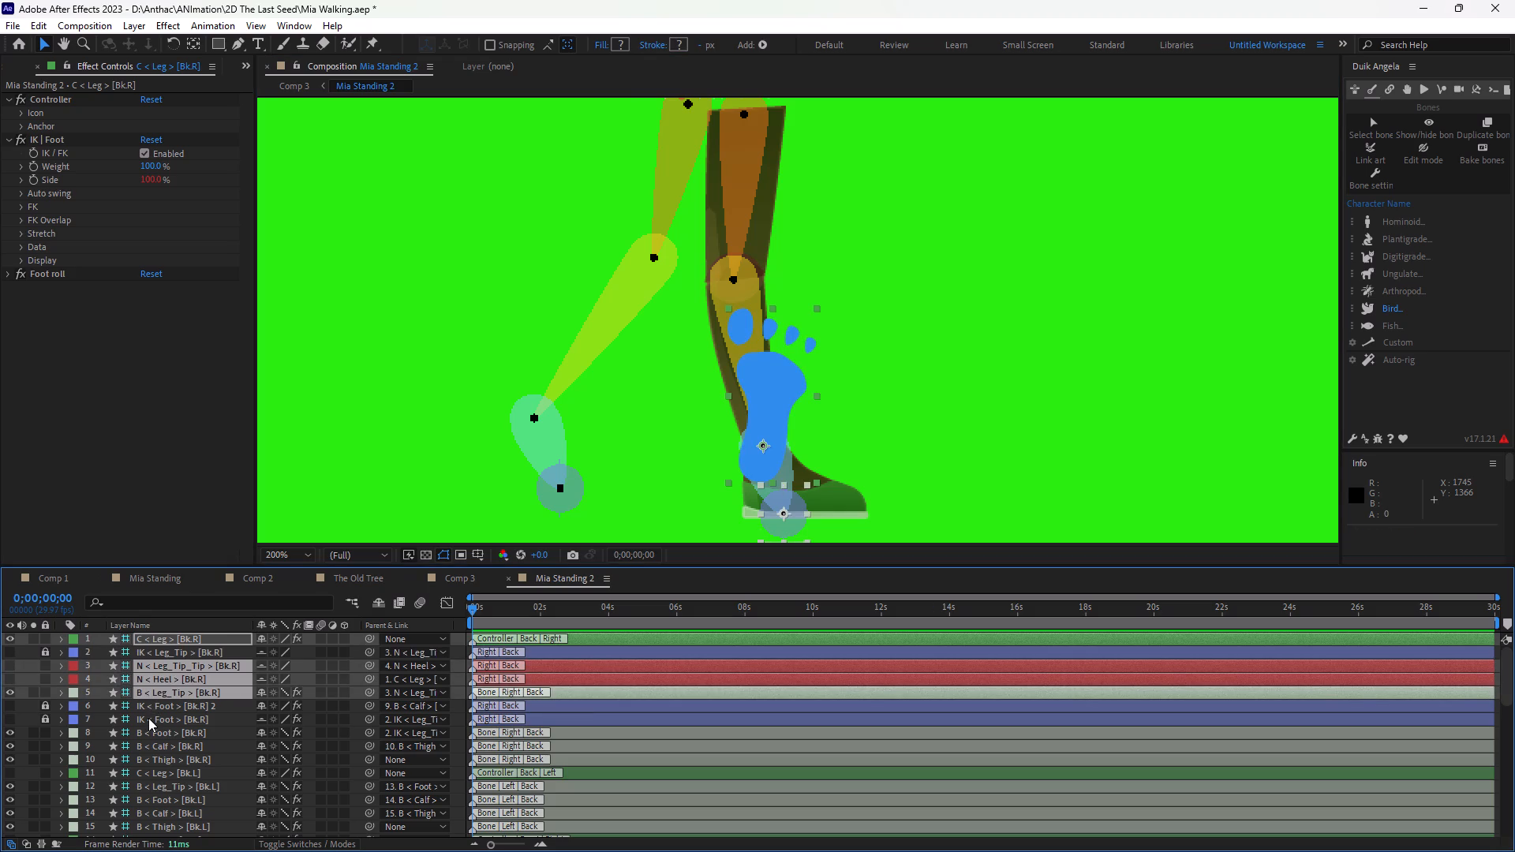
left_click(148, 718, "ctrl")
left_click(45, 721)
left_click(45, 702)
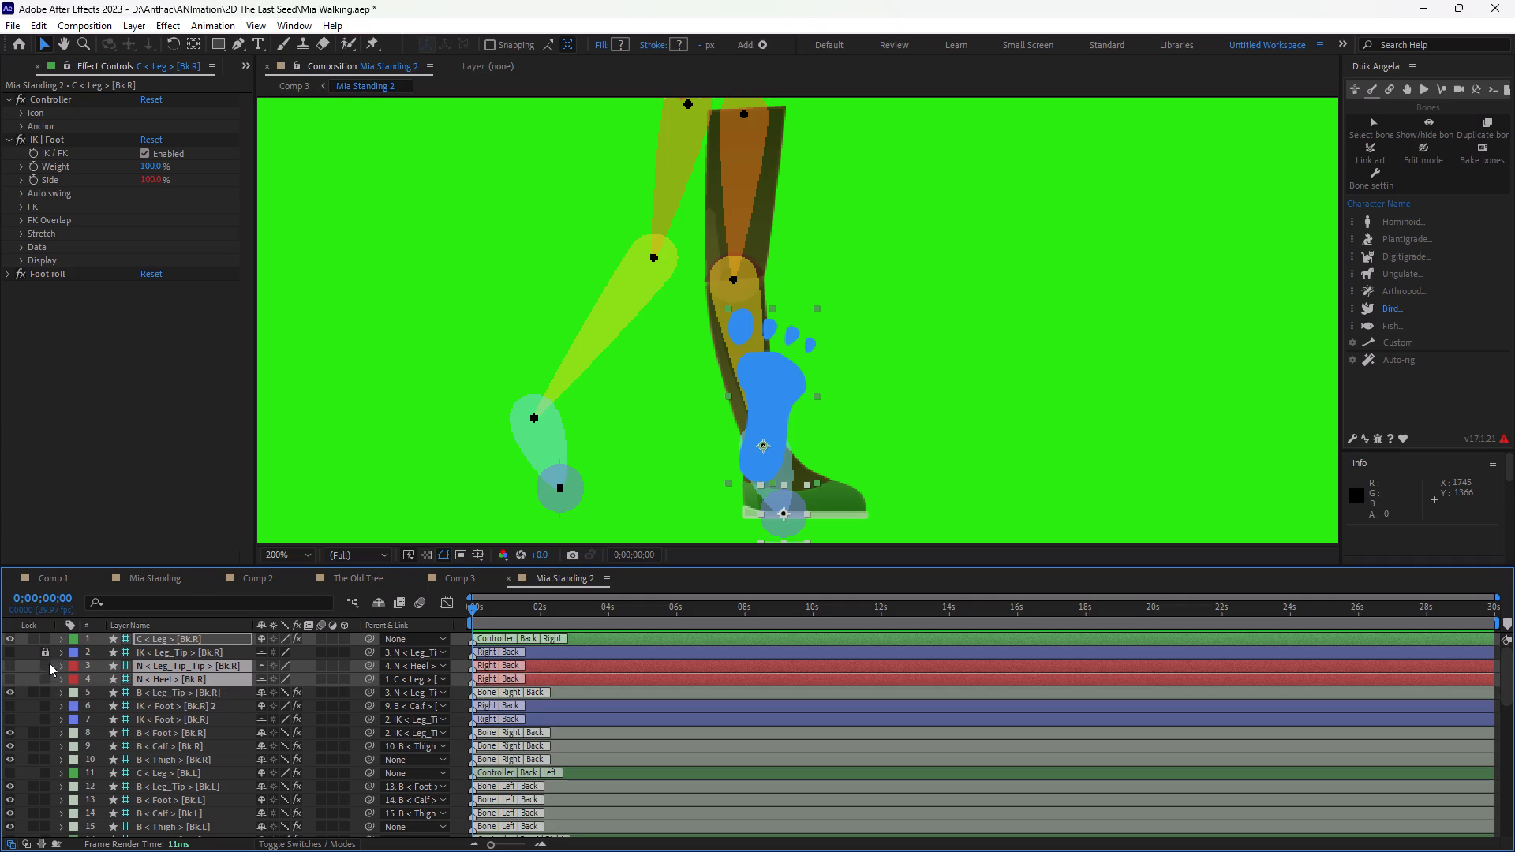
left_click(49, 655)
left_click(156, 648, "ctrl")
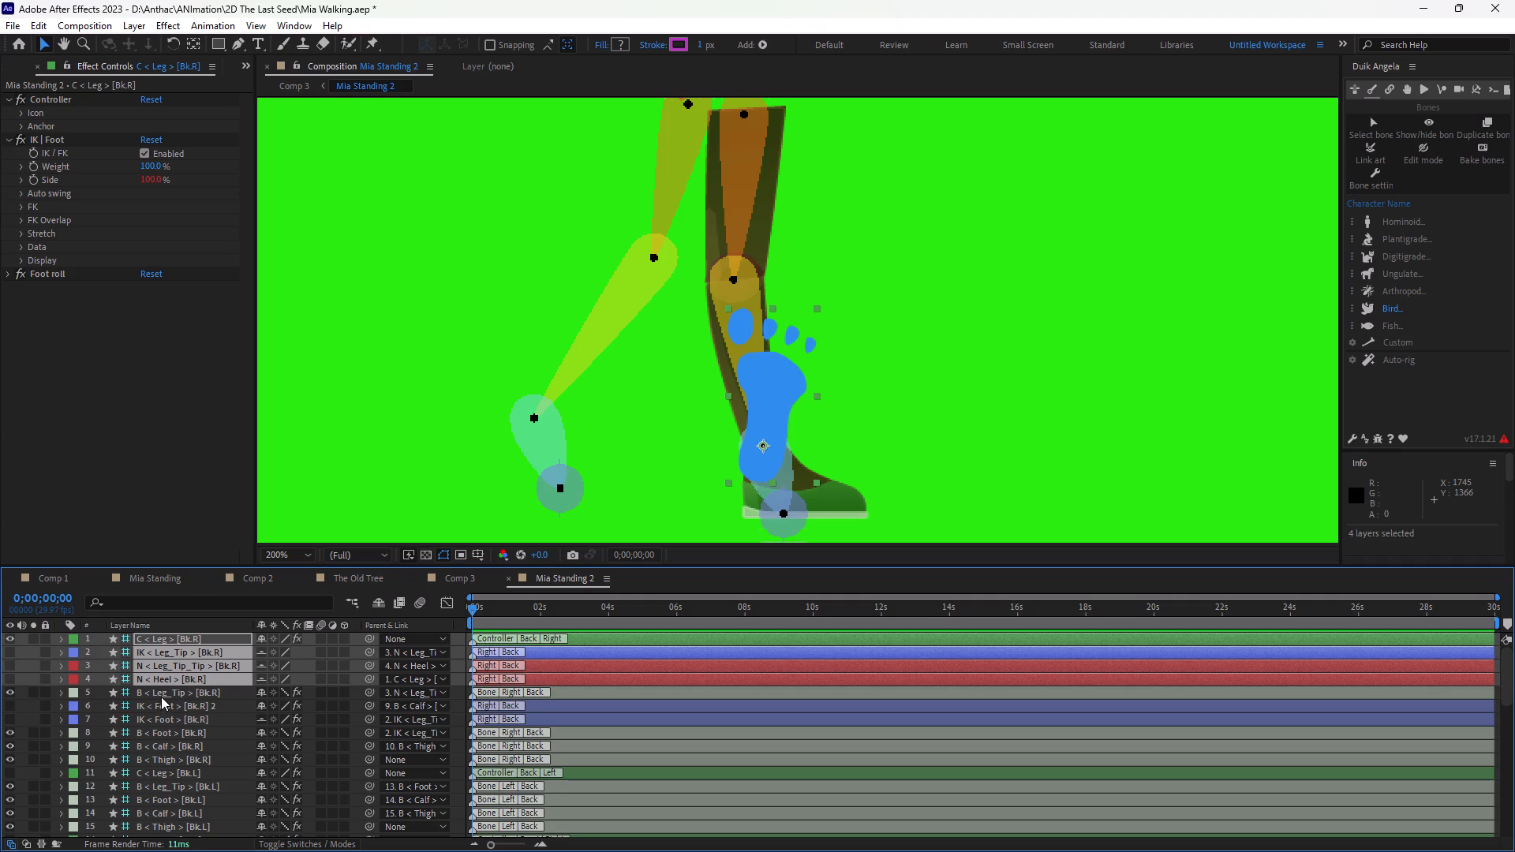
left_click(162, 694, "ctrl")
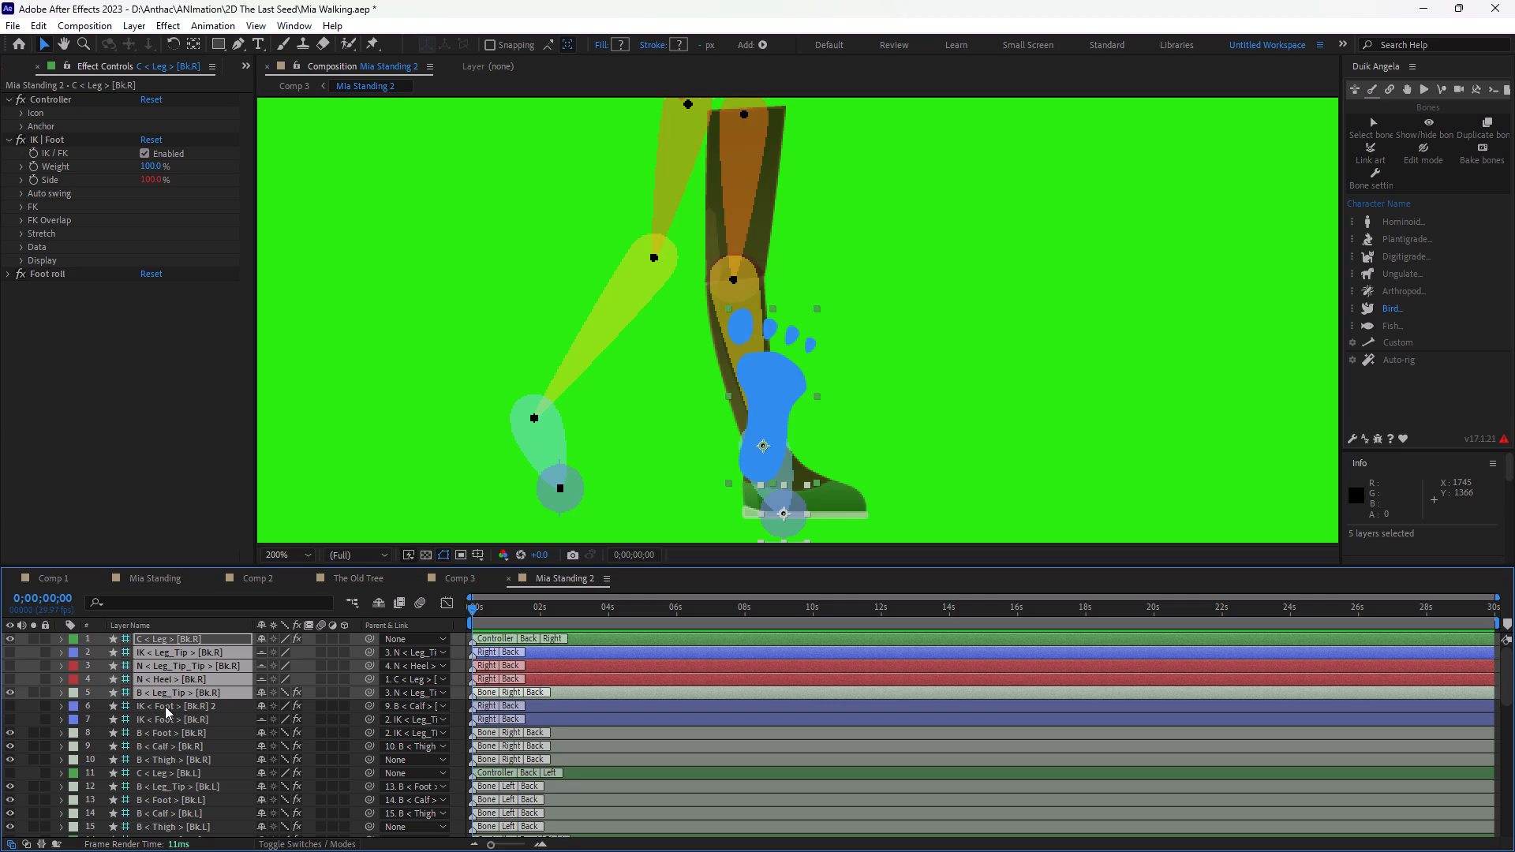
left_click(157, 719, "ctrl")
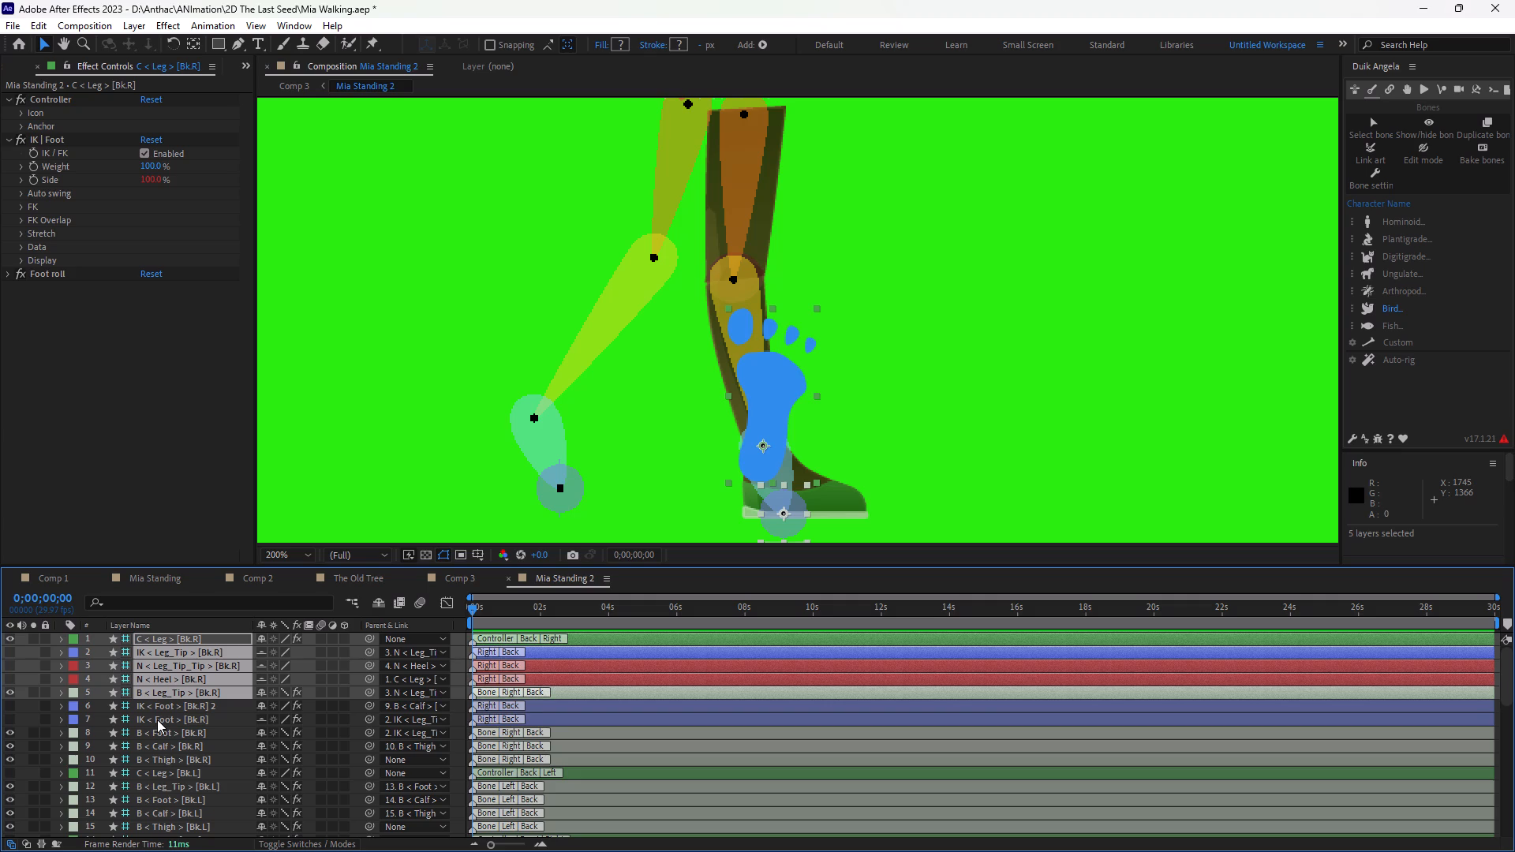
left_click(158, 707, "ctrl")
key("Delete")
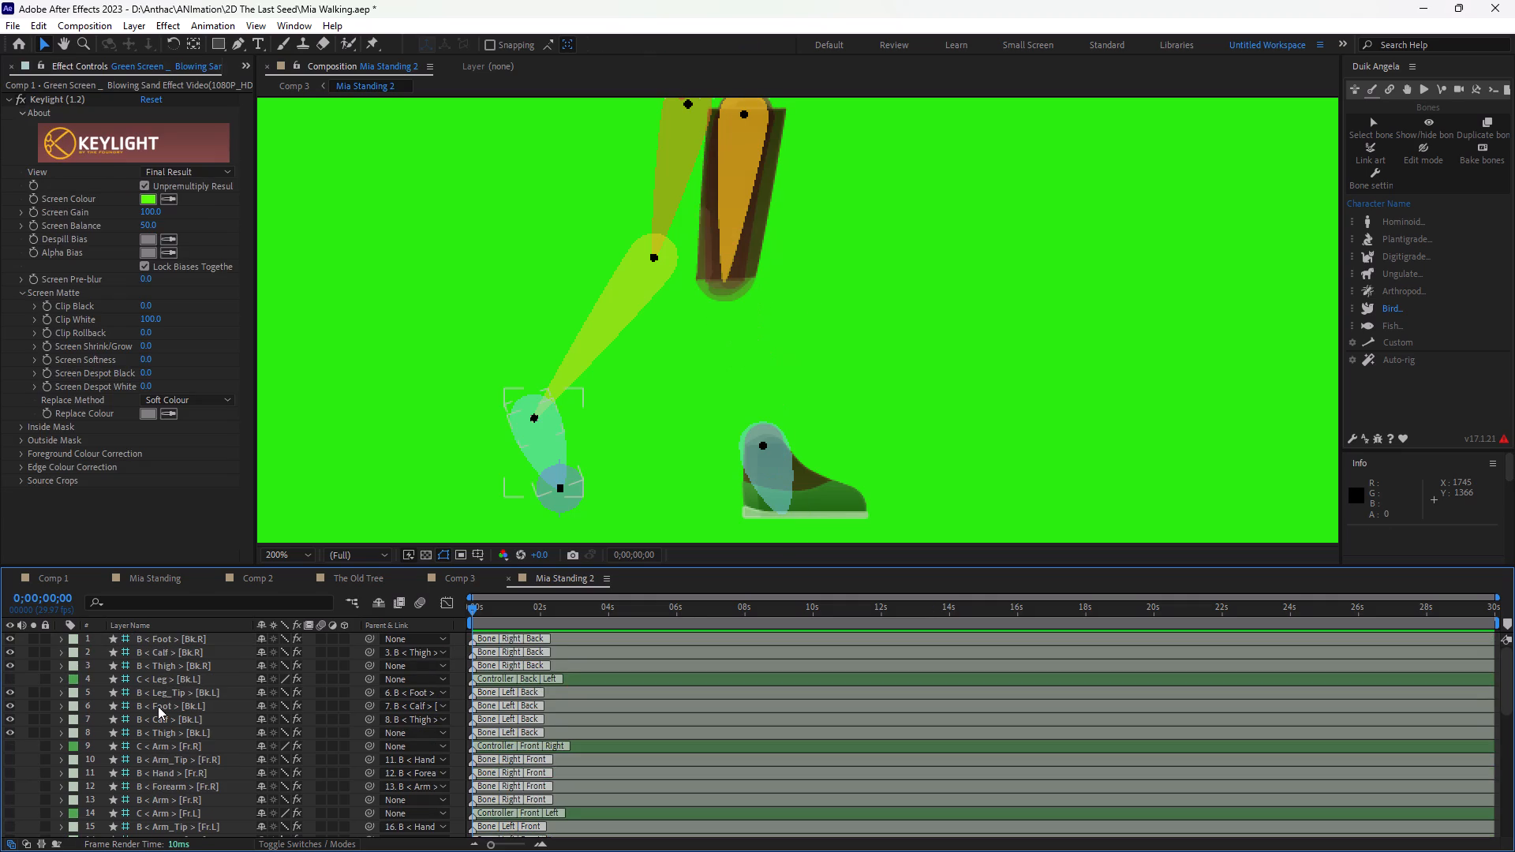
Undo the left-leg rigging work back to Shape Layer 1 before the first point of its path.
key("ctrl+z")
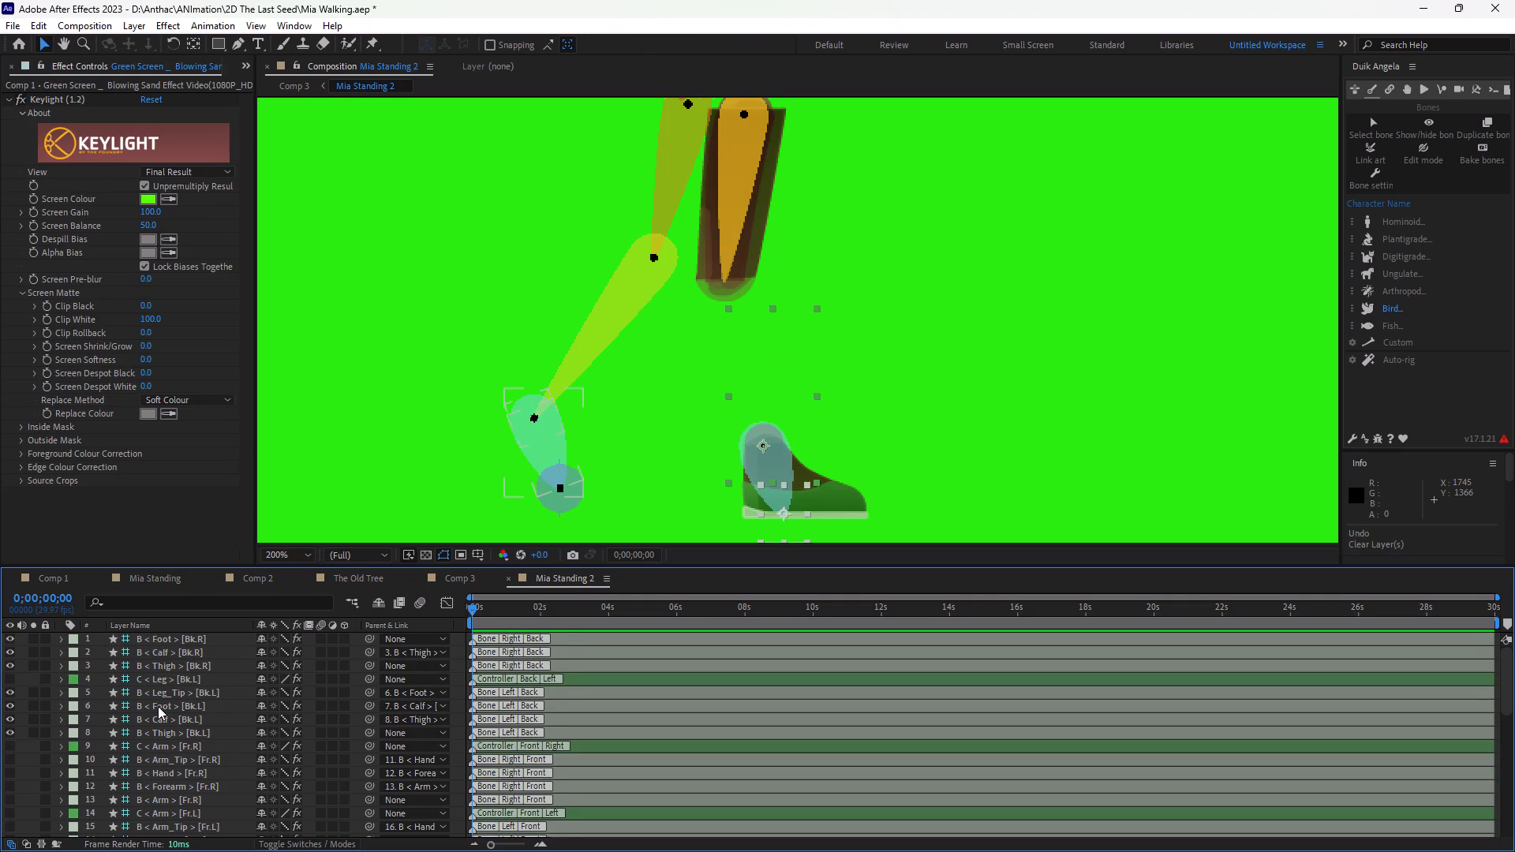
key("ctrl+z")
key("ctrl+z")
key("ctrl+z")
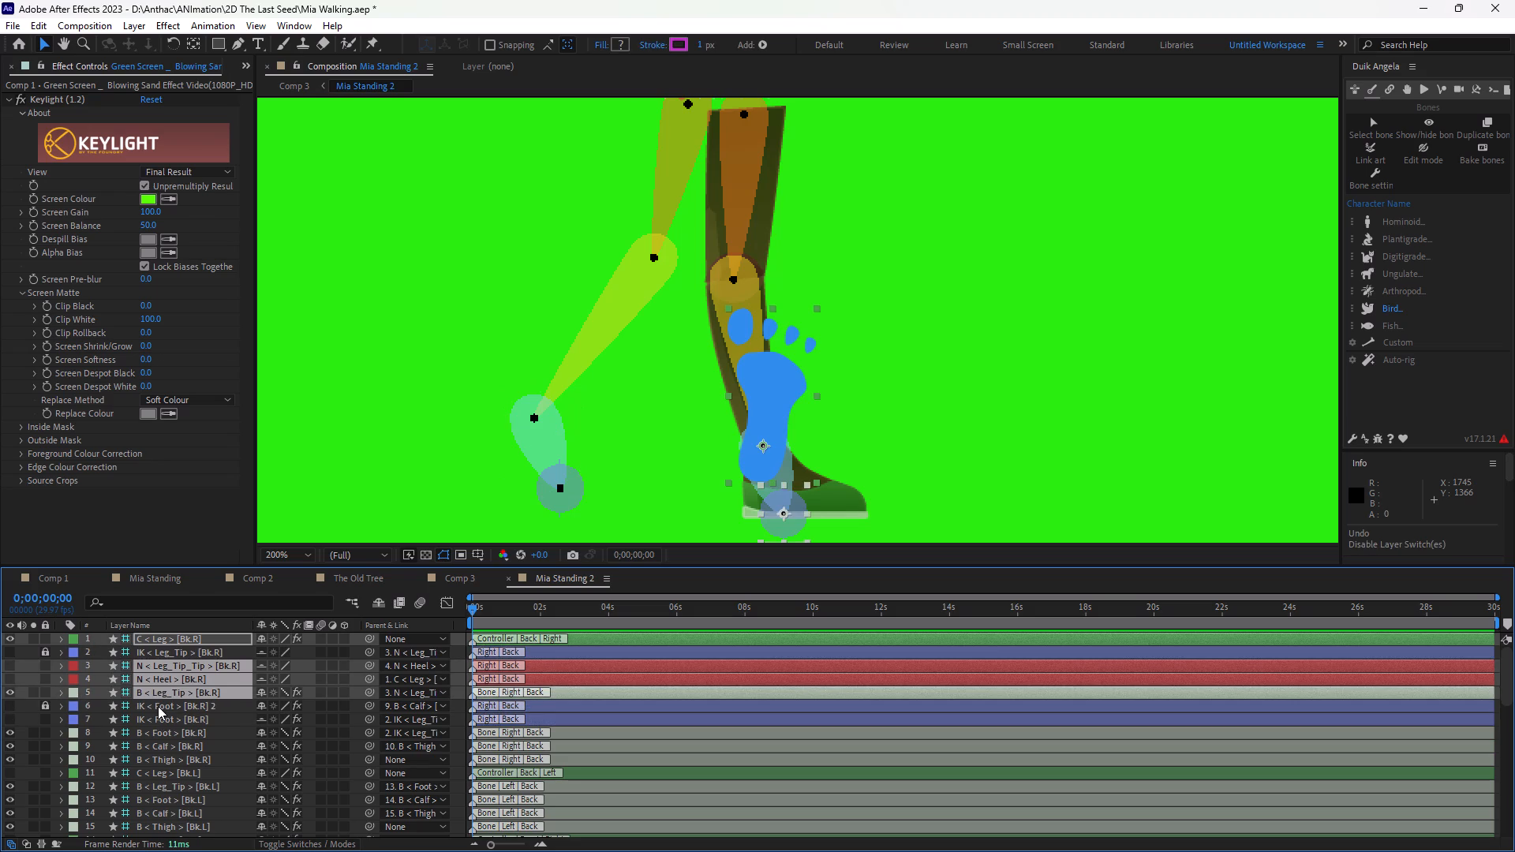
key("ctrl+z")
key("ctrl+z")
key("ctrl+z")
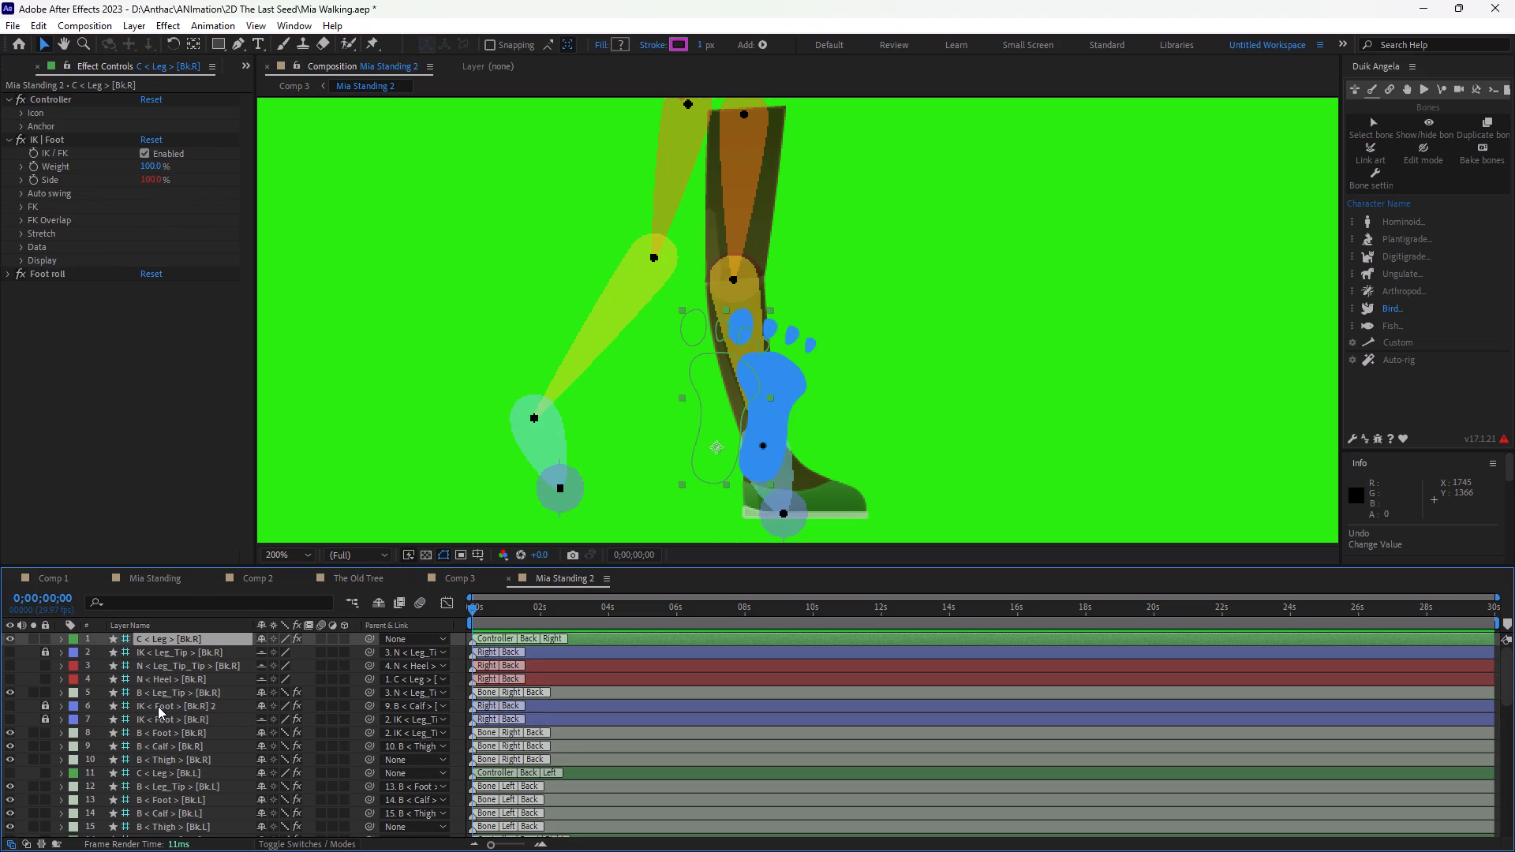
key("ctrl+z")
key("ctrl+z")
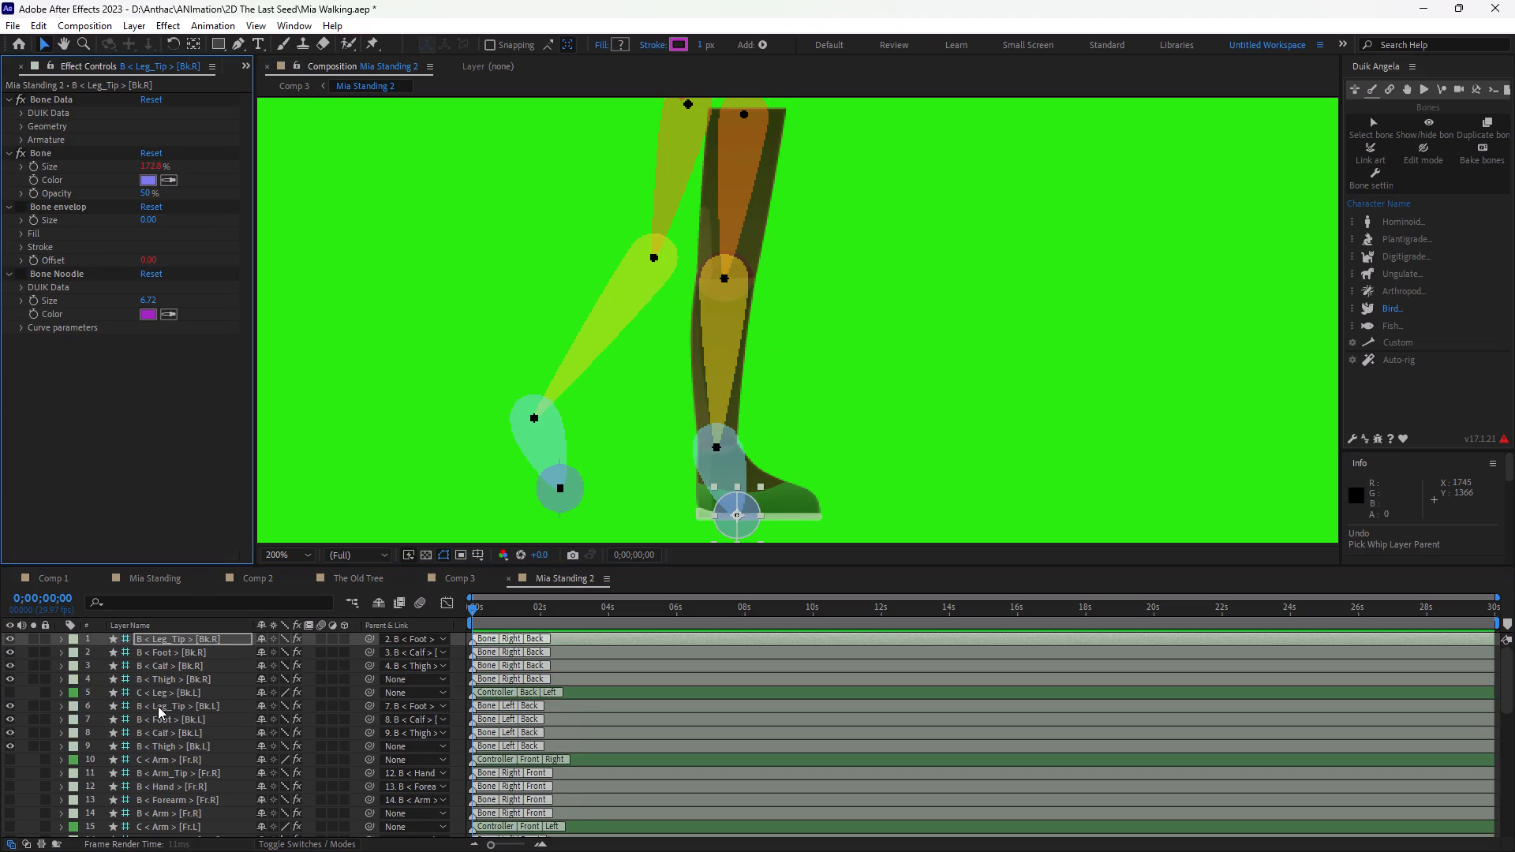
key("ctrl+z")
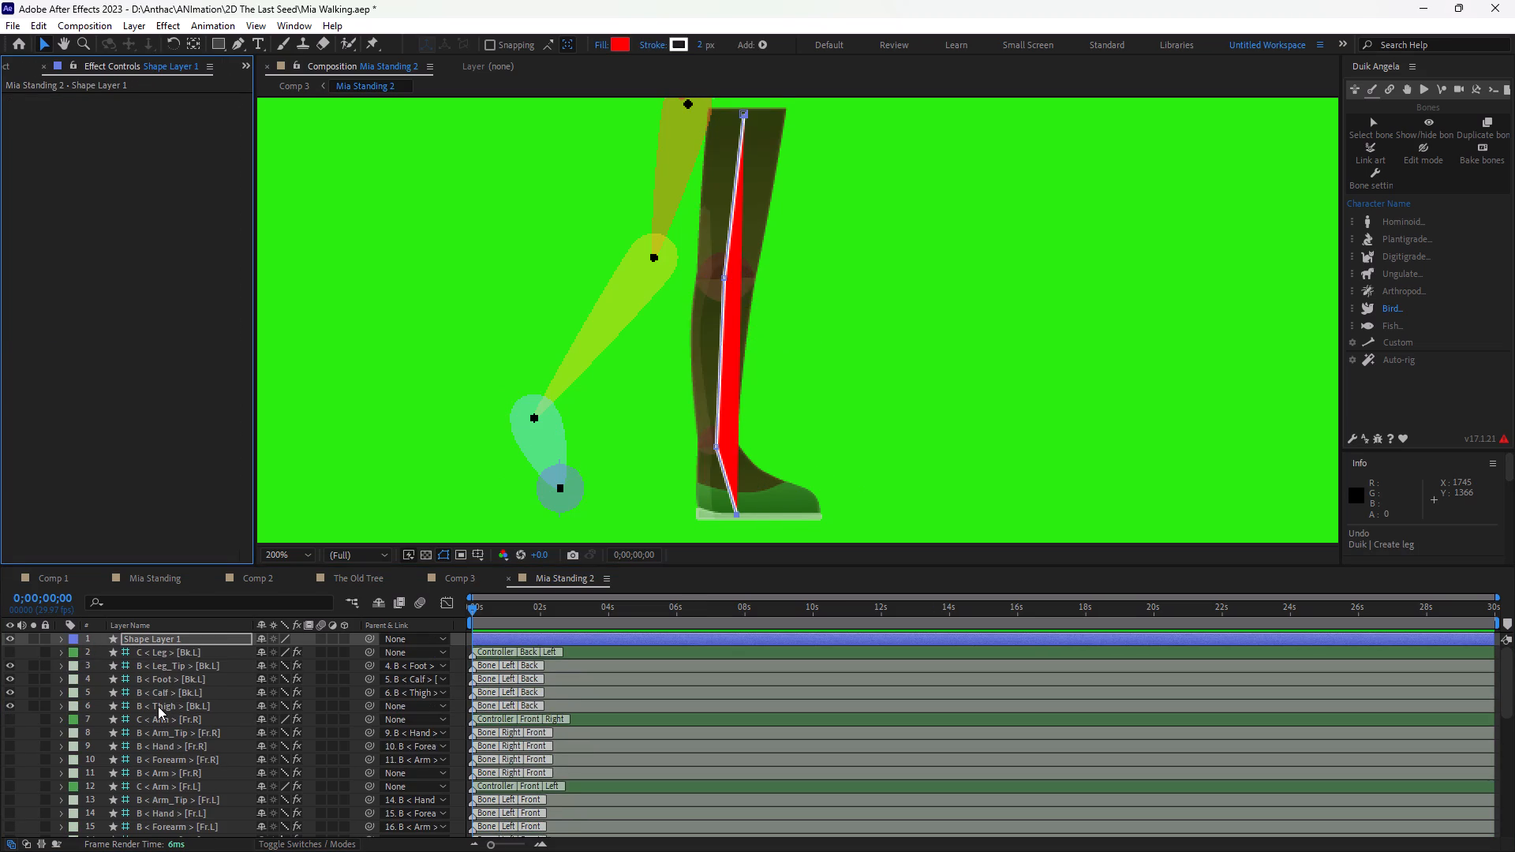
key("ctrl+z")
key("ctrl+z")
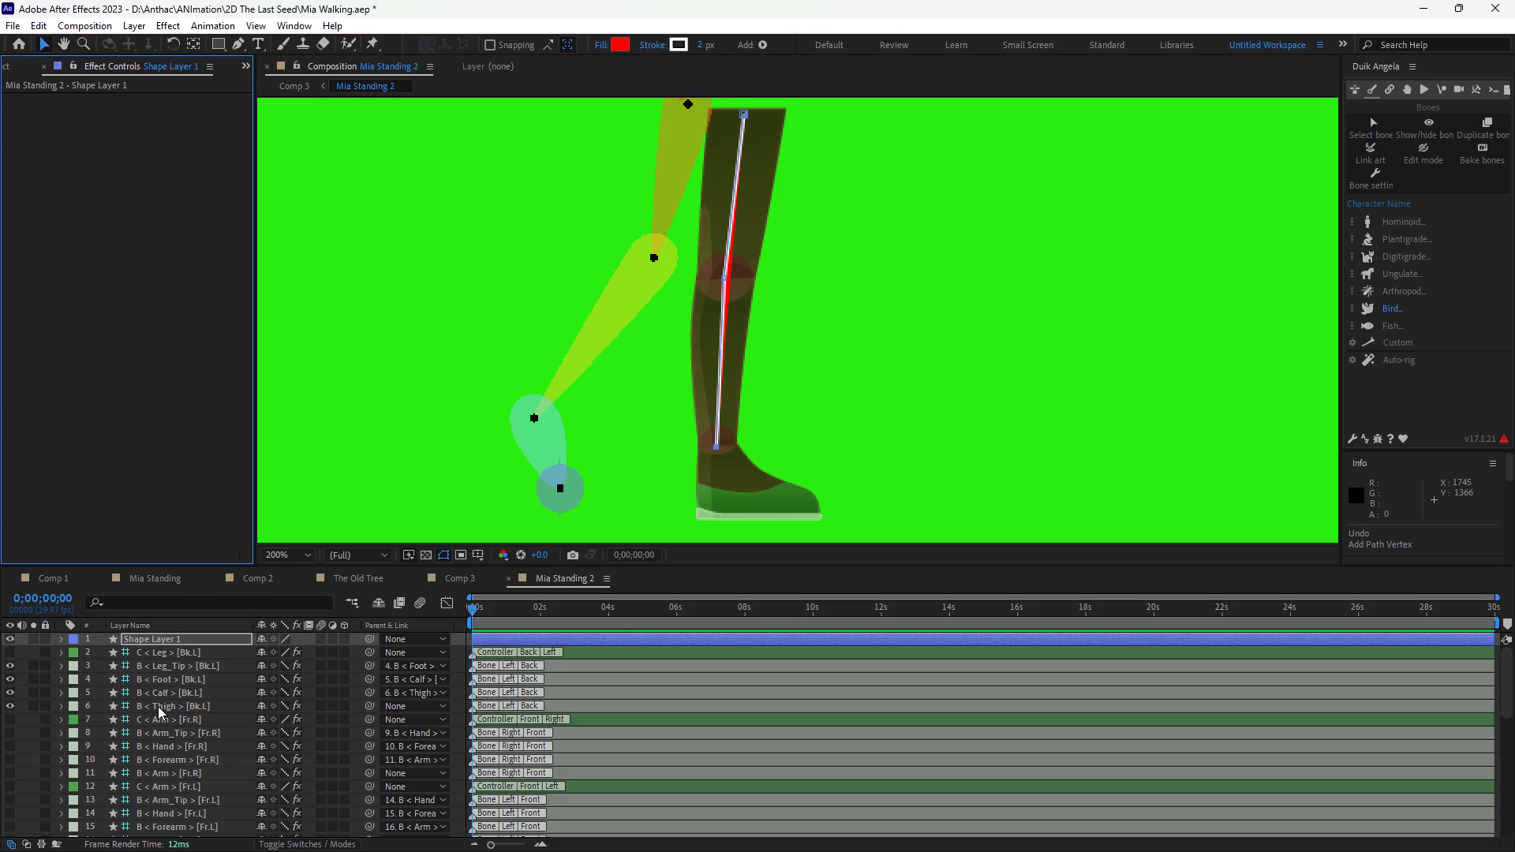
key("ctrl+z")
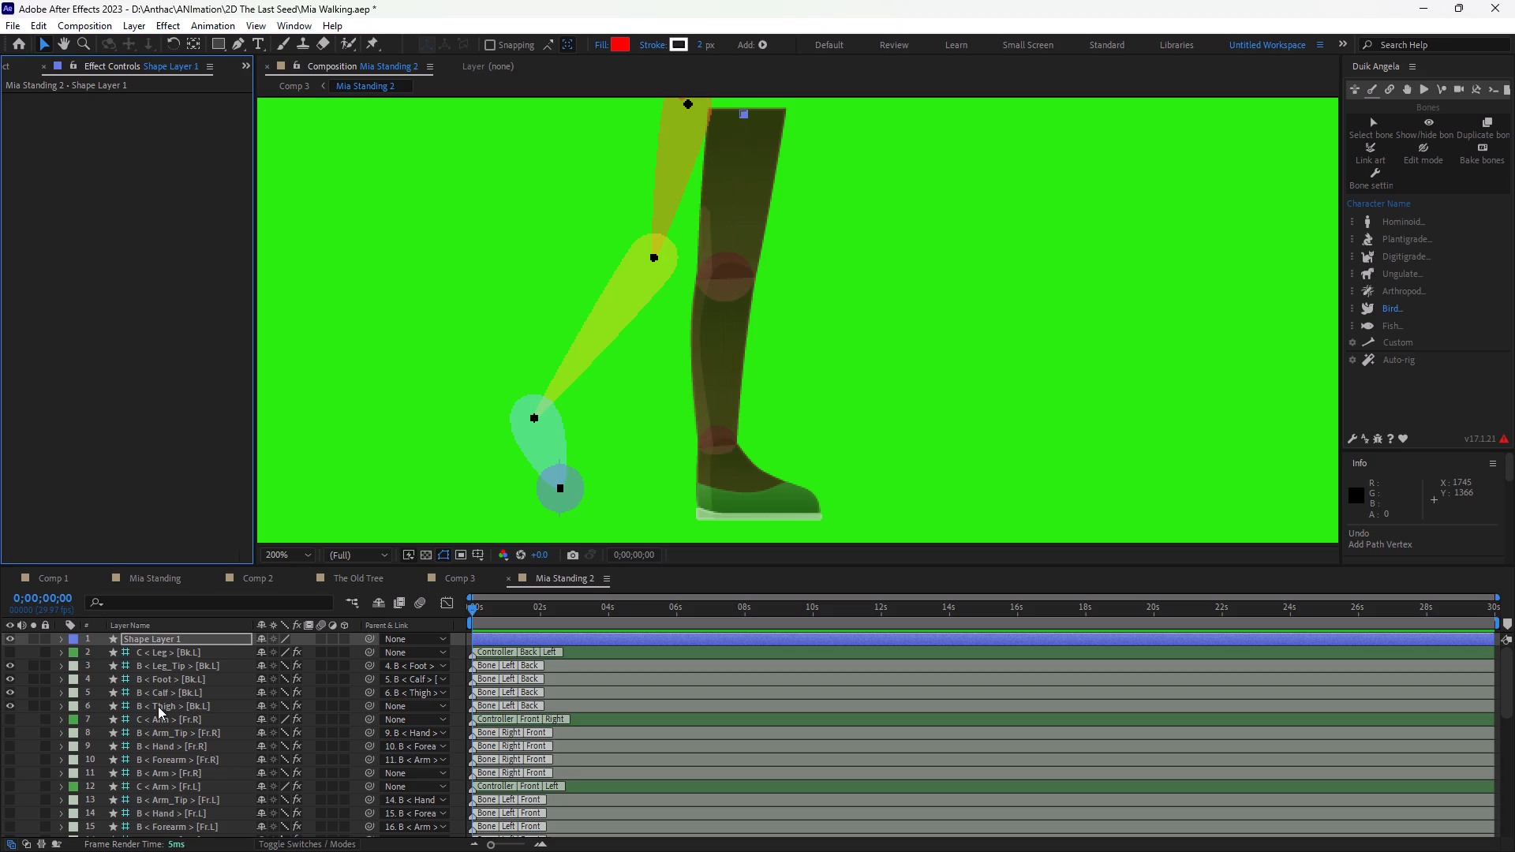
key("ctrl+z")
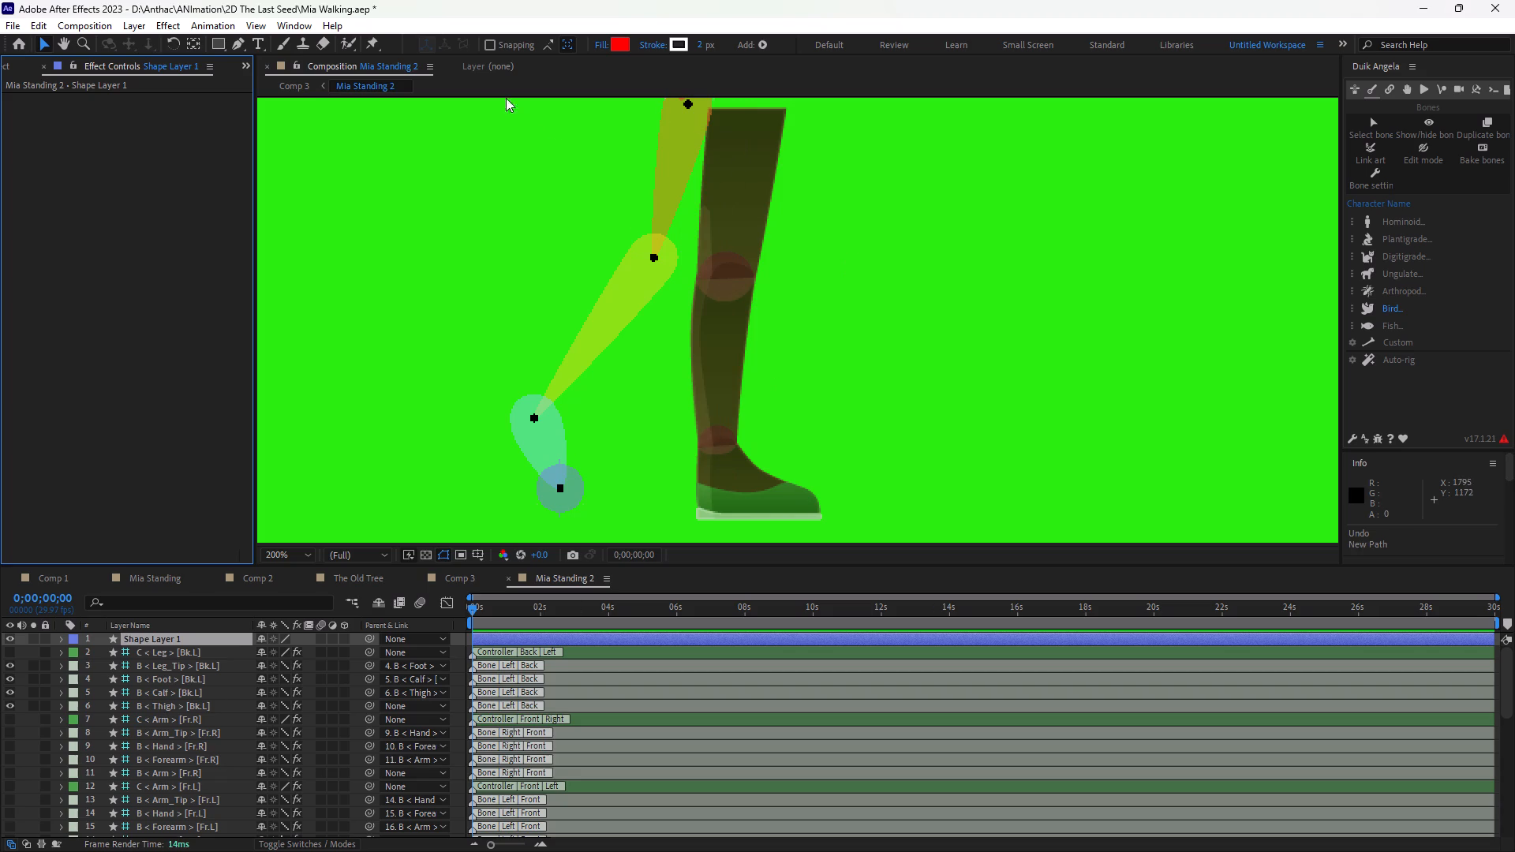
Redraw a four-point Pen path down the left leg from the thigh top through the knee and ankle to the sole.
left_click(232, 43)
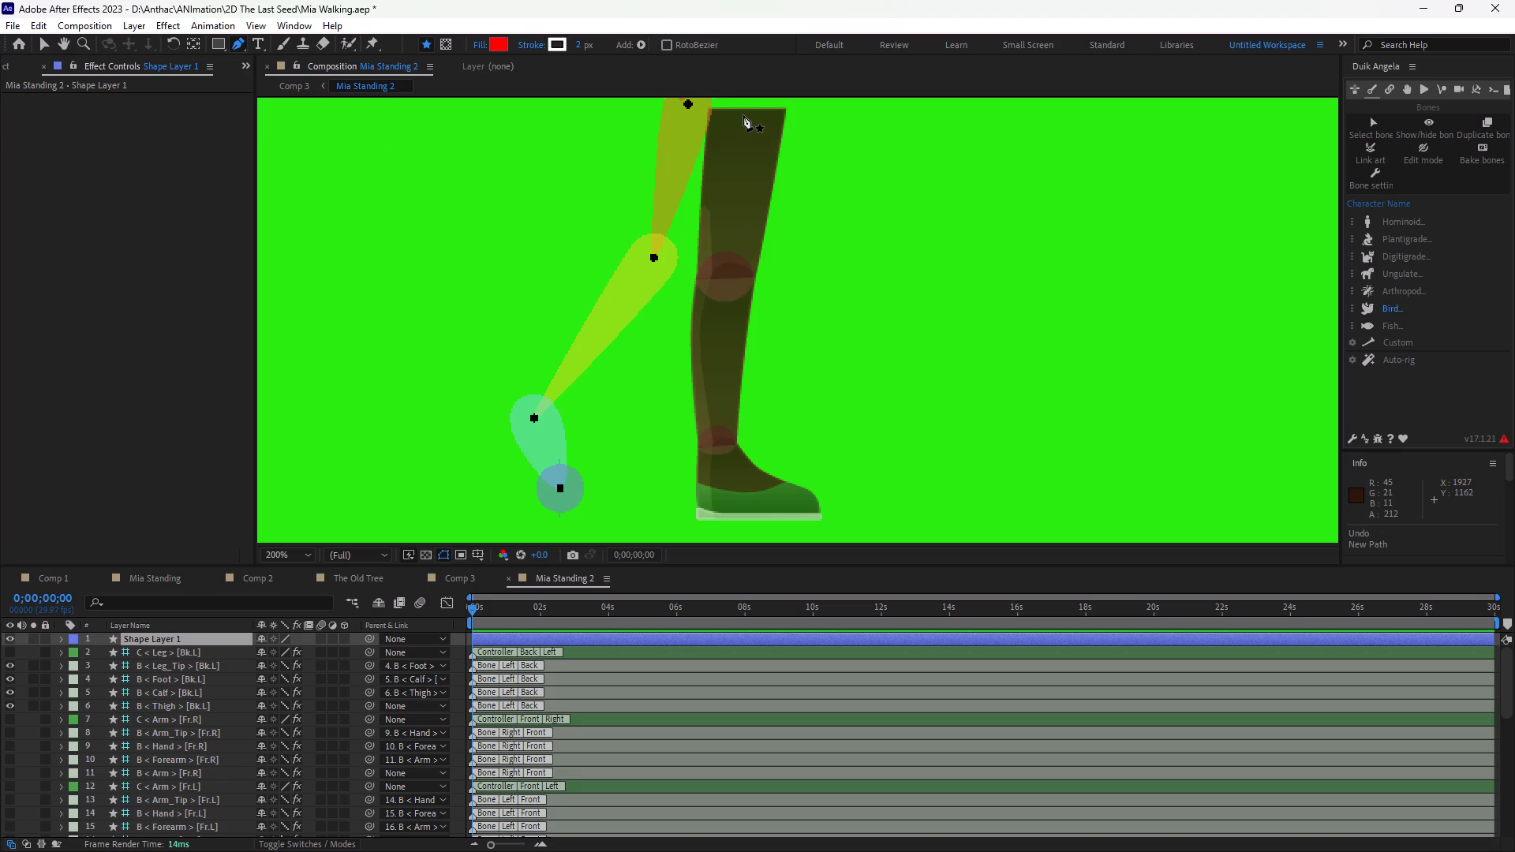
left_click(743, 115)
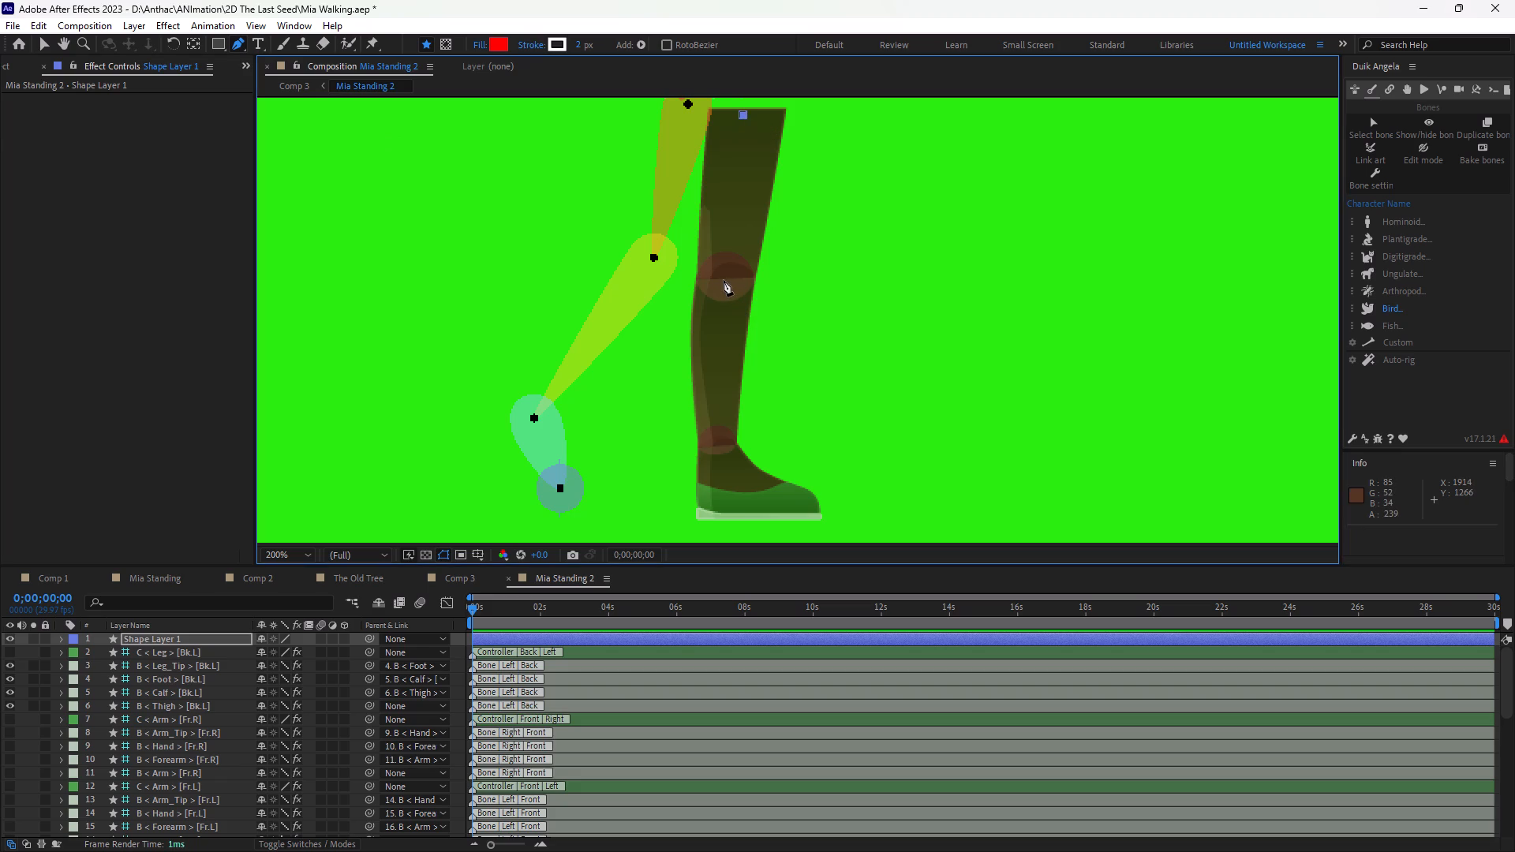
left_click(724, 280)
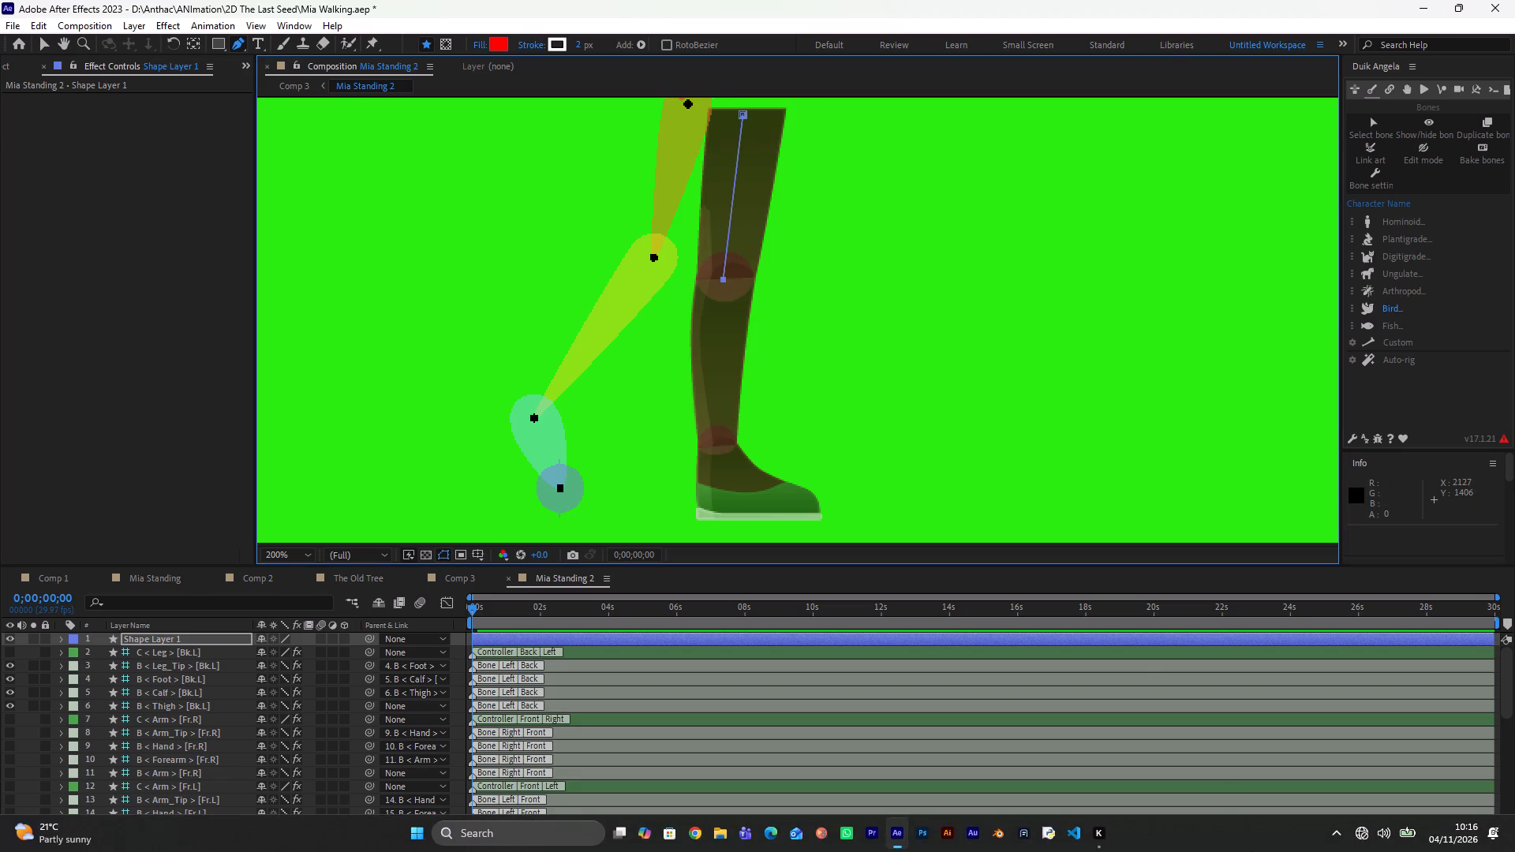
left_click(716, 446)
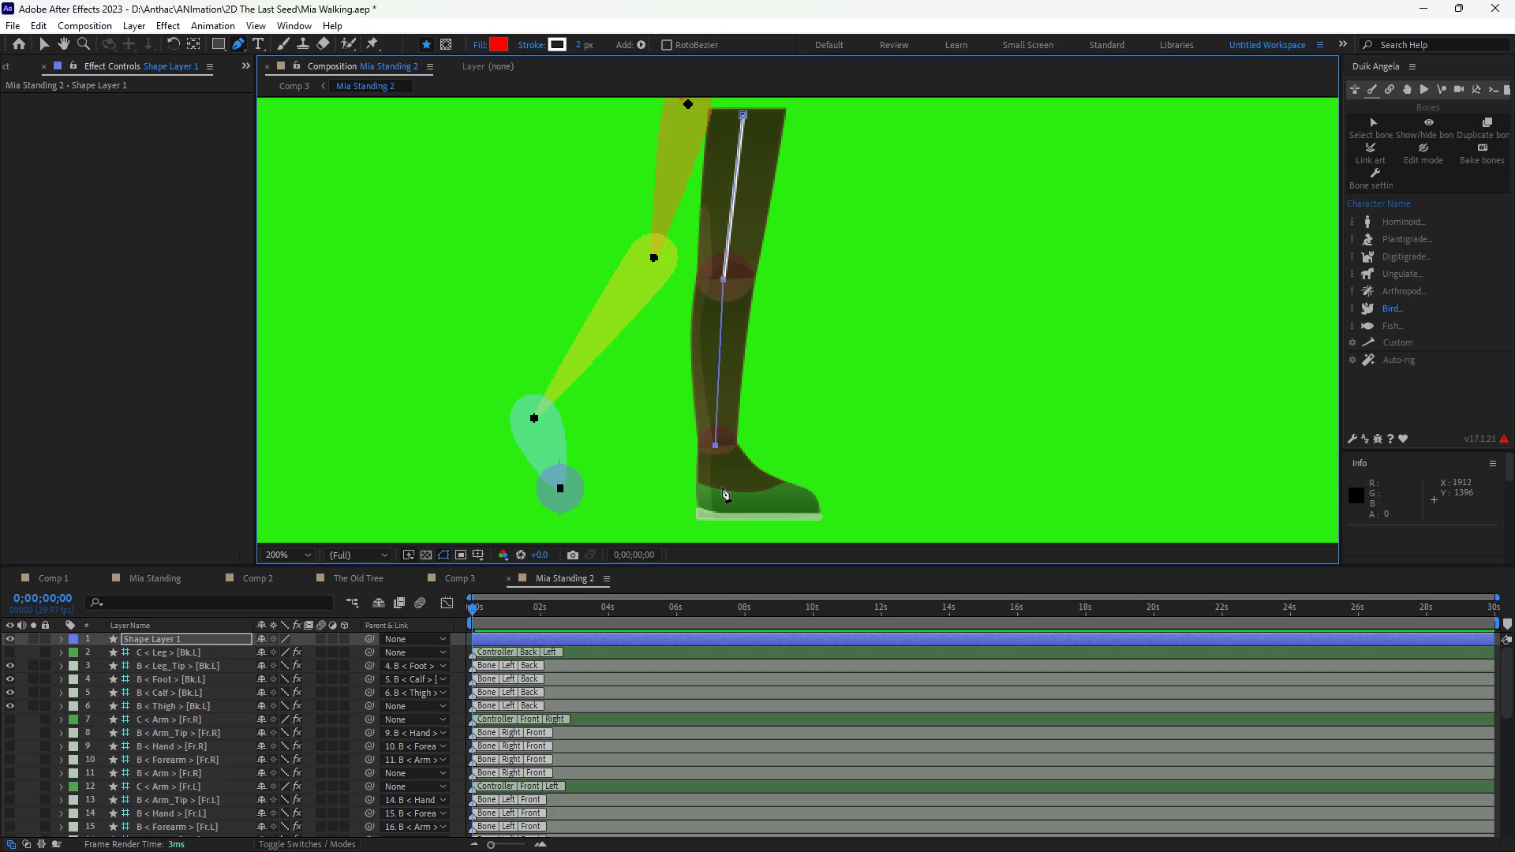
left_click(724, 514)
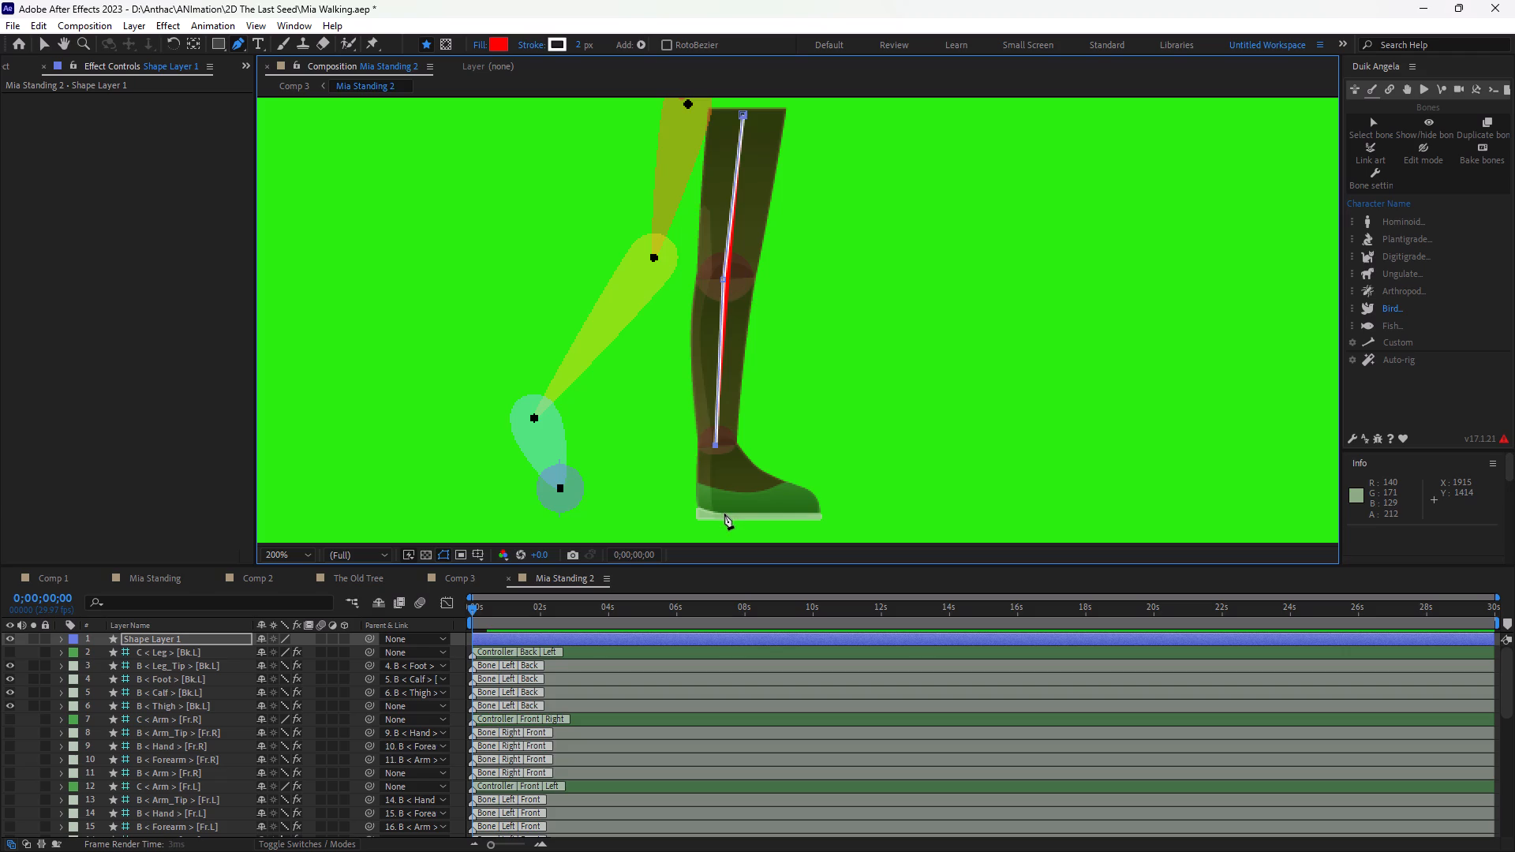
left_click(724, 514)
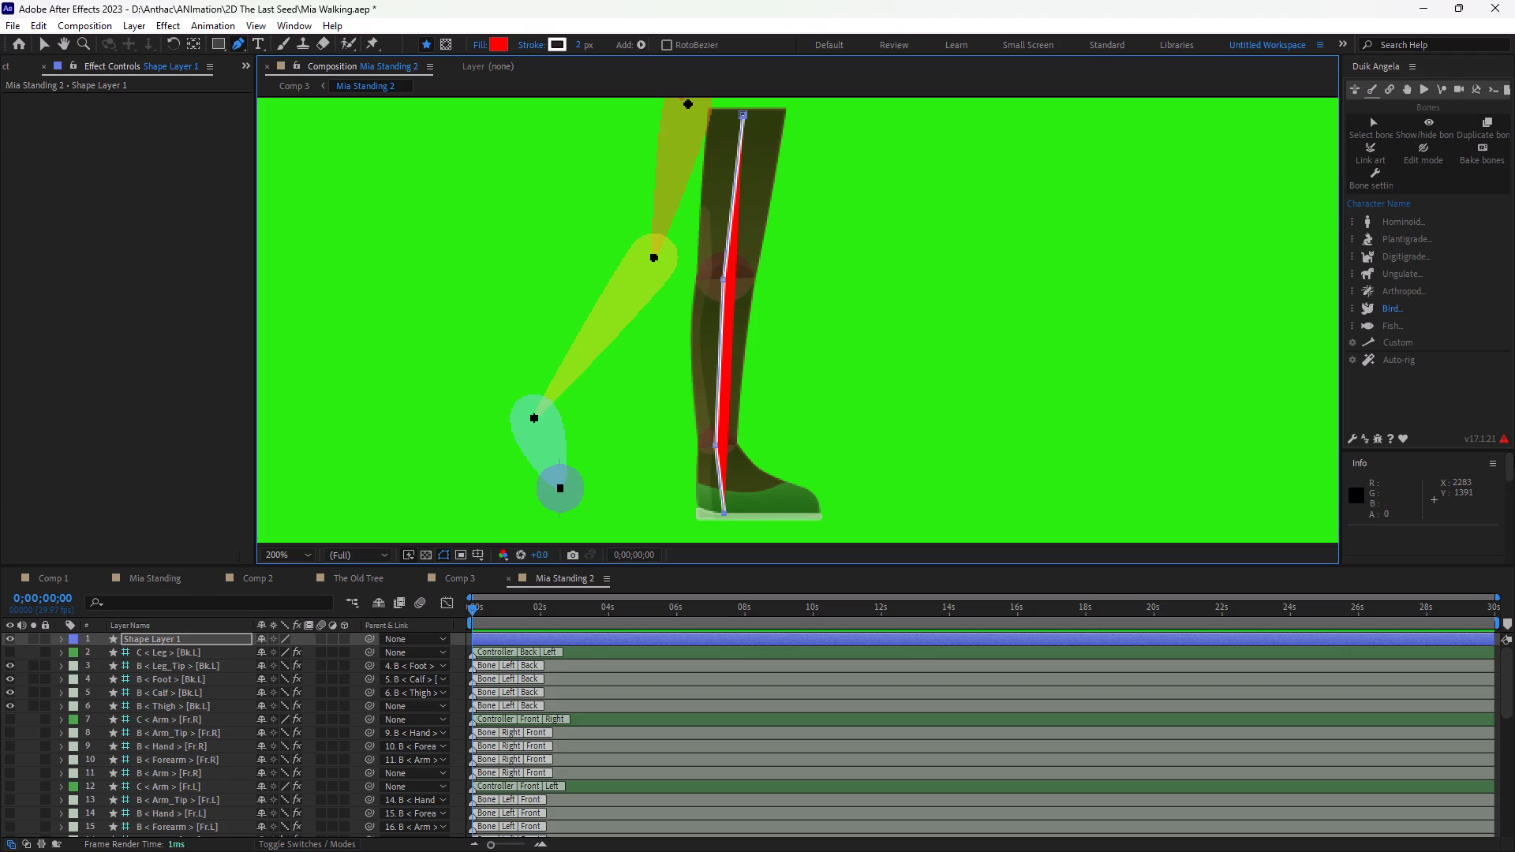
Create Duik hominoid leg bones from the four-point path on the left leg.
left_click(1377, 222)
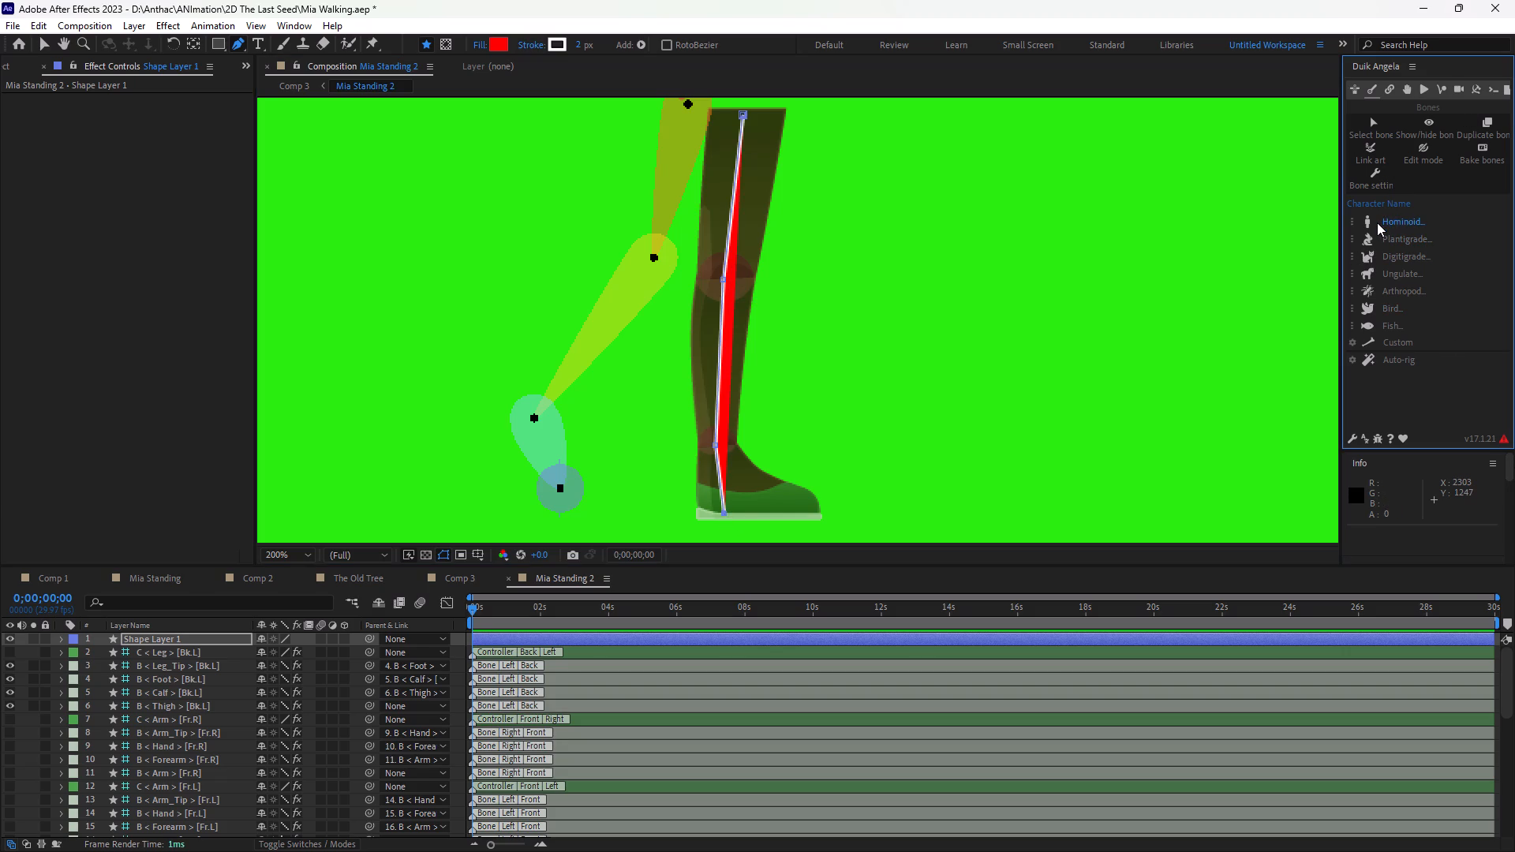
left_click(1379, 220)
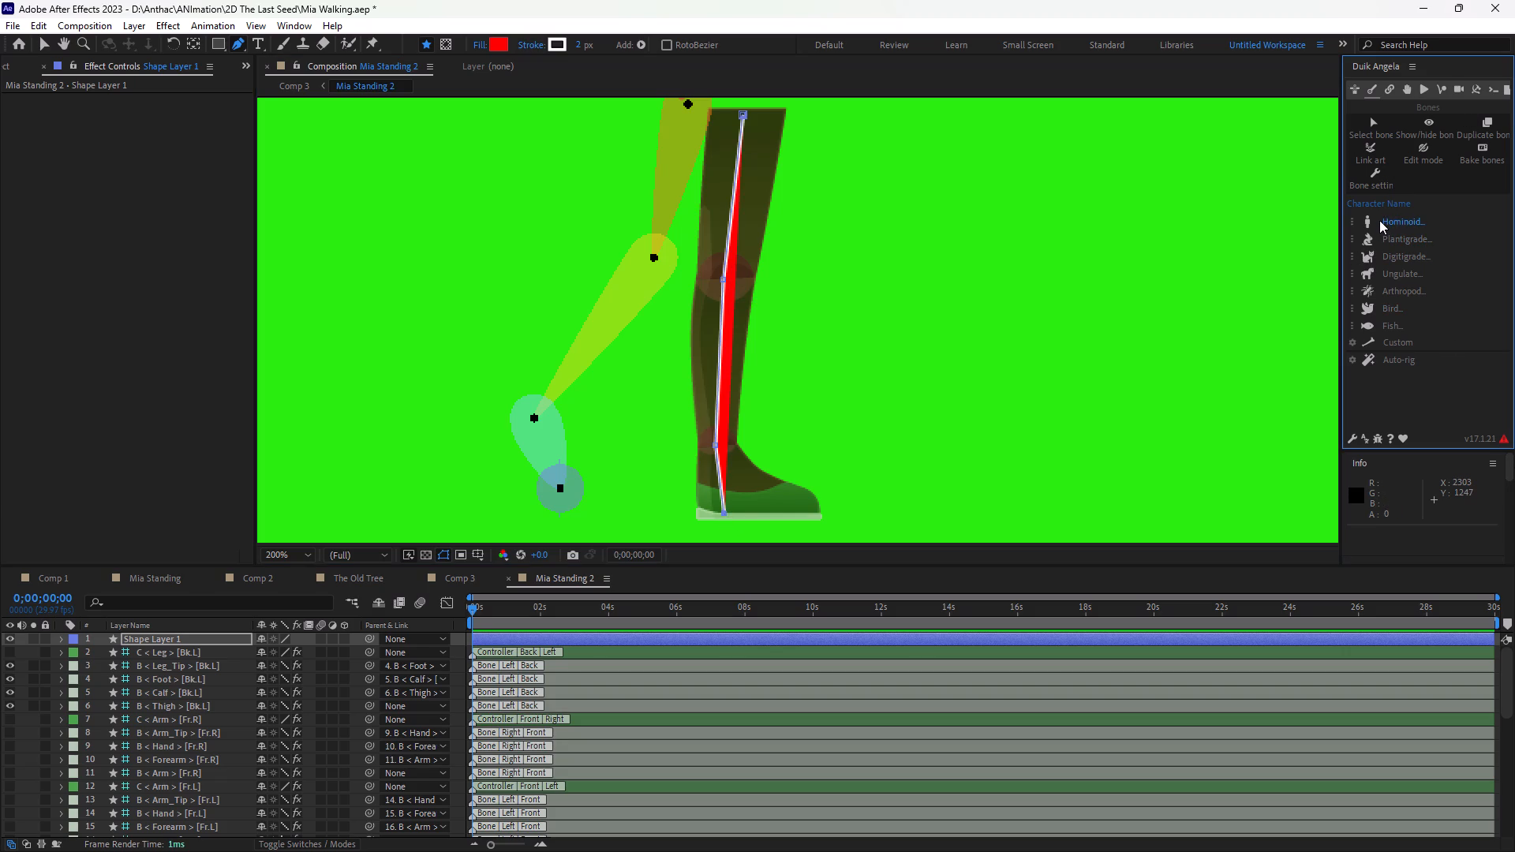
left_click(1389, 220)
left_click(1405, 248)
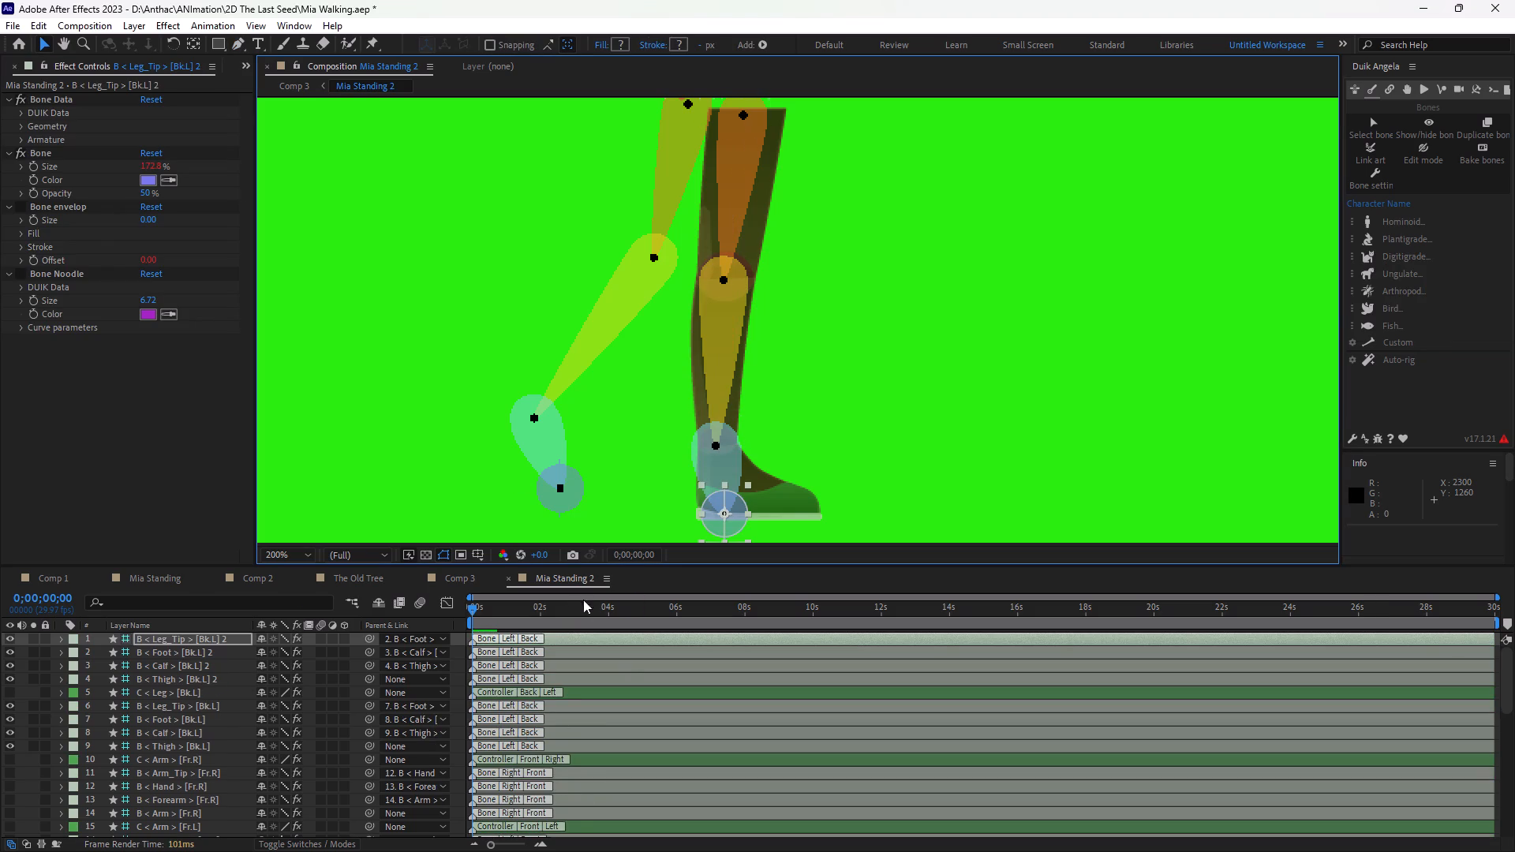
Reset the Untitled Workspace to its saved layout.
left_click(676, 570)
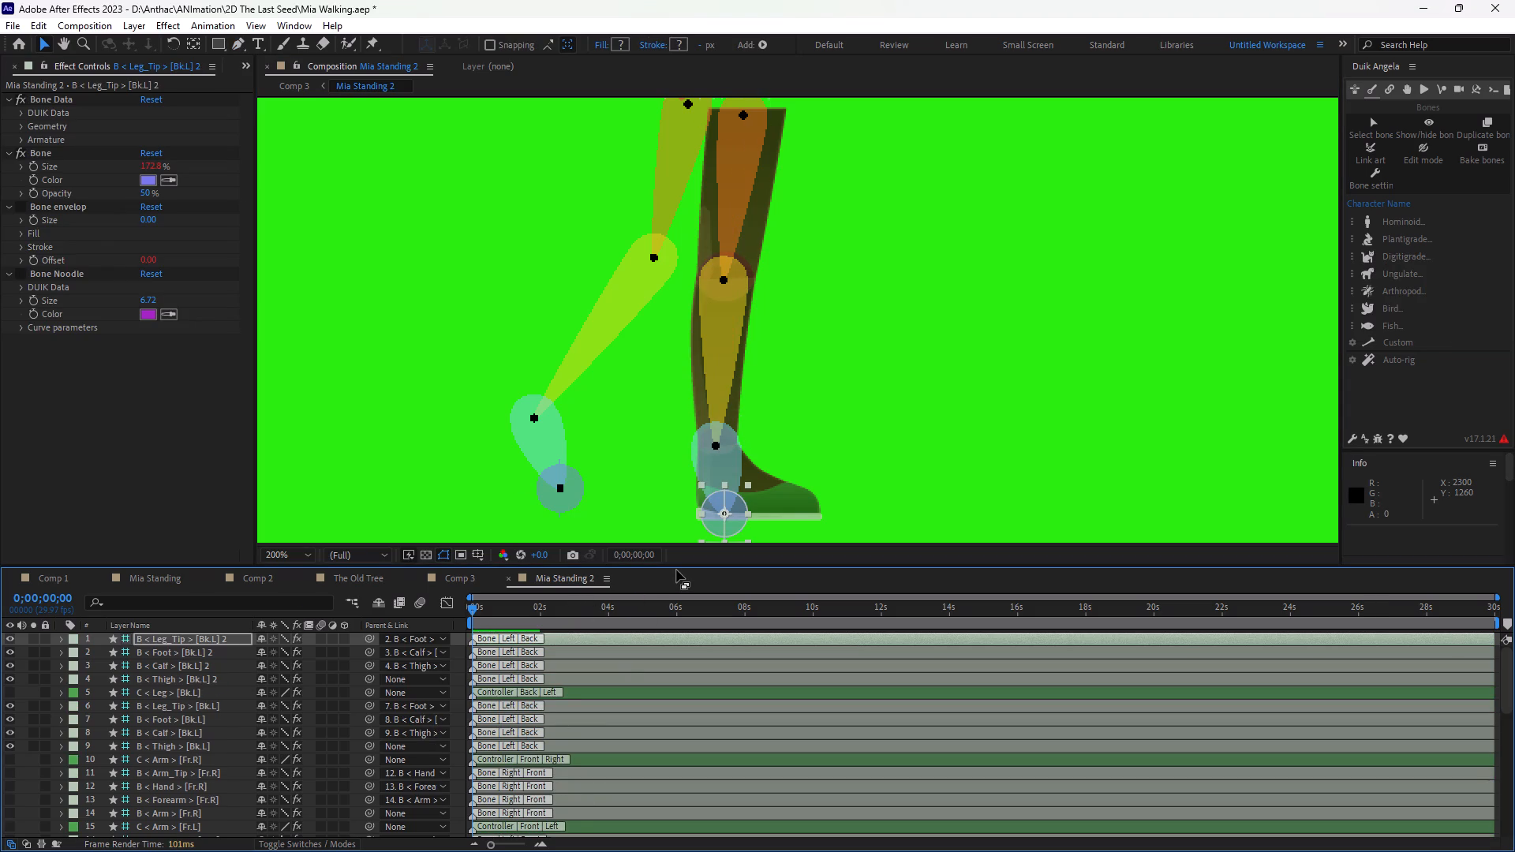
double_click(679, 578)
left_click(280, 26)
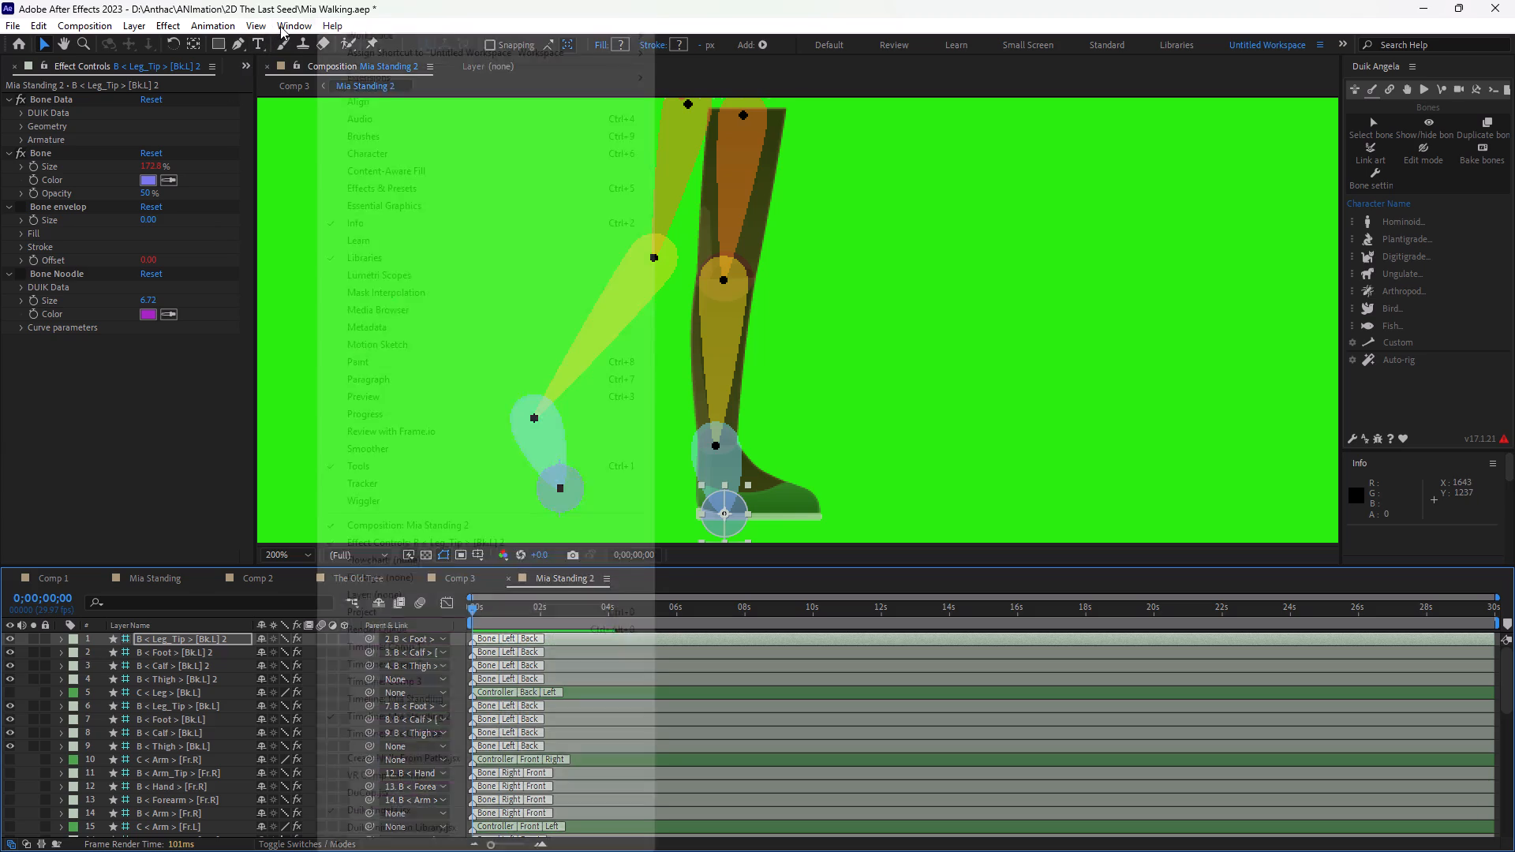
left_click(410, 39)
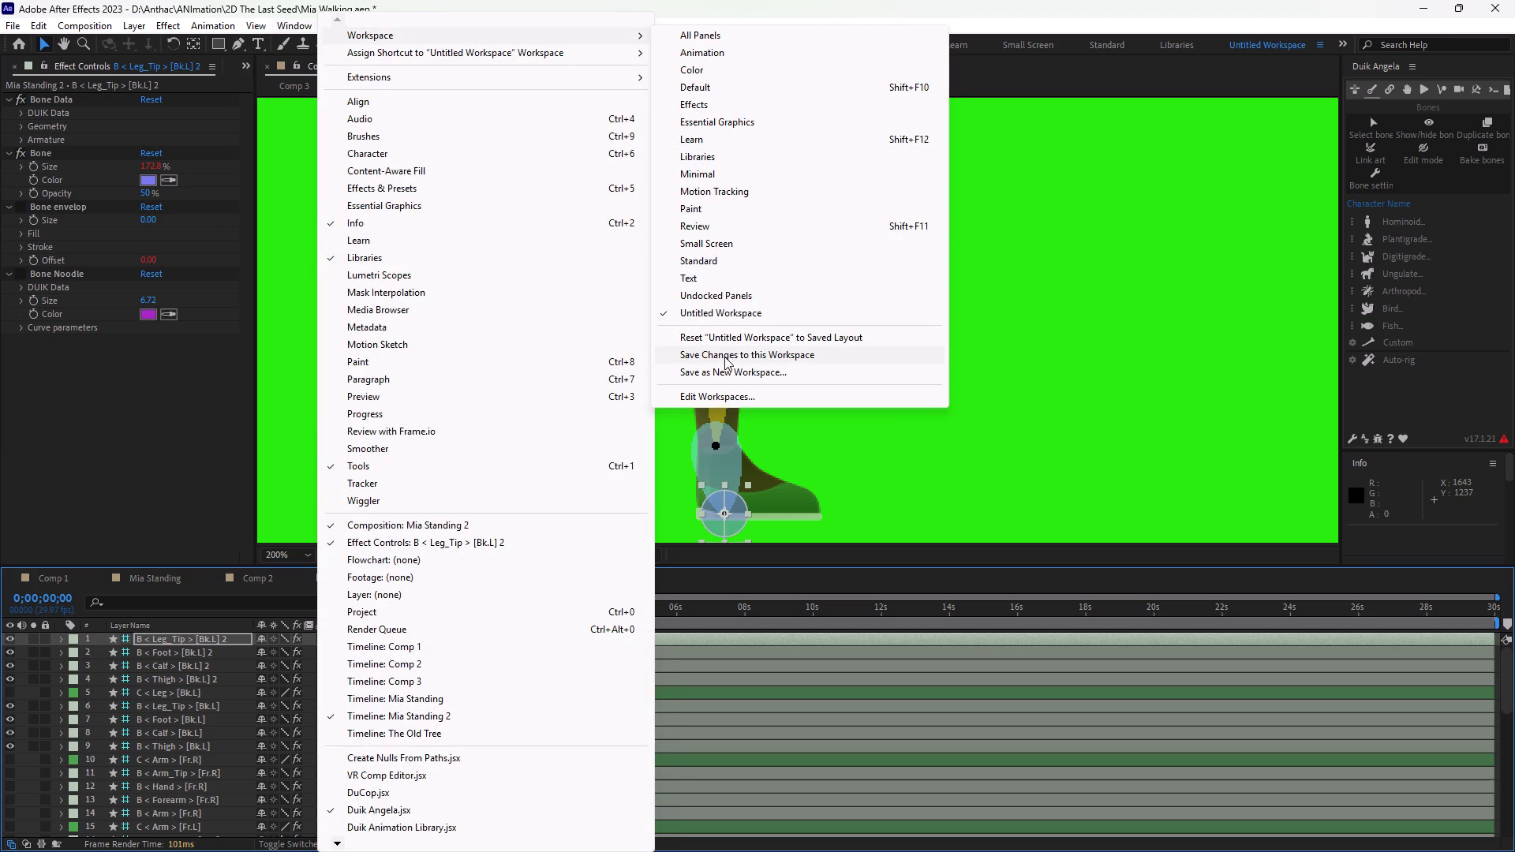
left_click(721, 338)
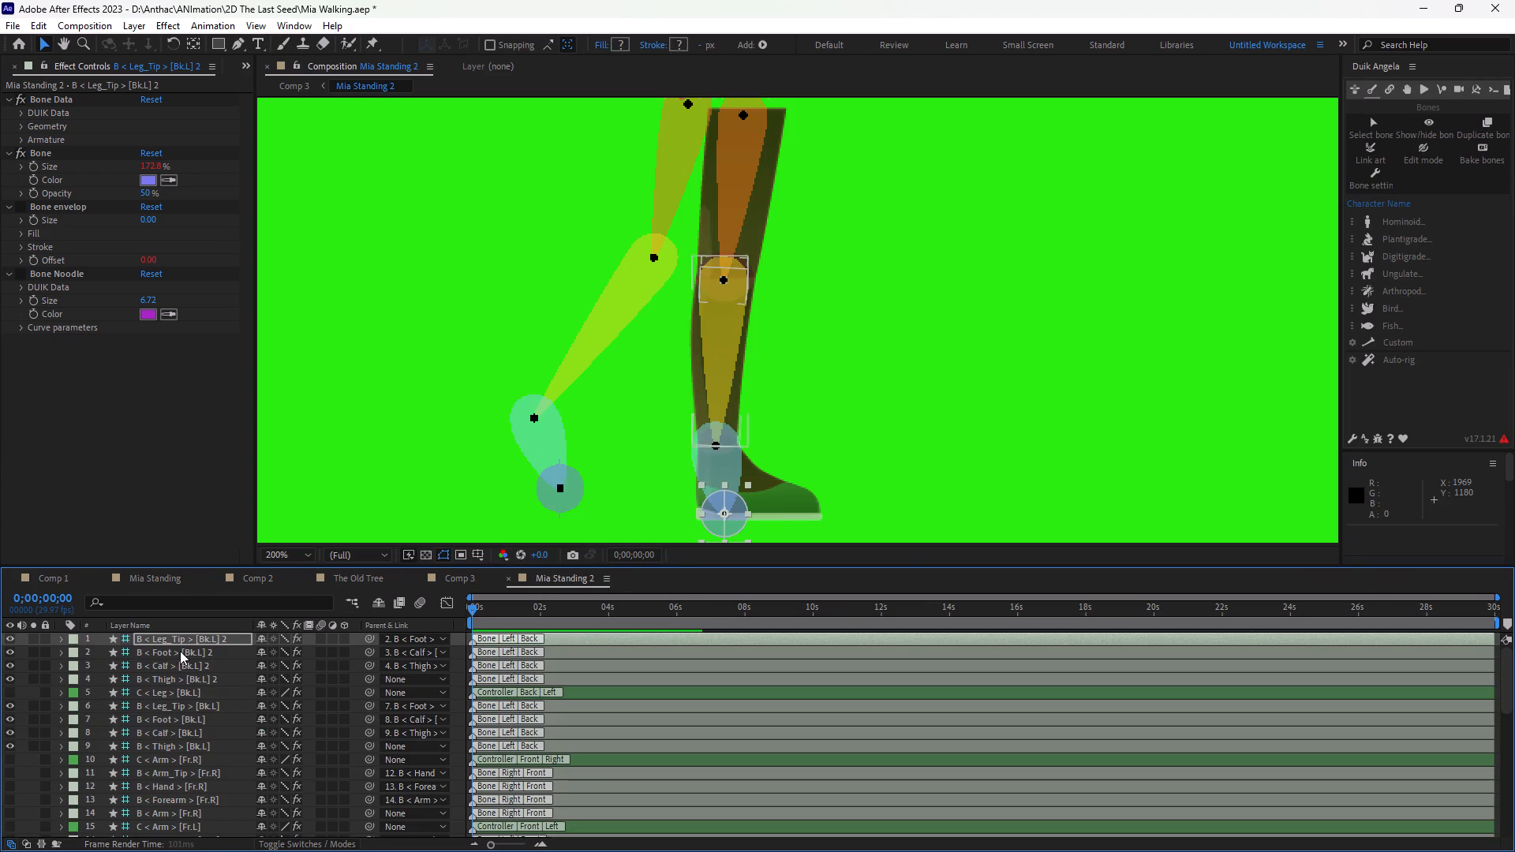
Parent Left Foot, Lower Right Leg and Upper Left Leg to the Foot, Calf and Thigh [Bk.L] 2 bones respectively.
triple_click(889, 574)
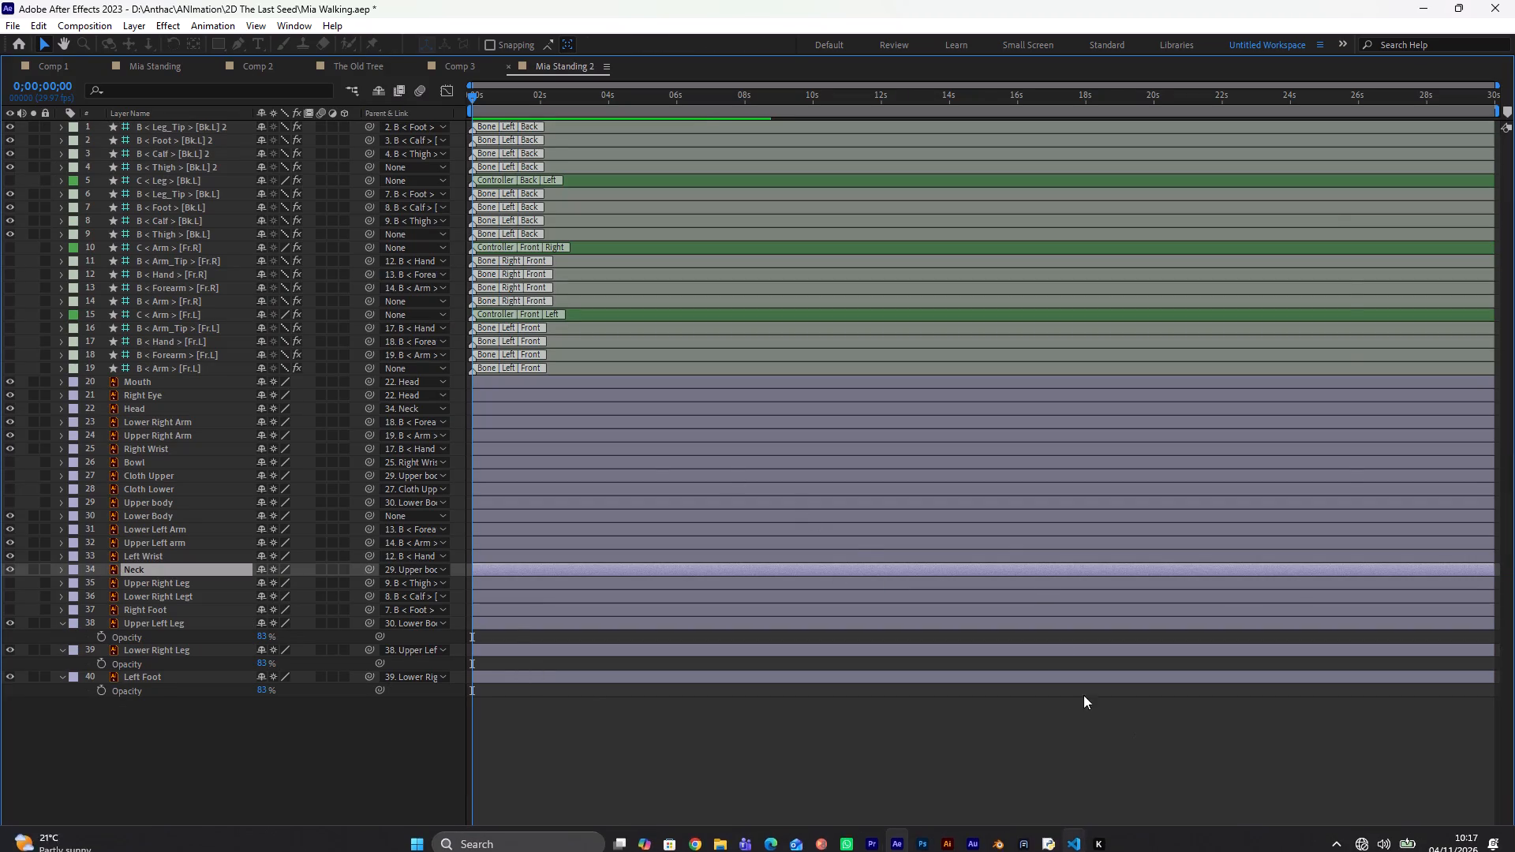
left_click_drag(368, 677, 168, 143)
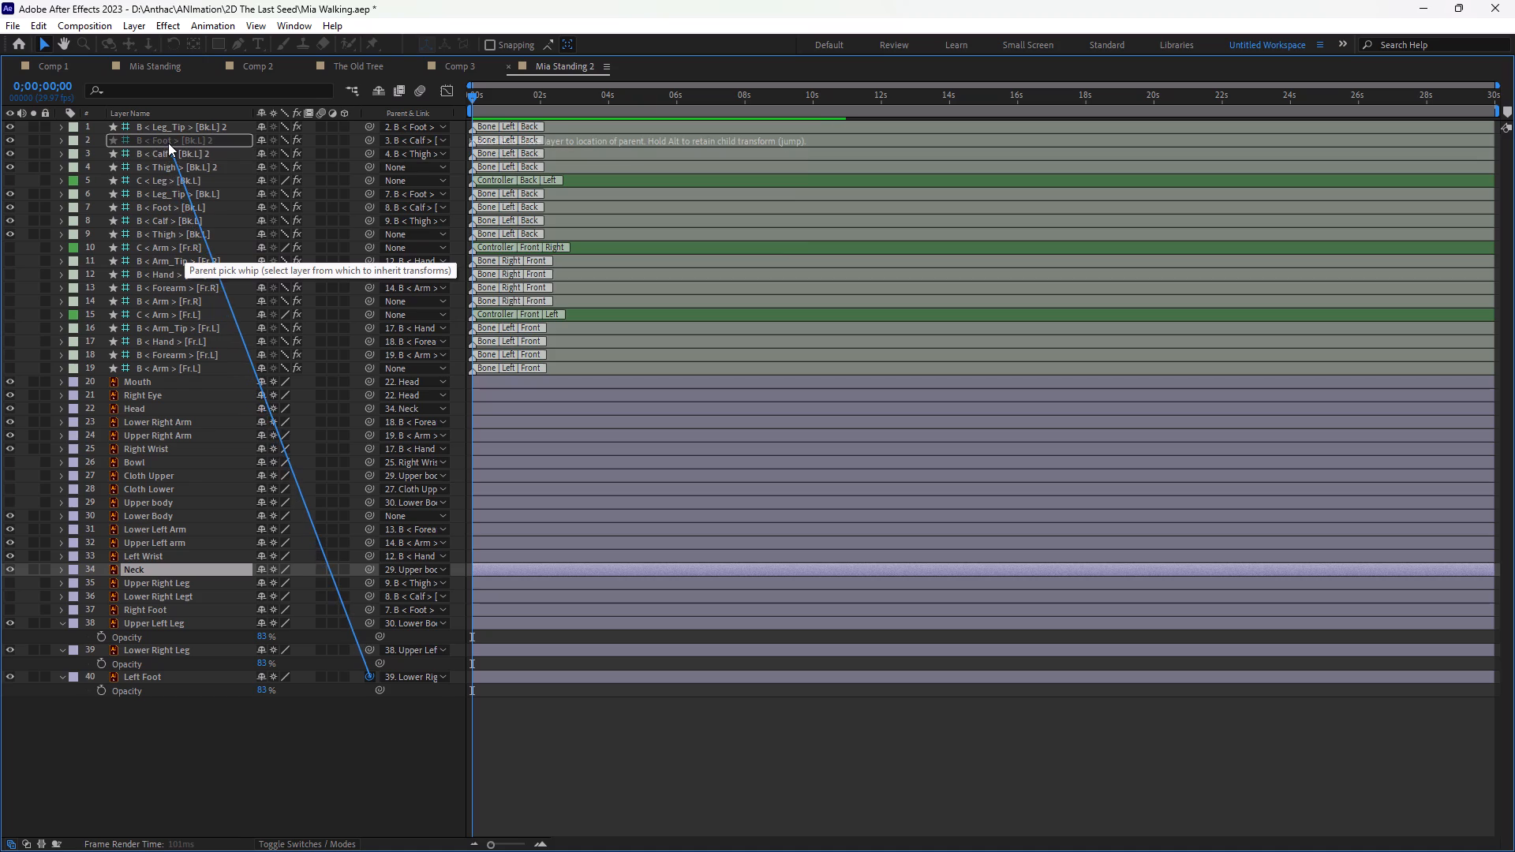
left_click_drag(168, 143, 164, 140)
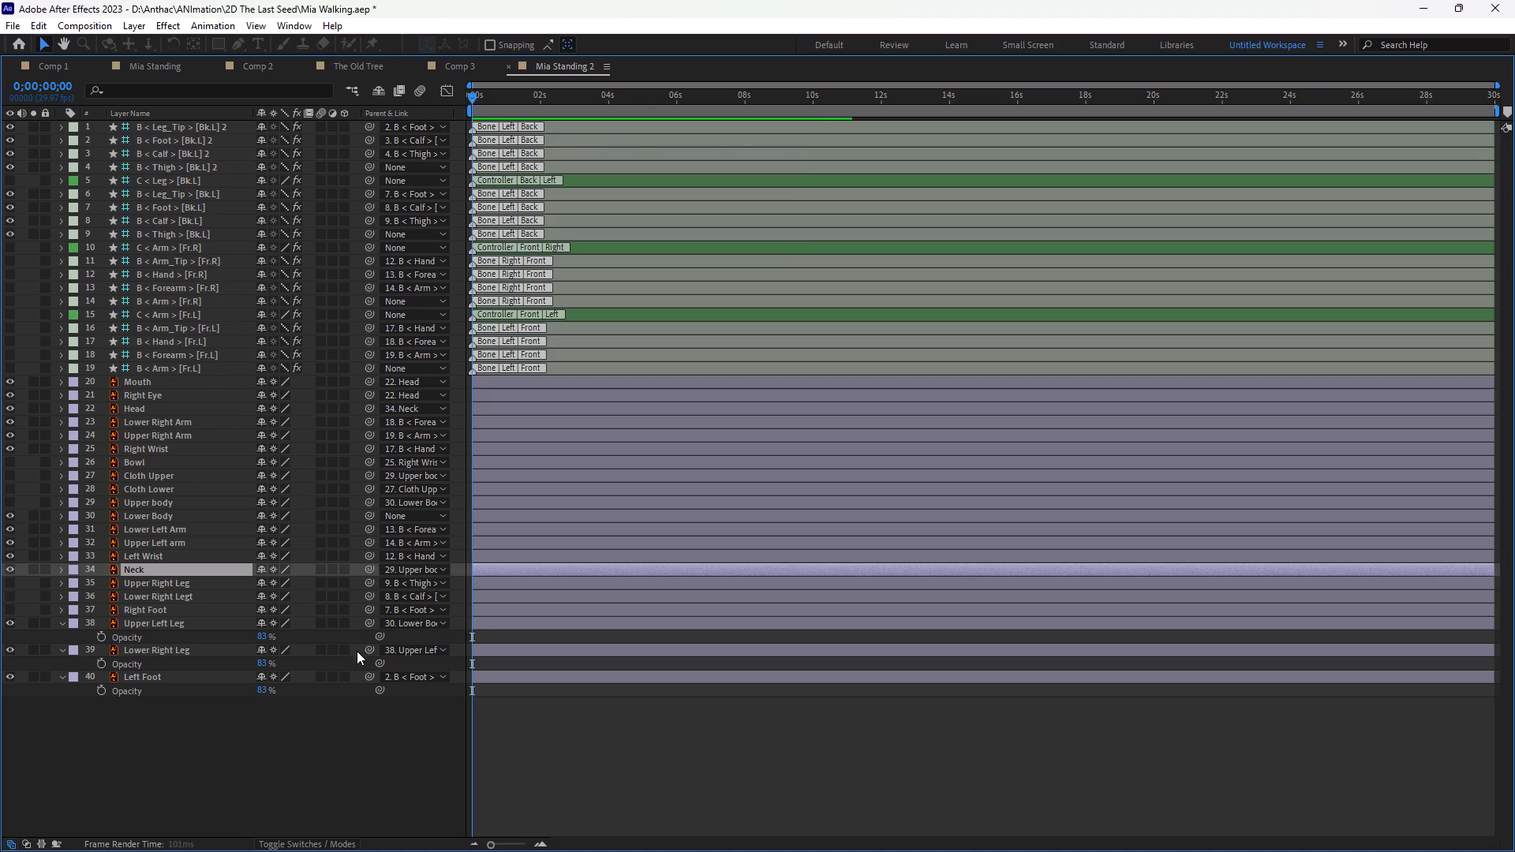
left_click_drag(367, 649, 144, 280)
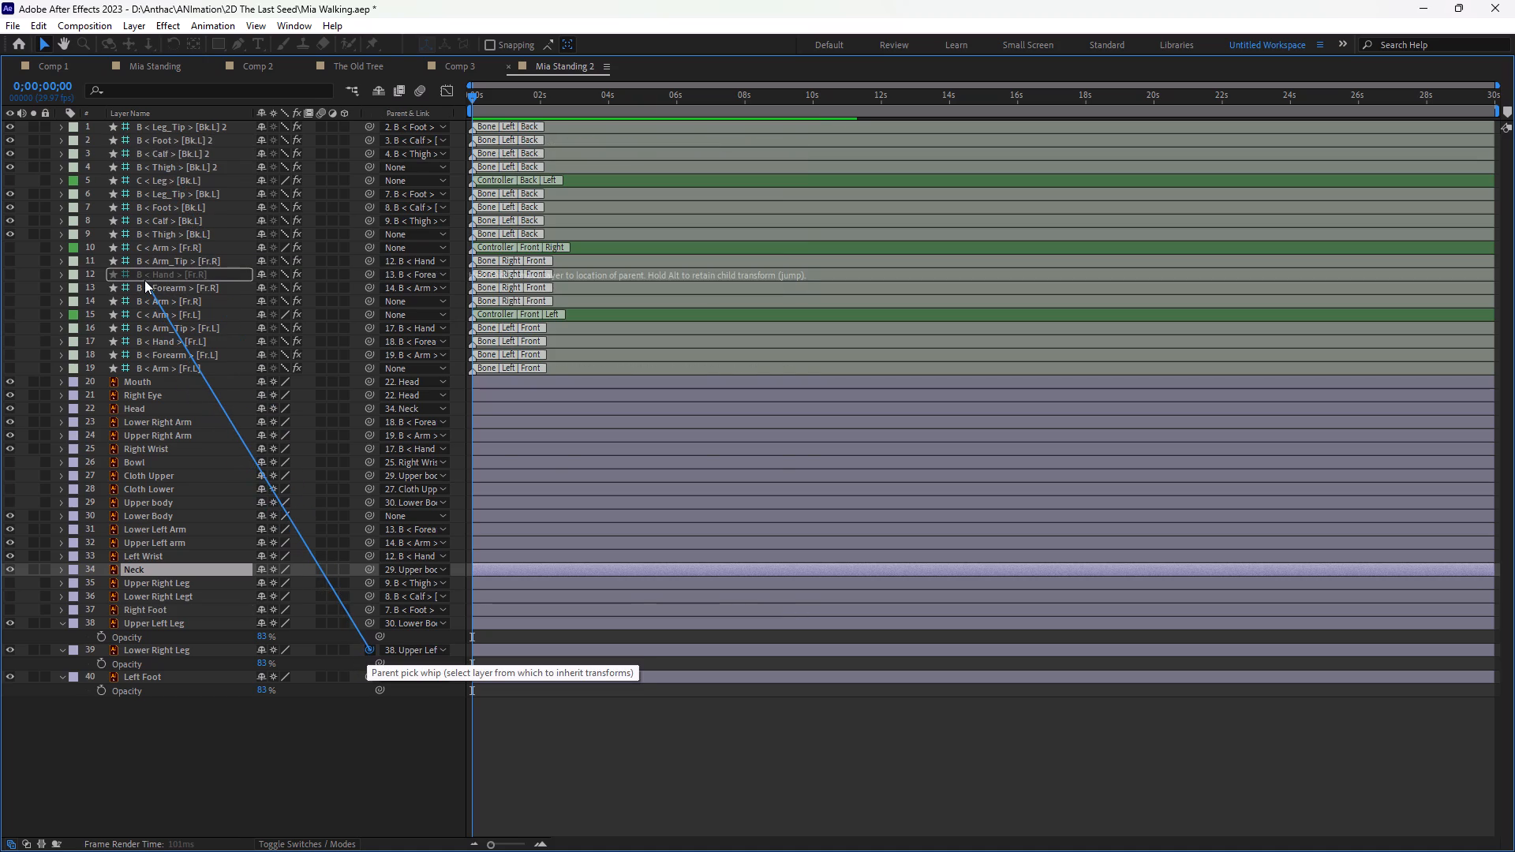
left_click_drag(144, 280, 166, 152)
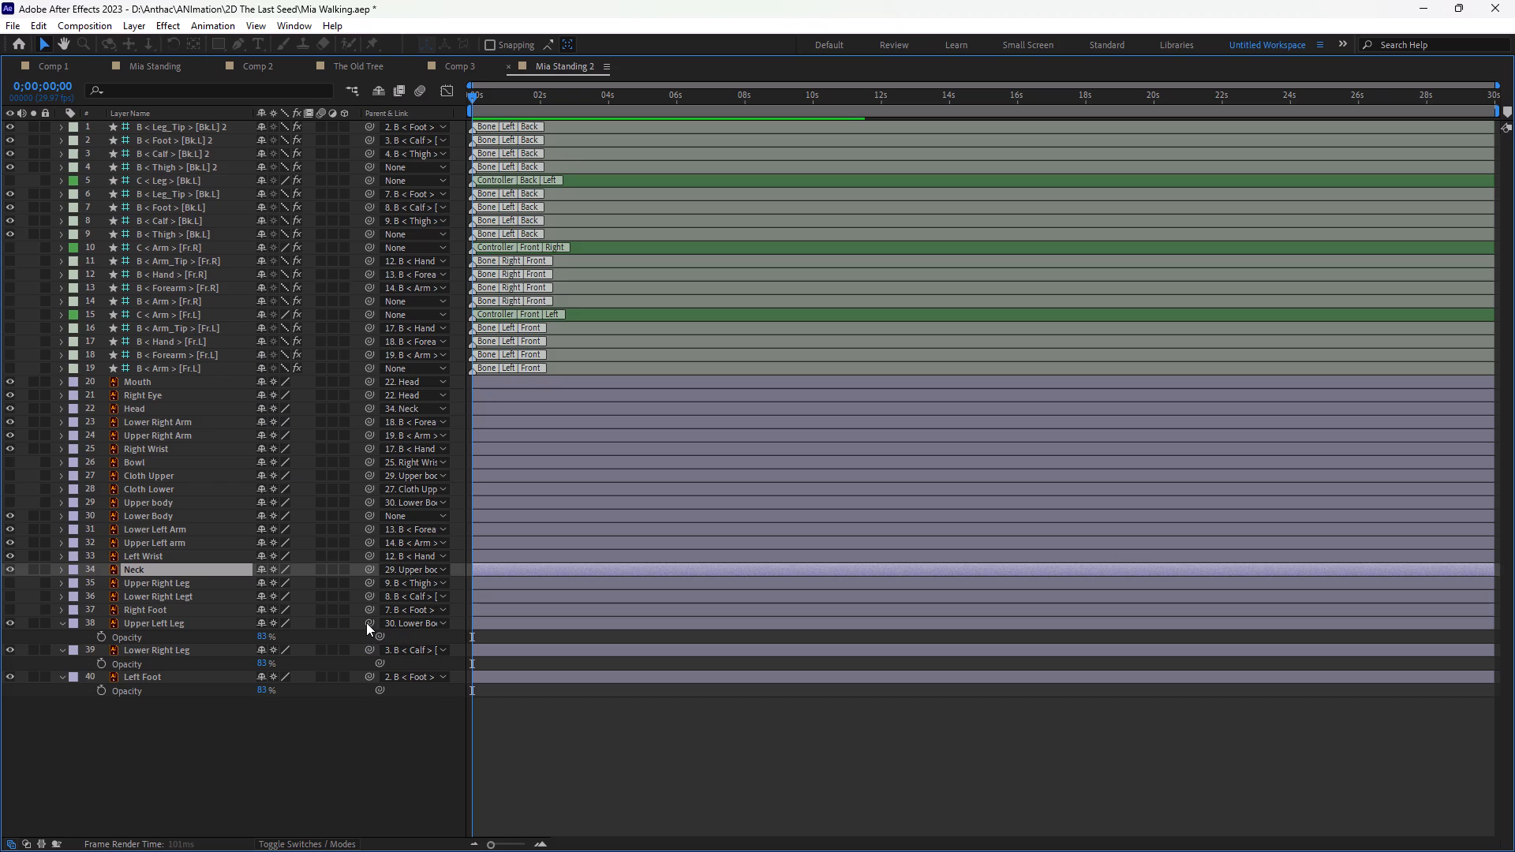
left_click_drag(367, 622, 155, 168)
Auto-rig the Foot, Calf and Thigh [Bk.L] 2 bones with Upper Left Leg, Lower Right Leg and Left Foot selected, without hiding layer controls.
left_click(149, 677, "ctrl")
left_click(147, 649, "ctrl")
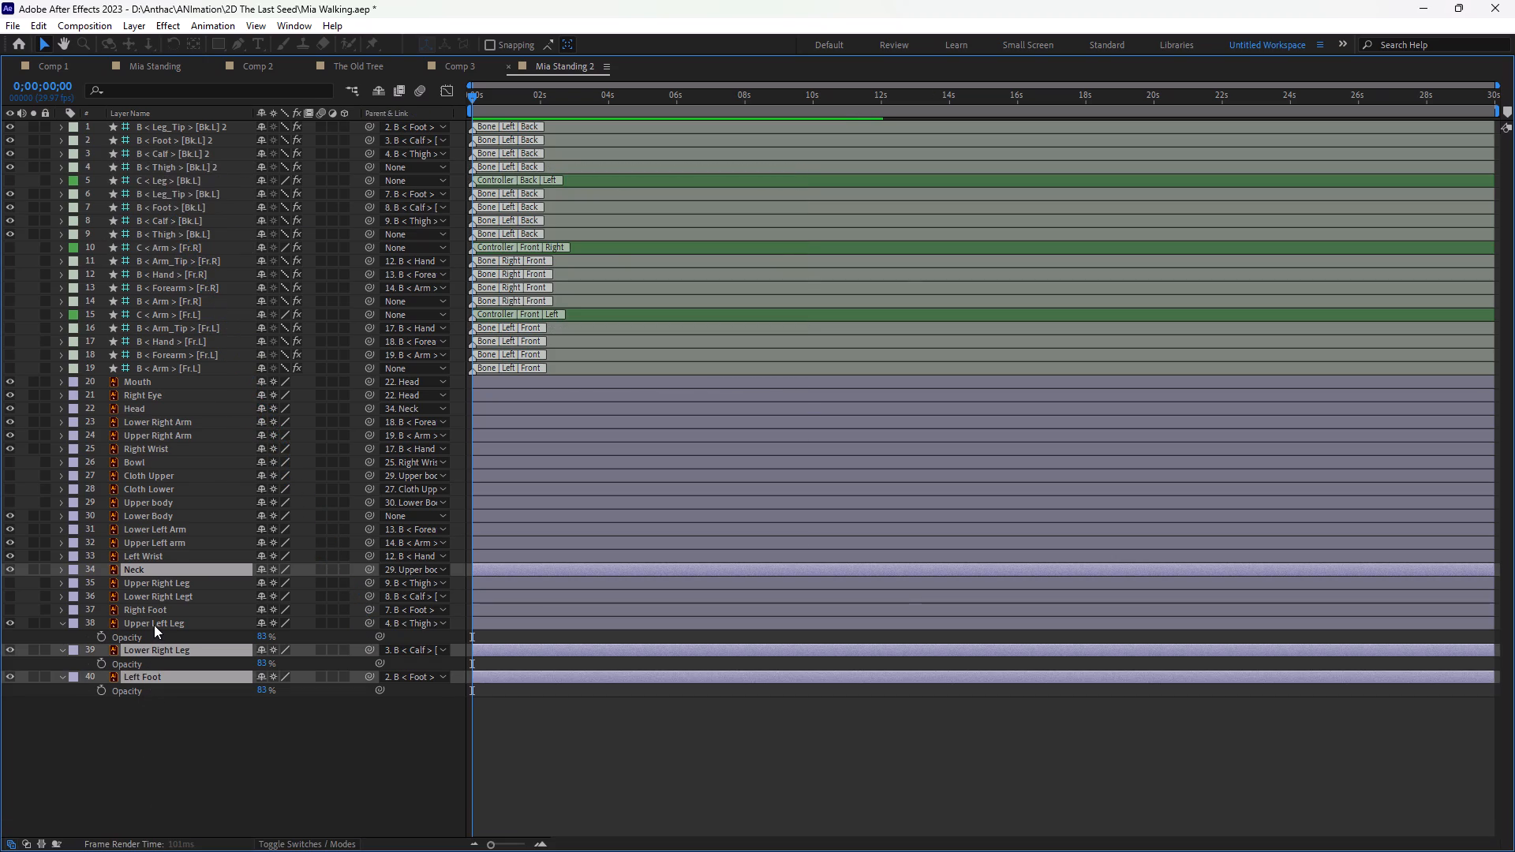
left_click(154, 625, "ctrl")
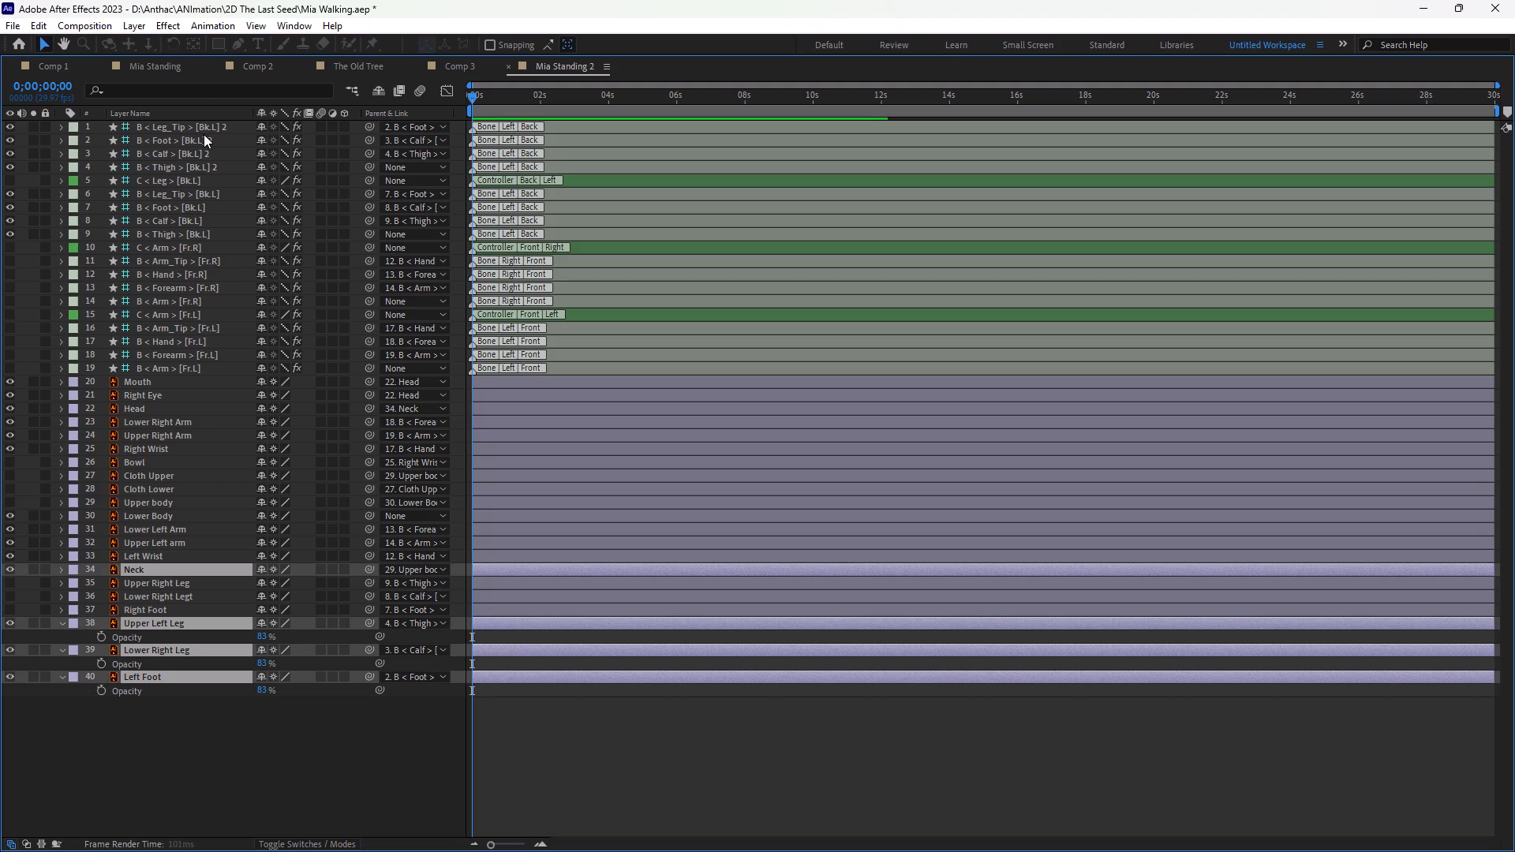
left_click(202, 136, "ctrl")
left_click(200, 151, "ctrl")
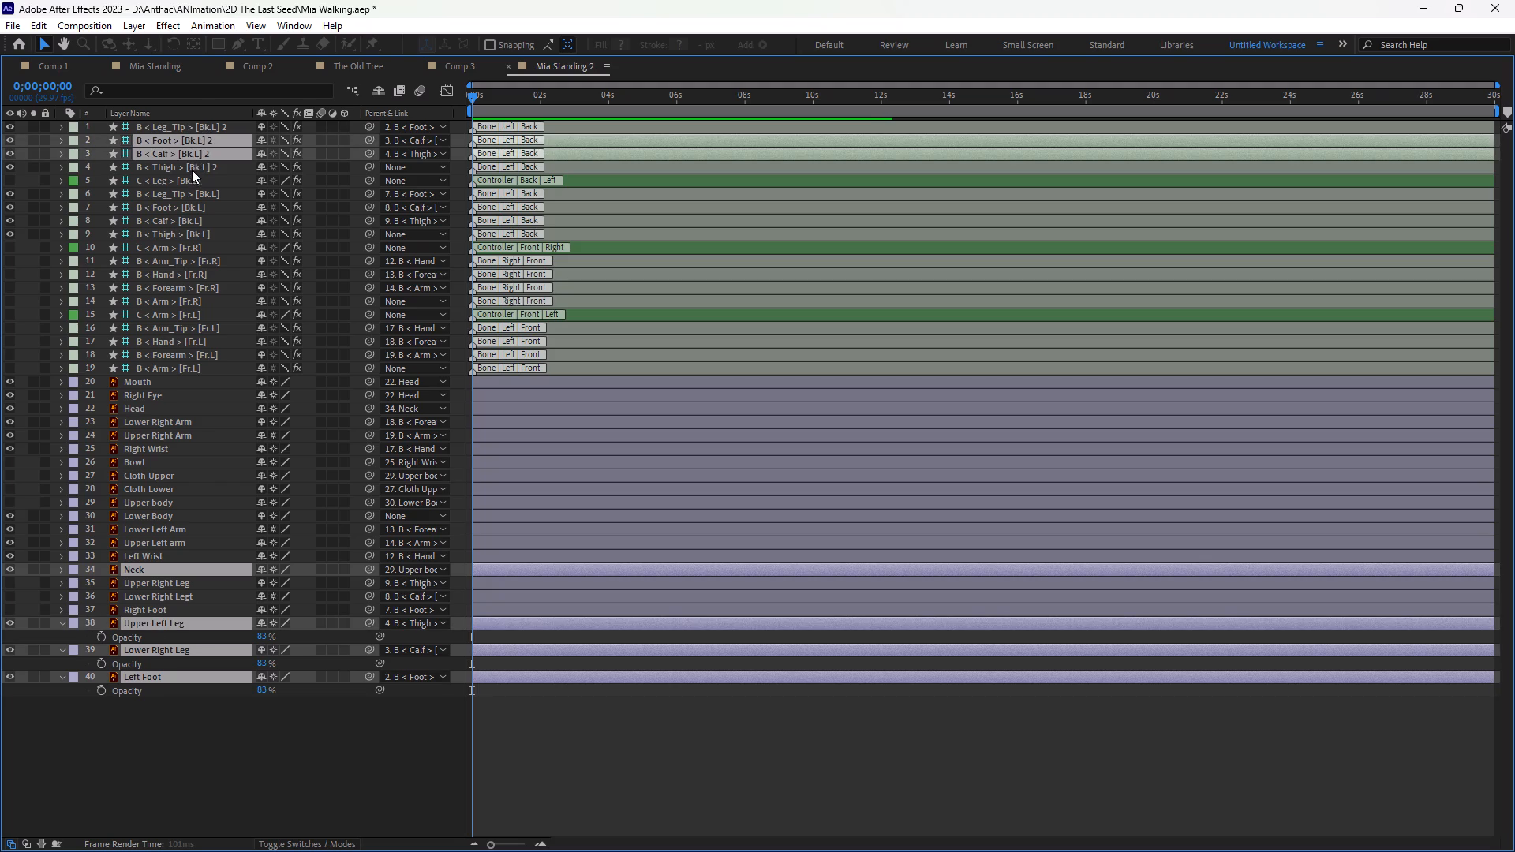
left_click(191, 169, "ctrl")
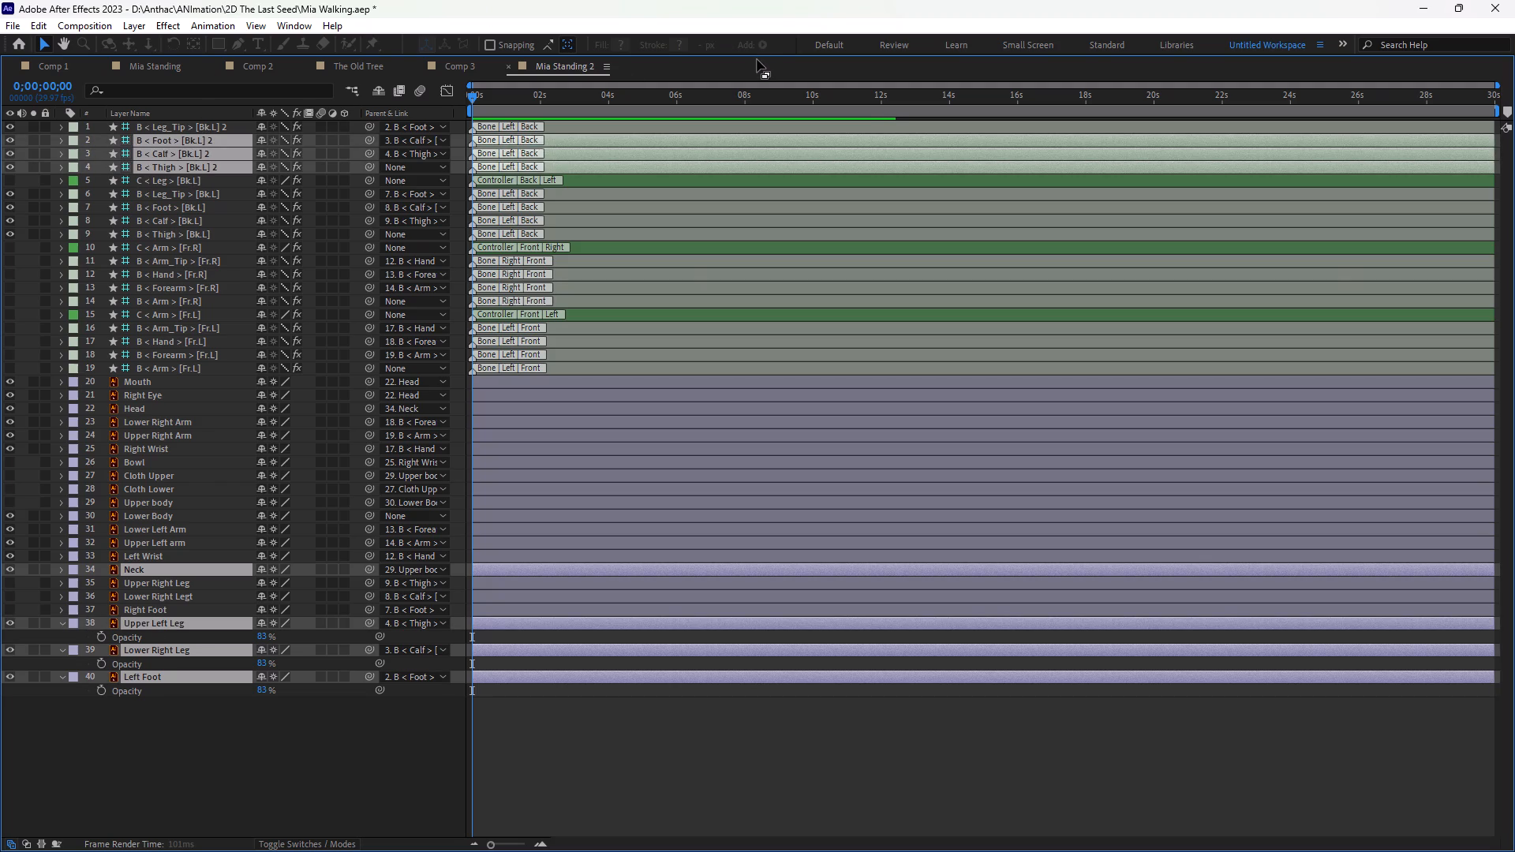
double_click(757, 59)
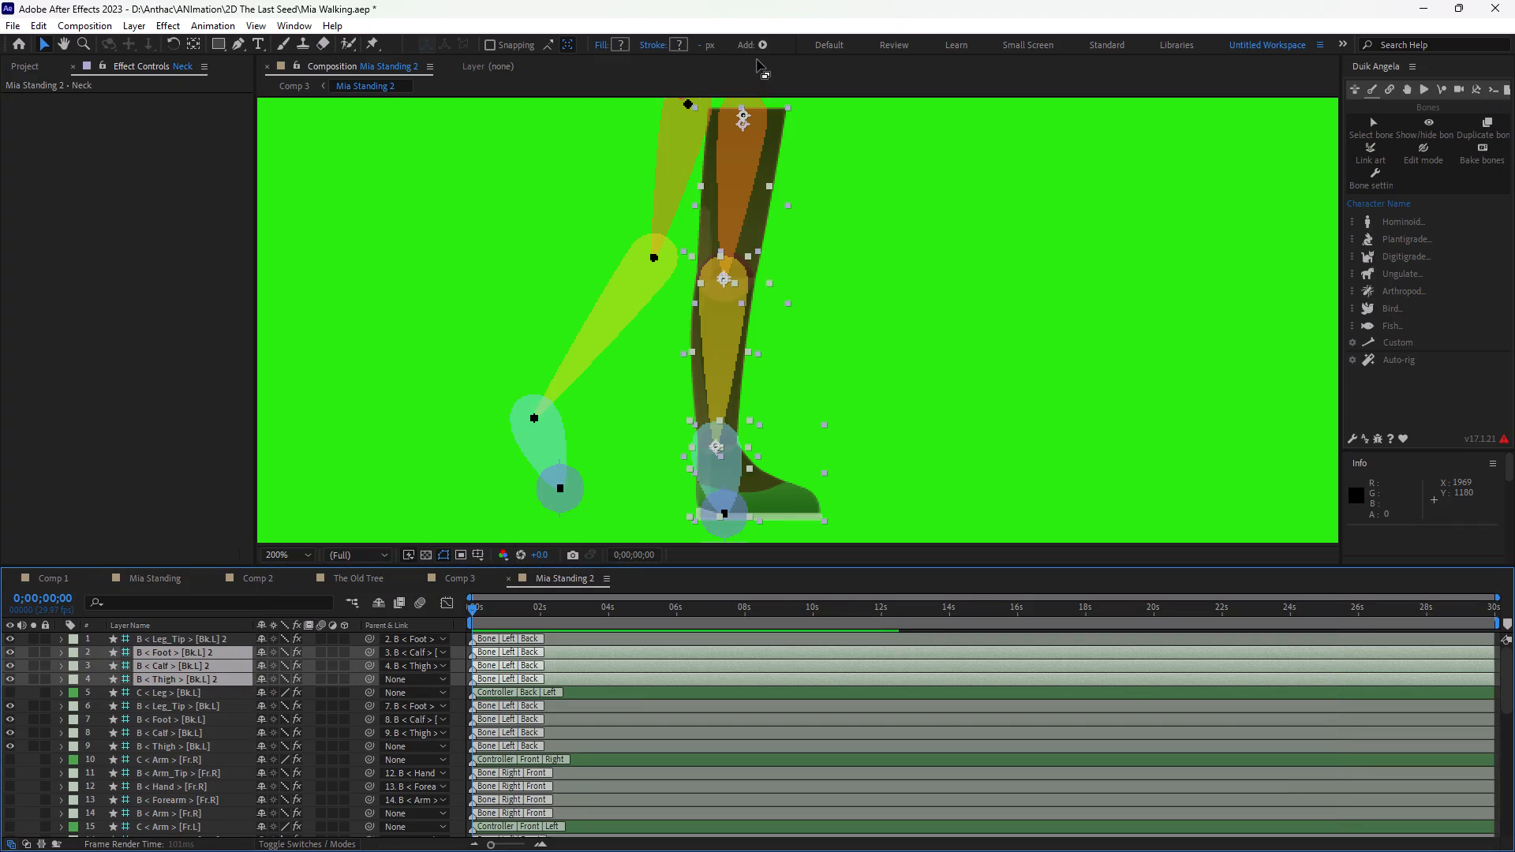
double_click(908, 577)
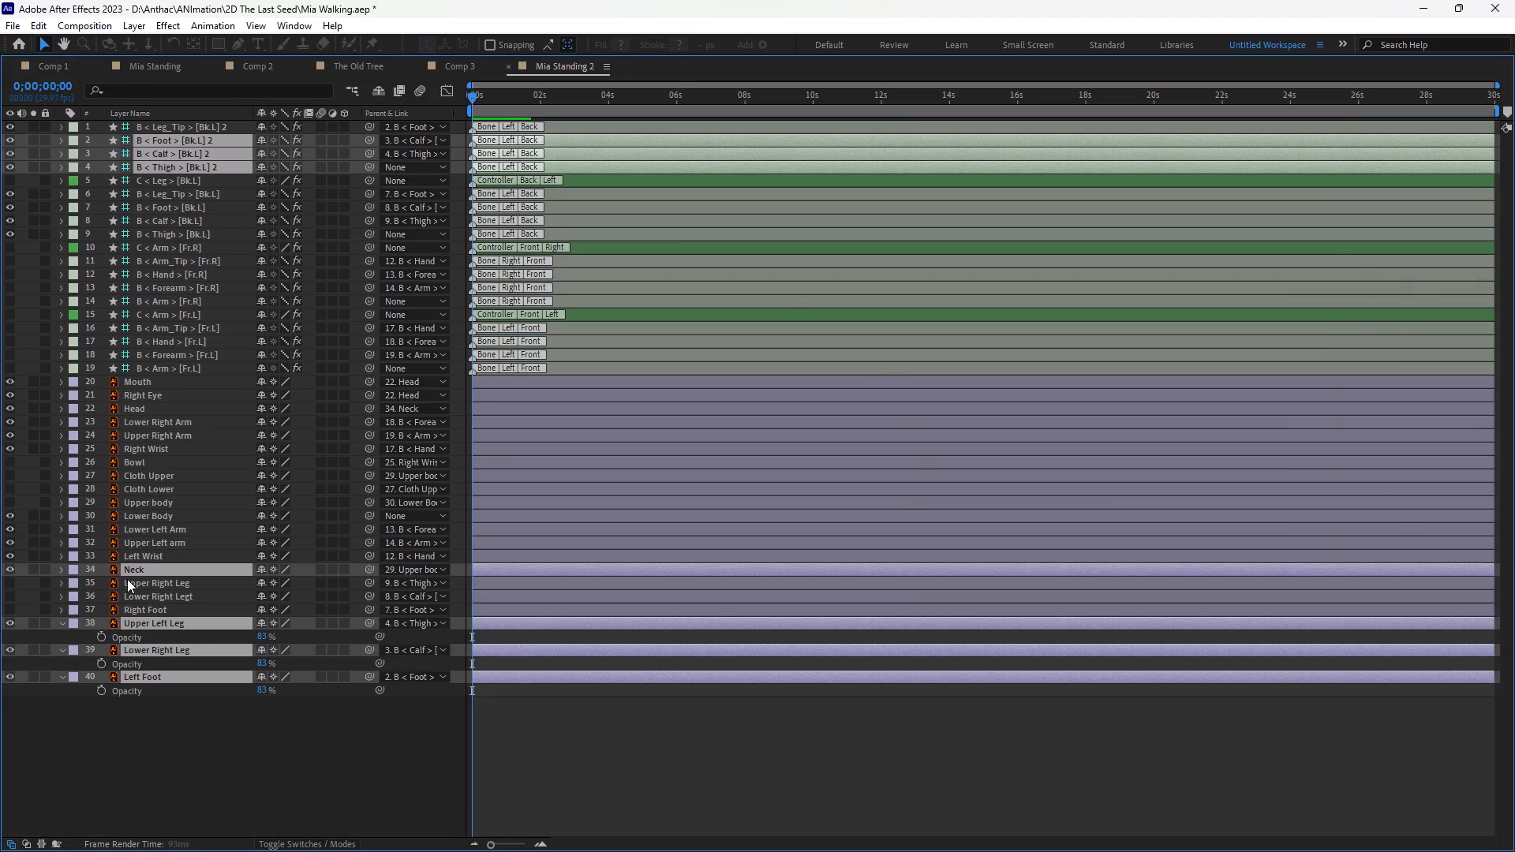
left_click(168, 569, "ctrl")
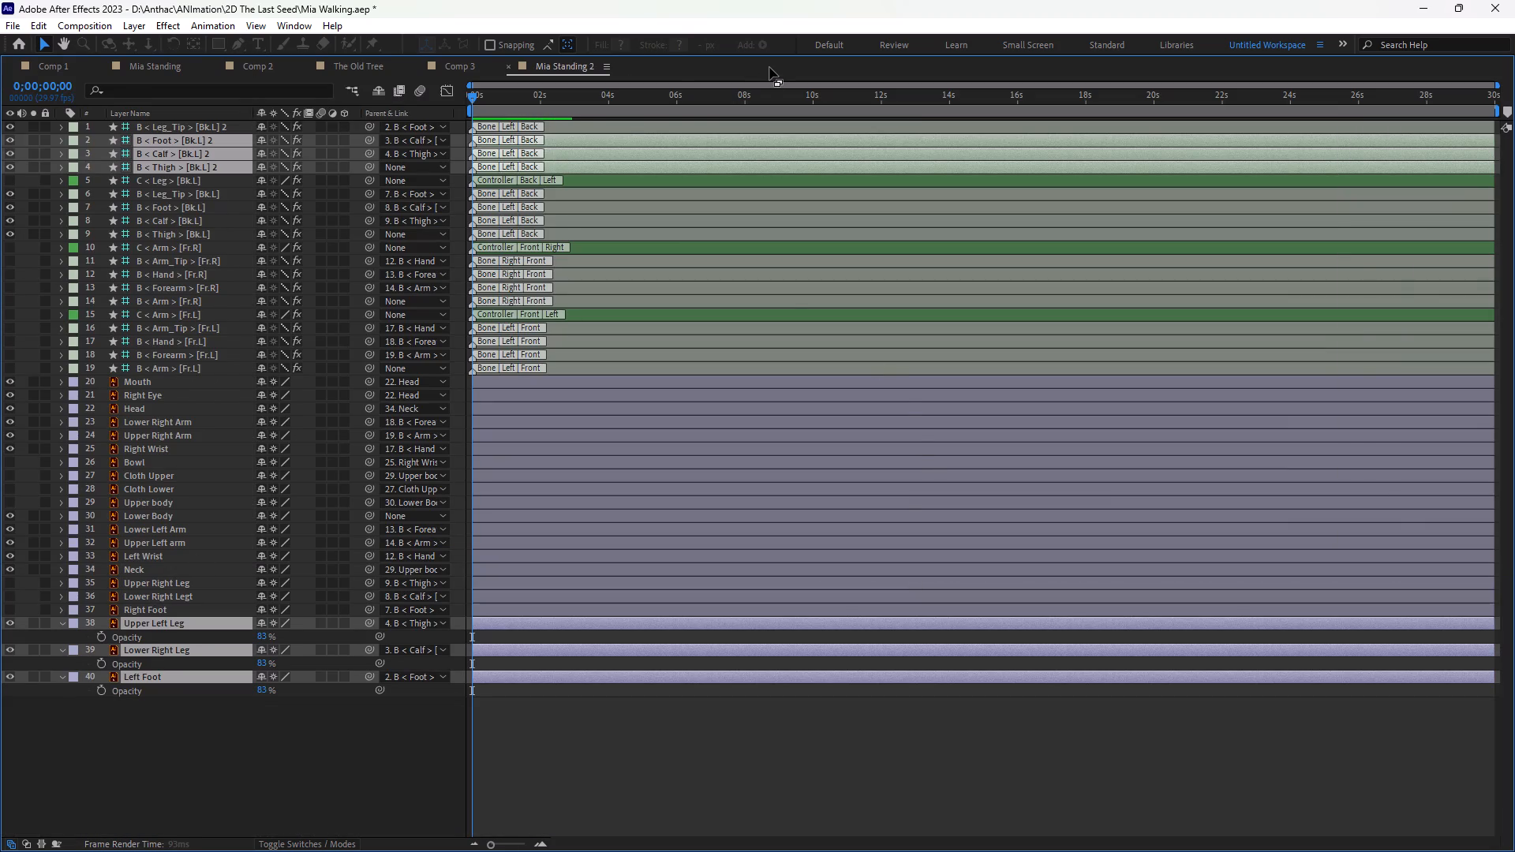
double_click(844, 60)
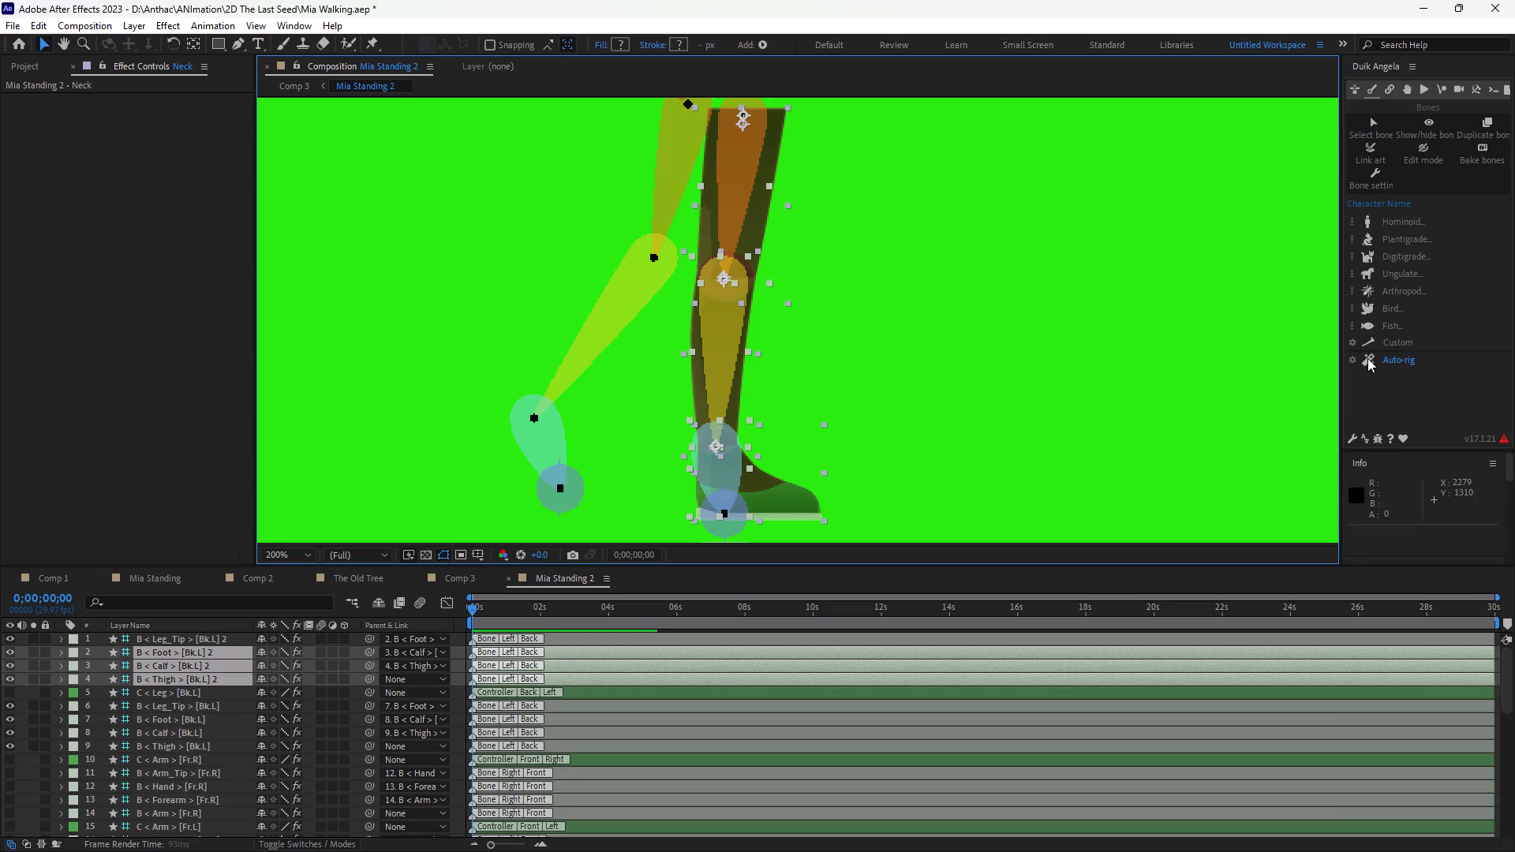
left_click(1367, 358)
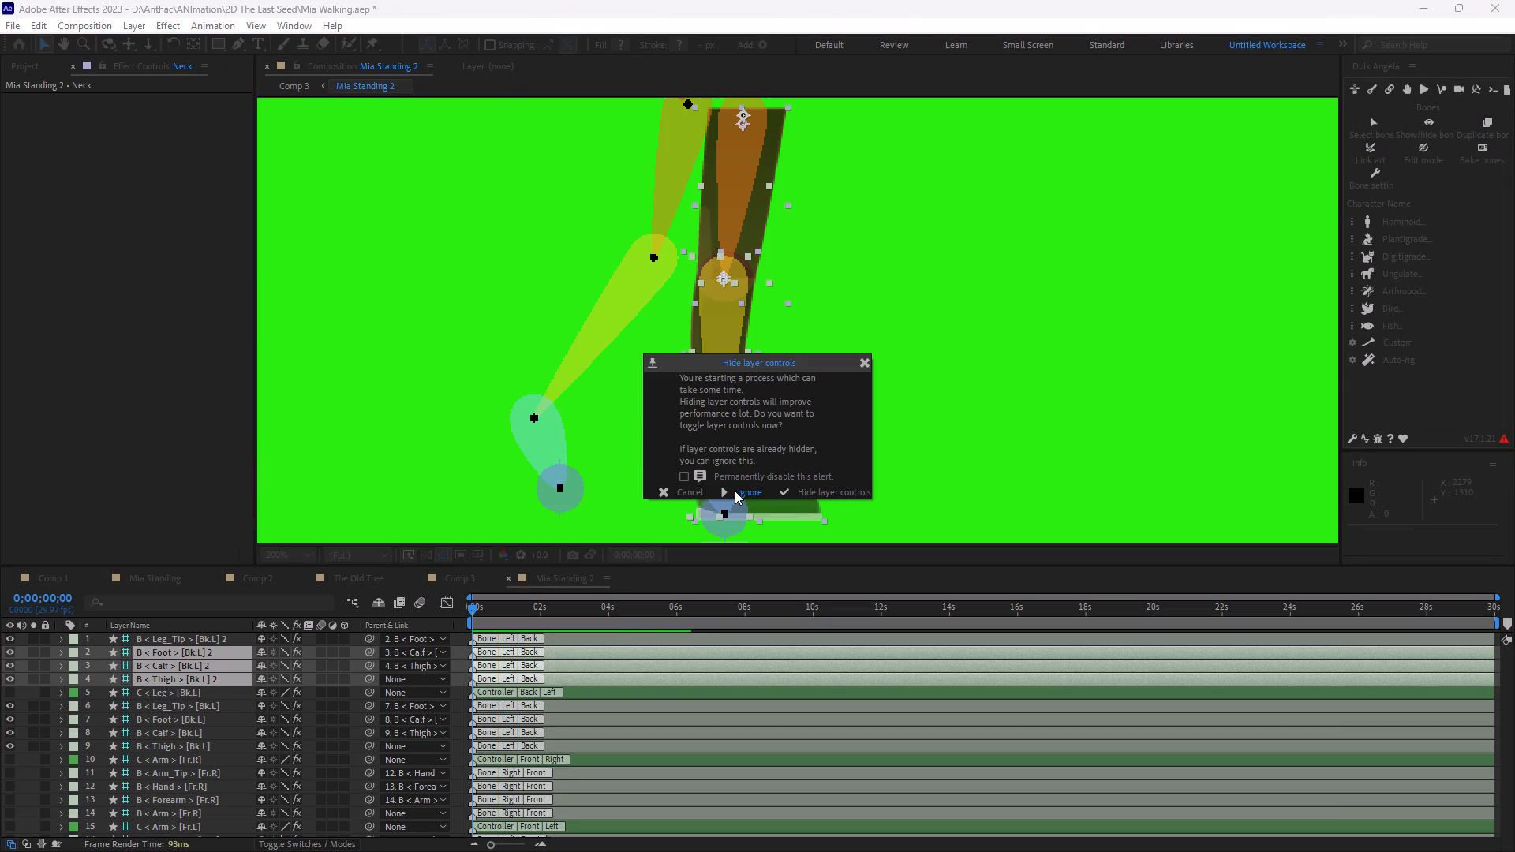
left_click(735, 491)
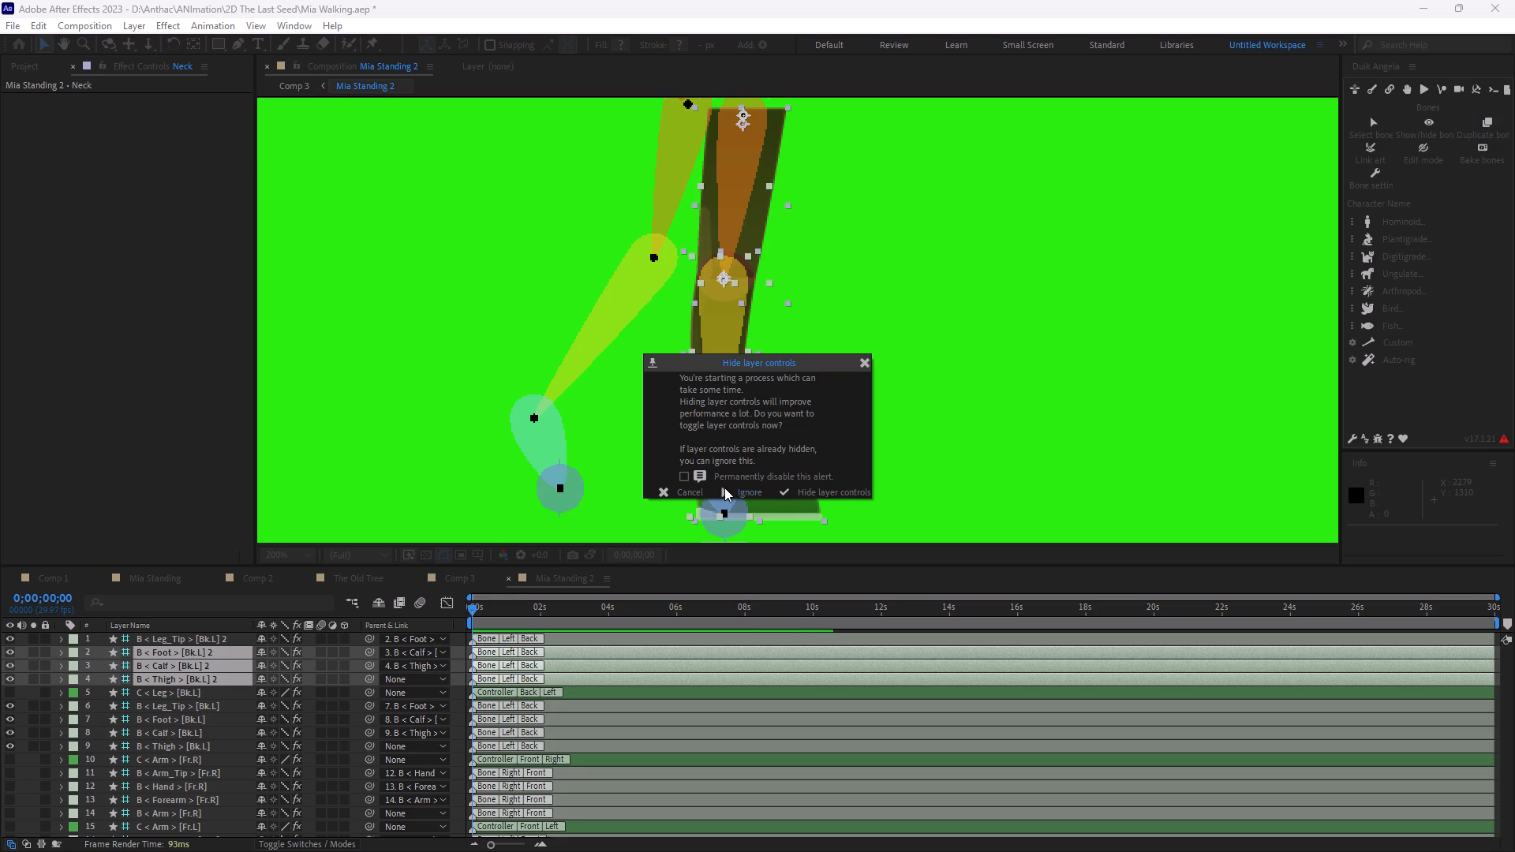
left_click(724, 488)
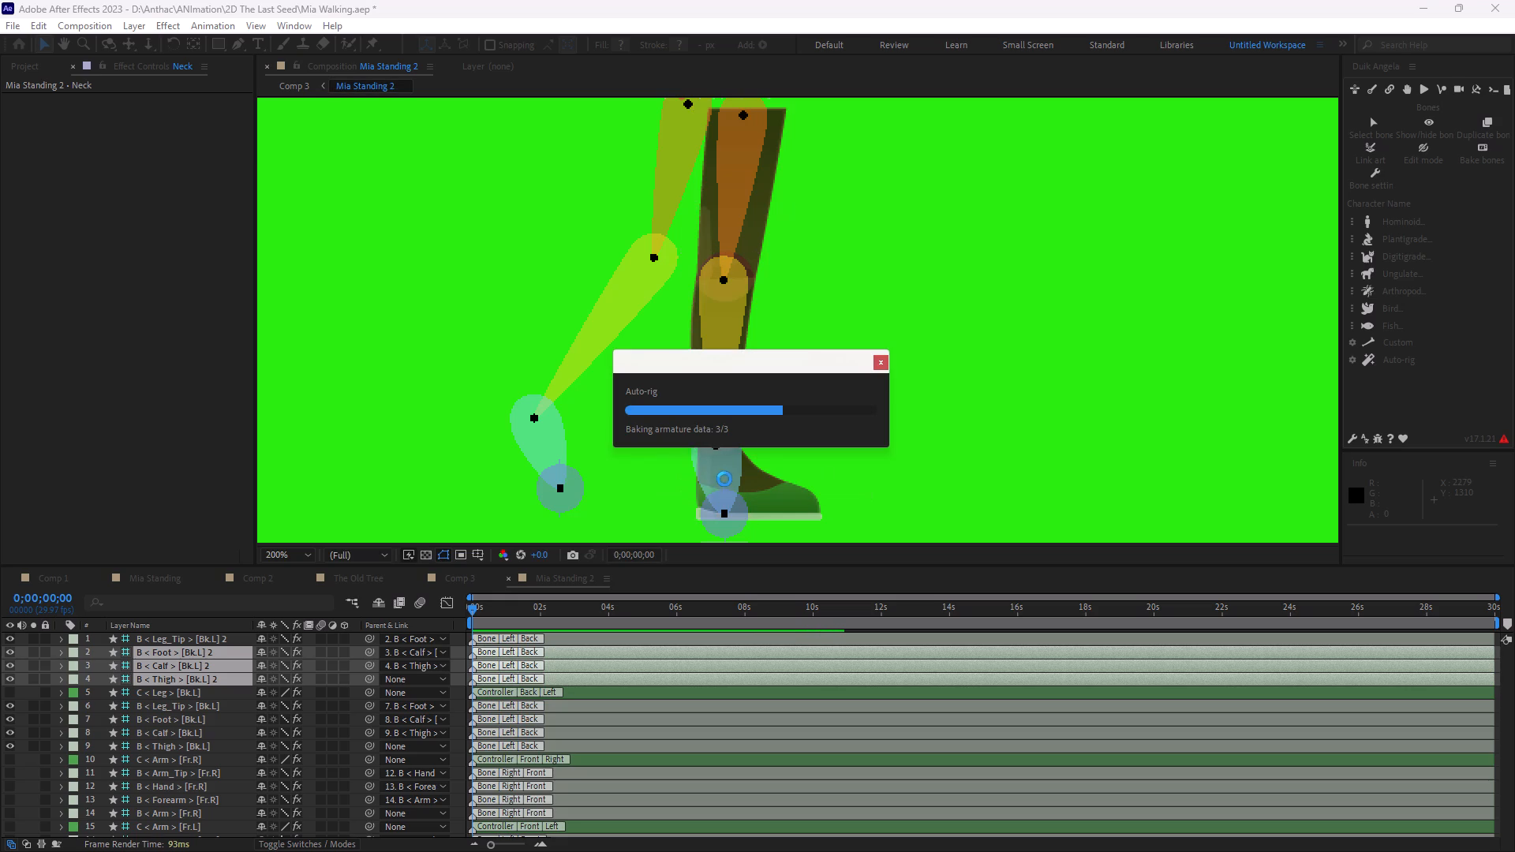
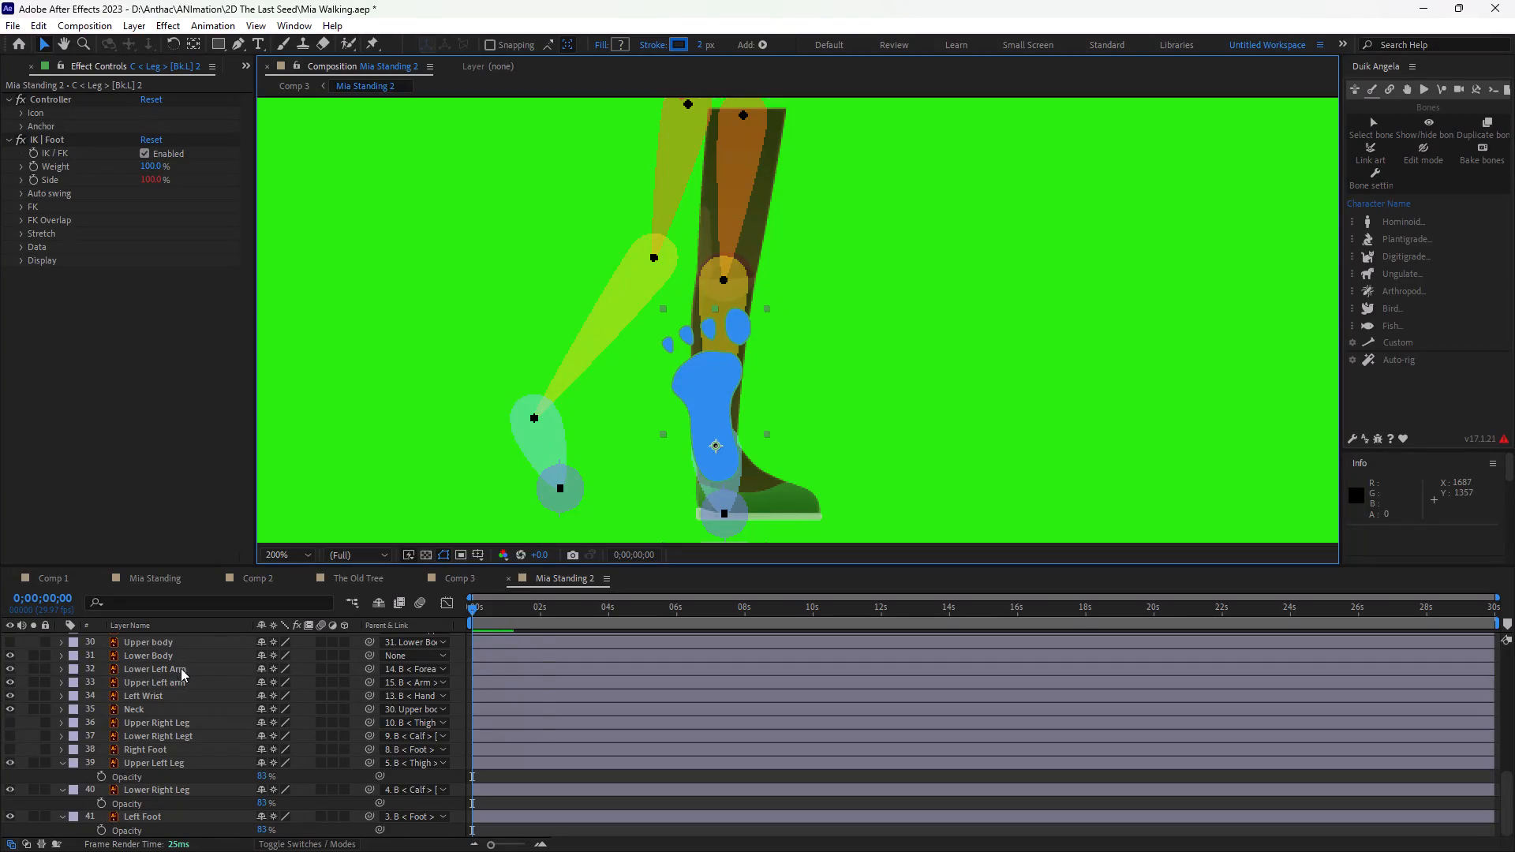
Hide all the Duik bones with nothing selected in the Mia Standing 2 composition.
scroll(172, 678, "up", 9)
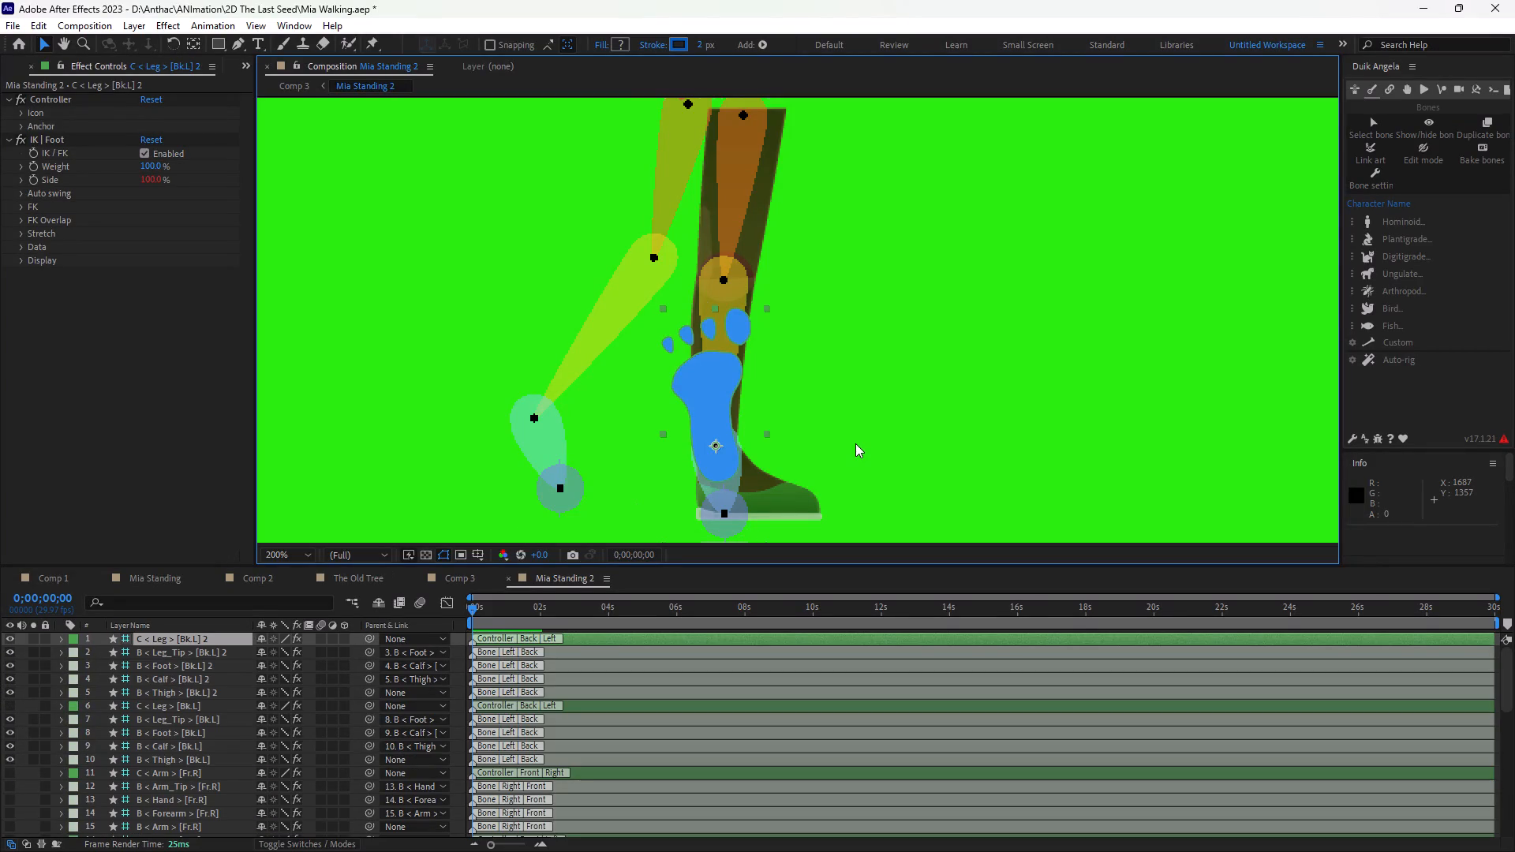
left_click(855, 443)
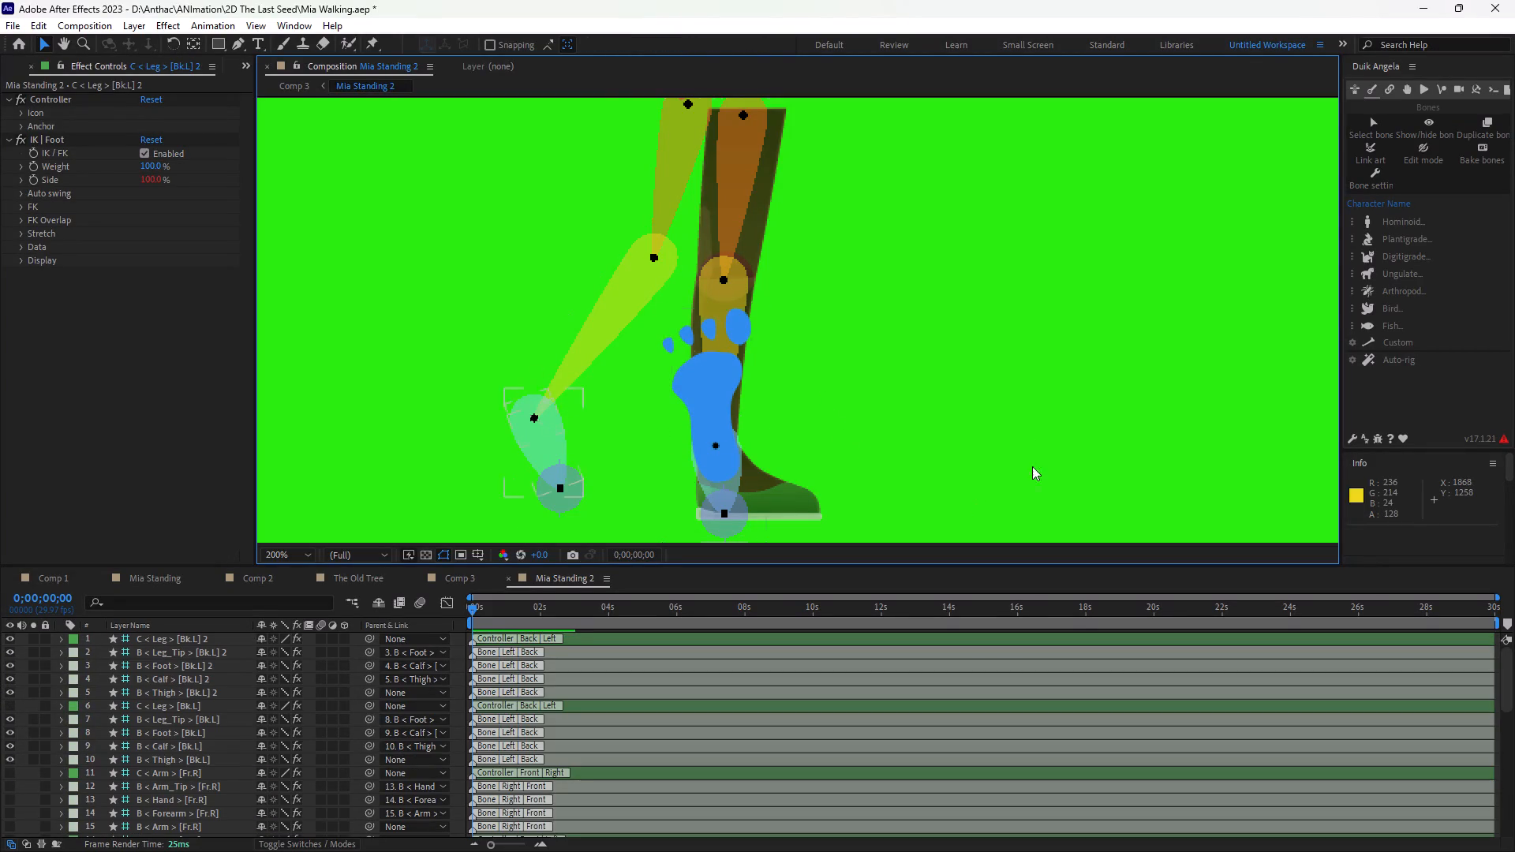
left_click(1426, 121)
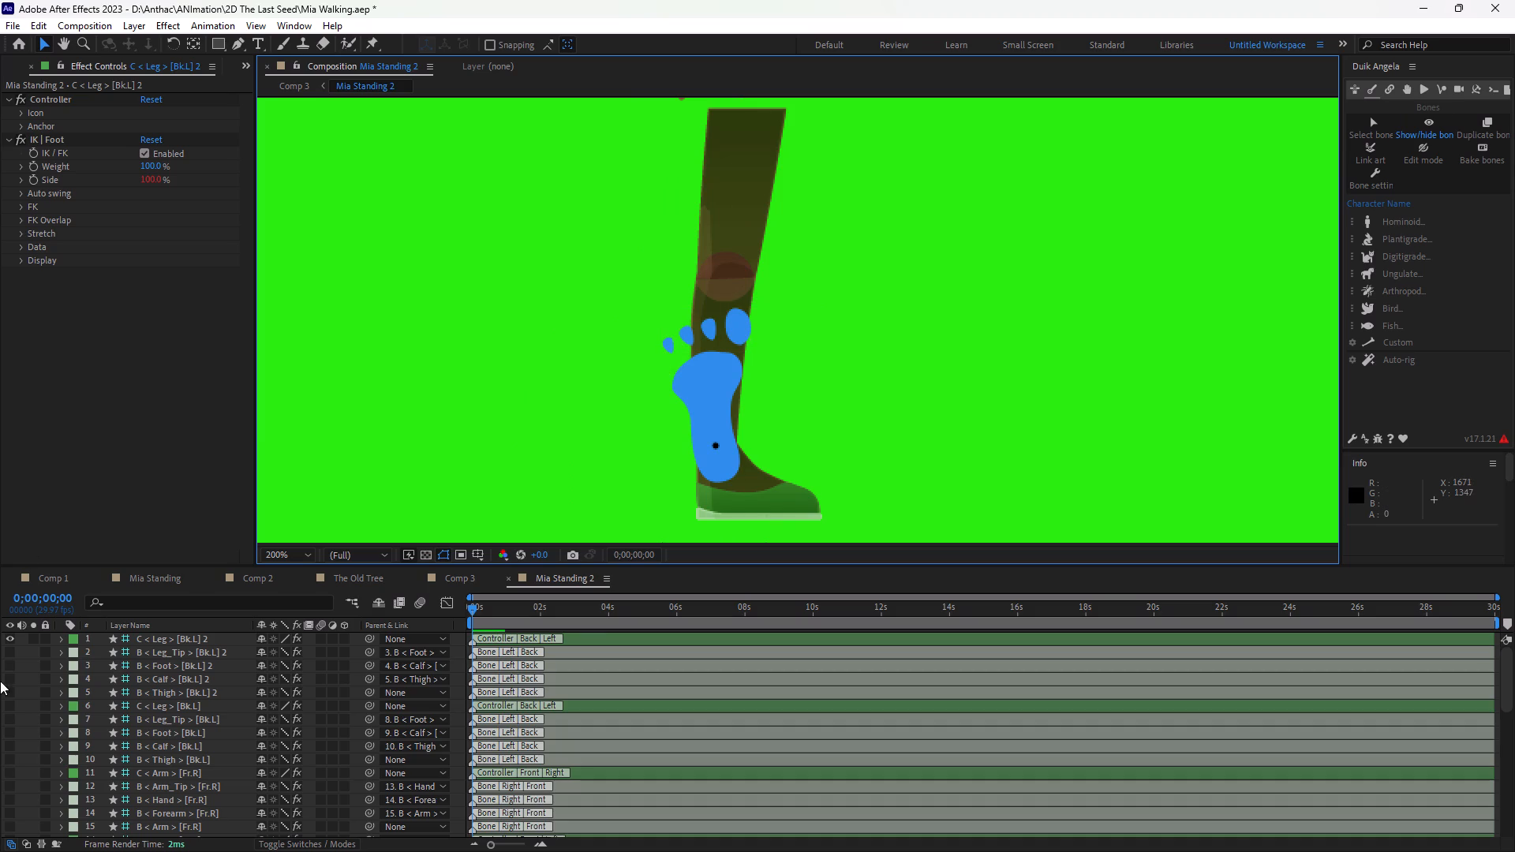
Show the first leg controller C < Leg > [Bk.L] and the two arm controllers, C < Arm > [Fr.R] and C < Arm > [Fr.L].
scroll(109, 701, "down", 4)
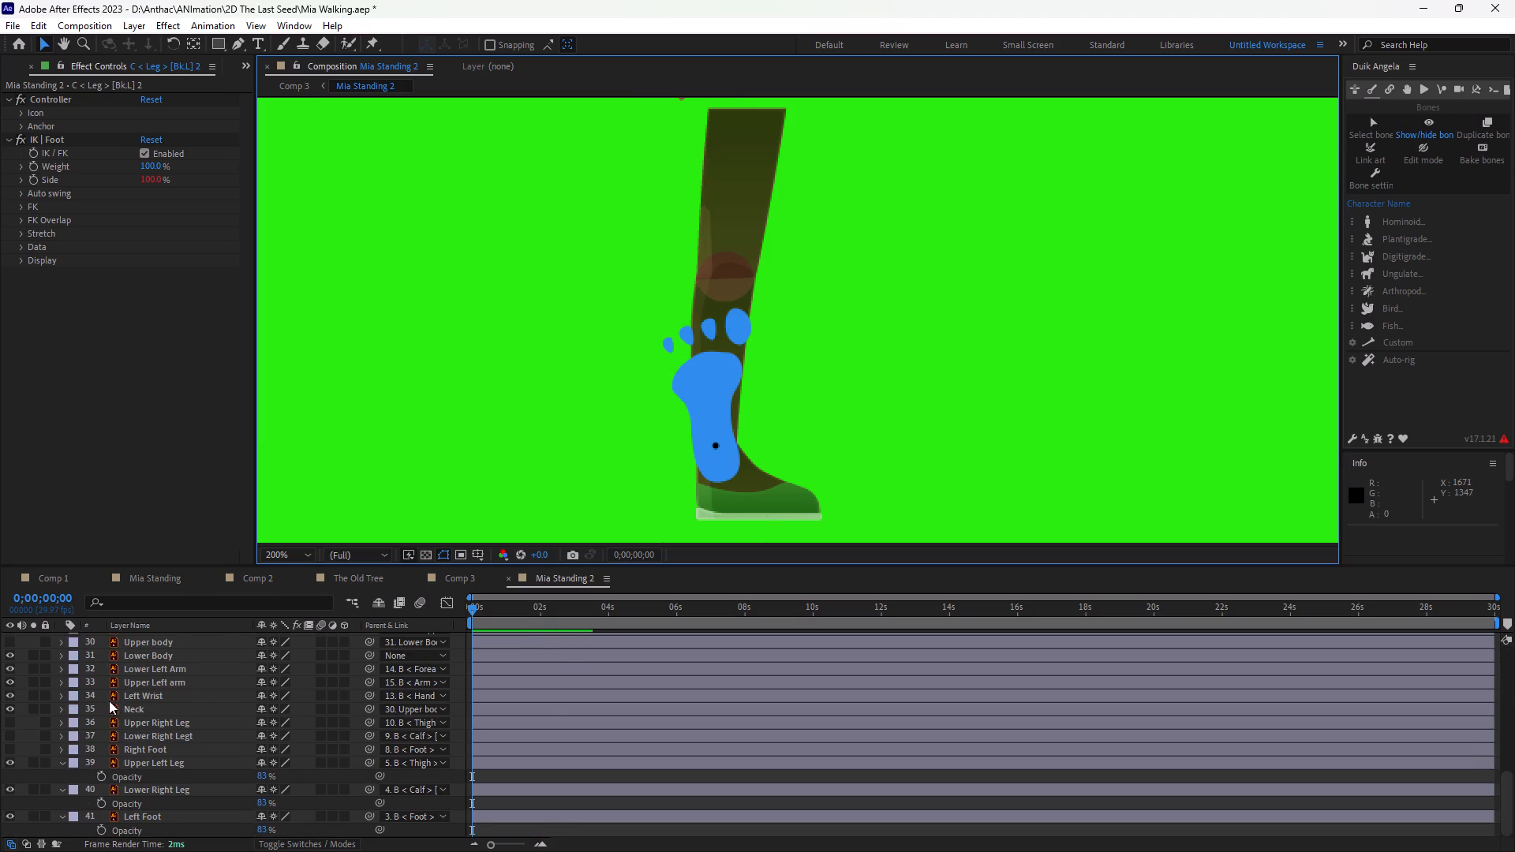
scroll(109, 701, "down", 2)
scroll(109, 701, "up", 7)
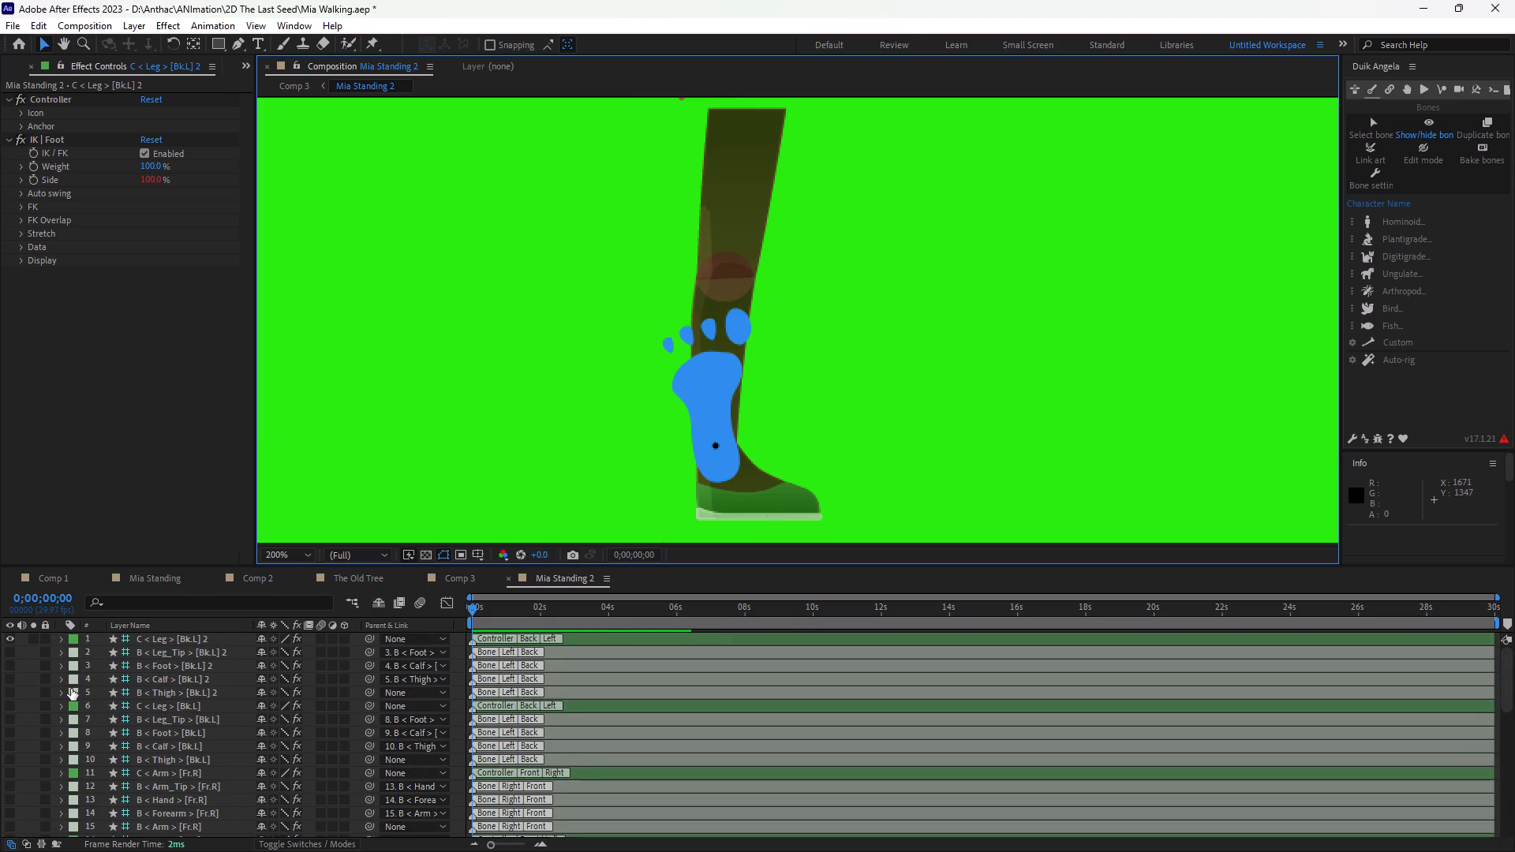
left_click(6, 708)
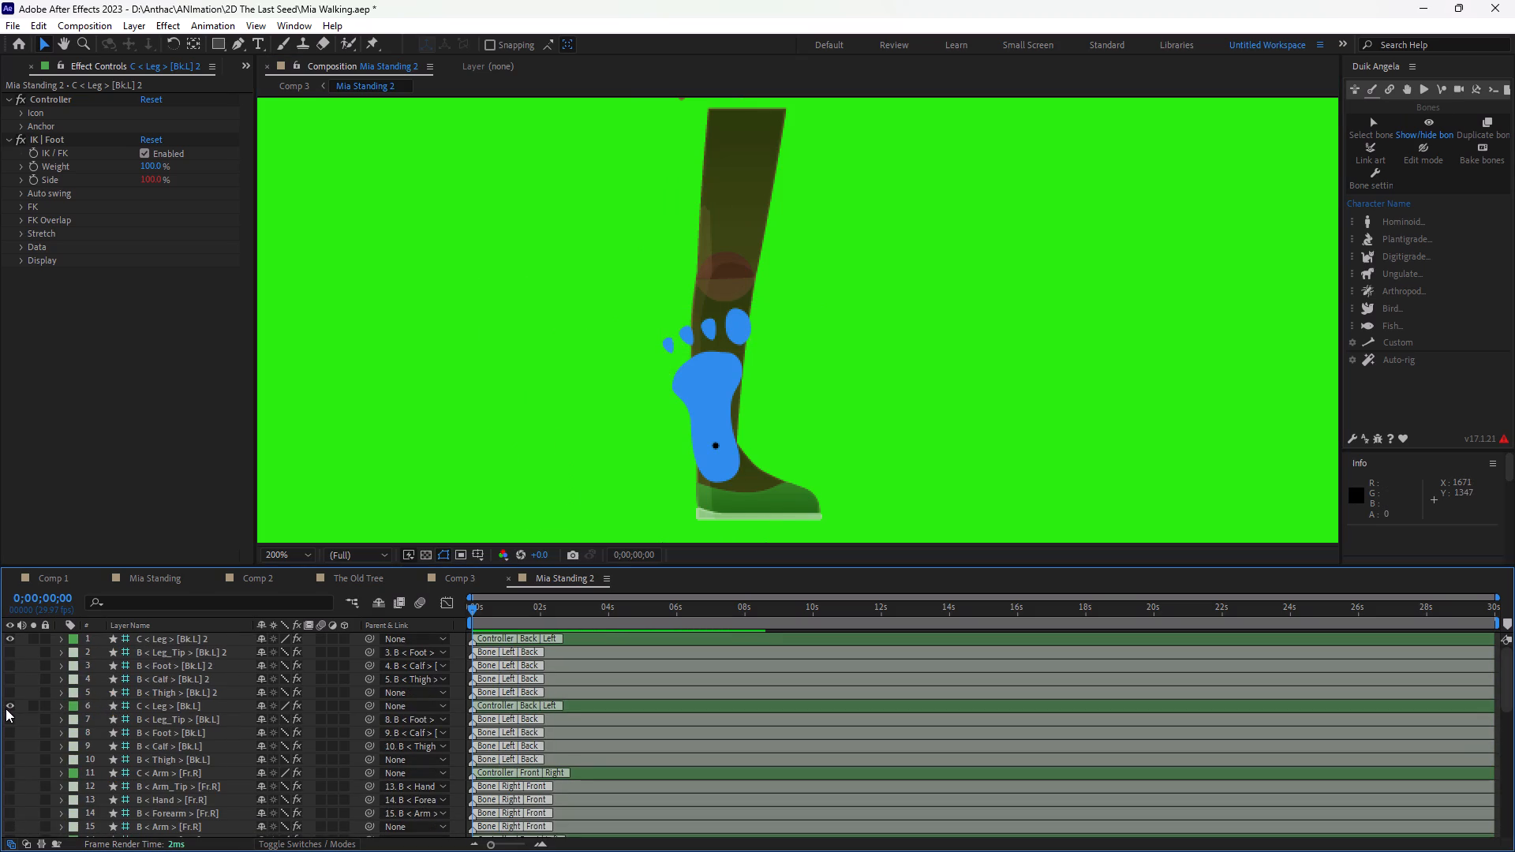
left_click(9, 768)
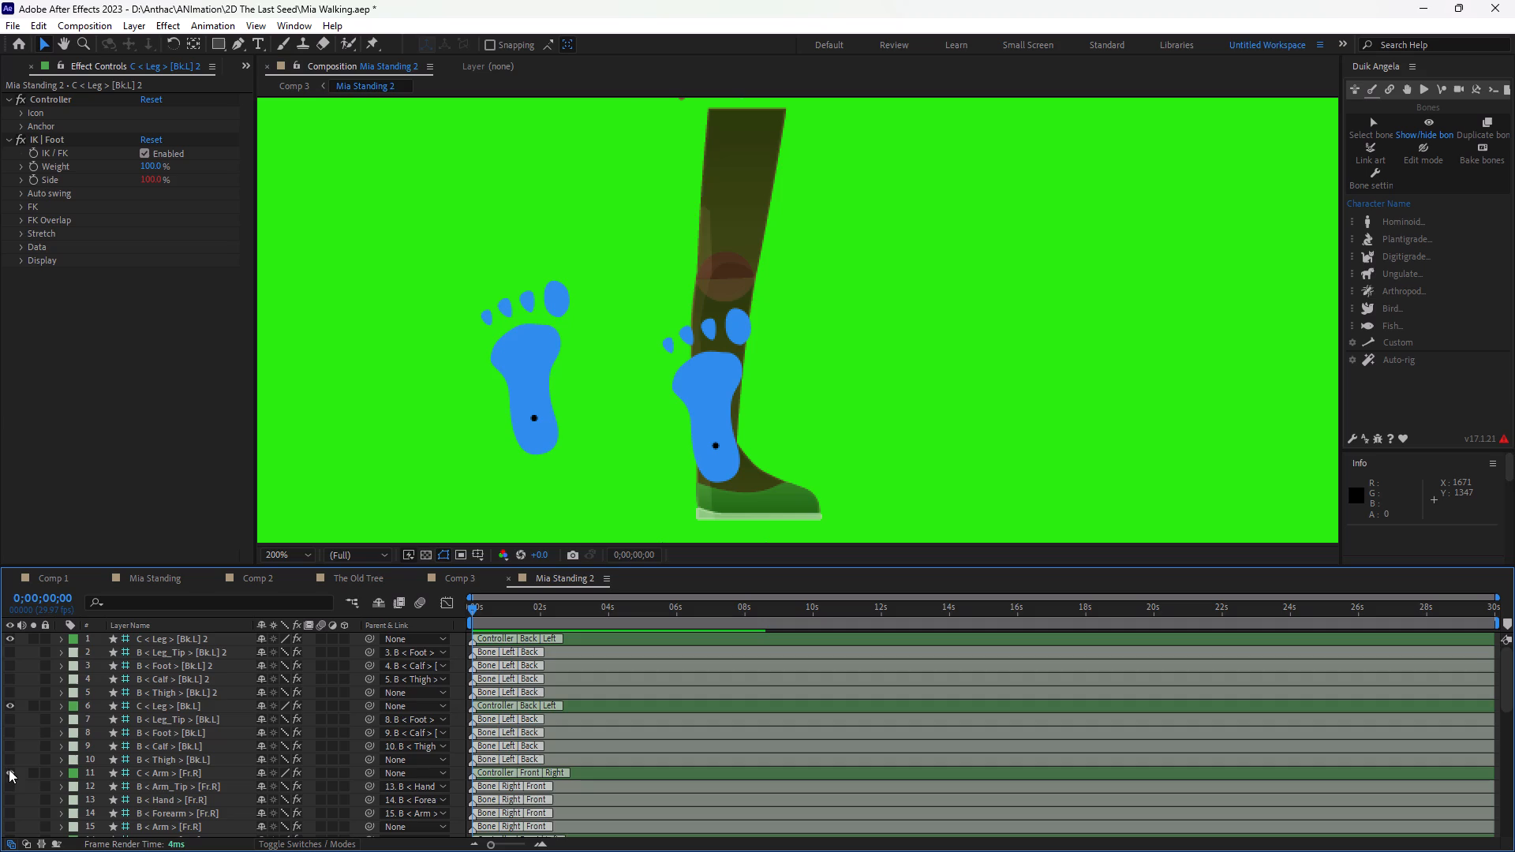
scroll(150, 708, "down", 1)
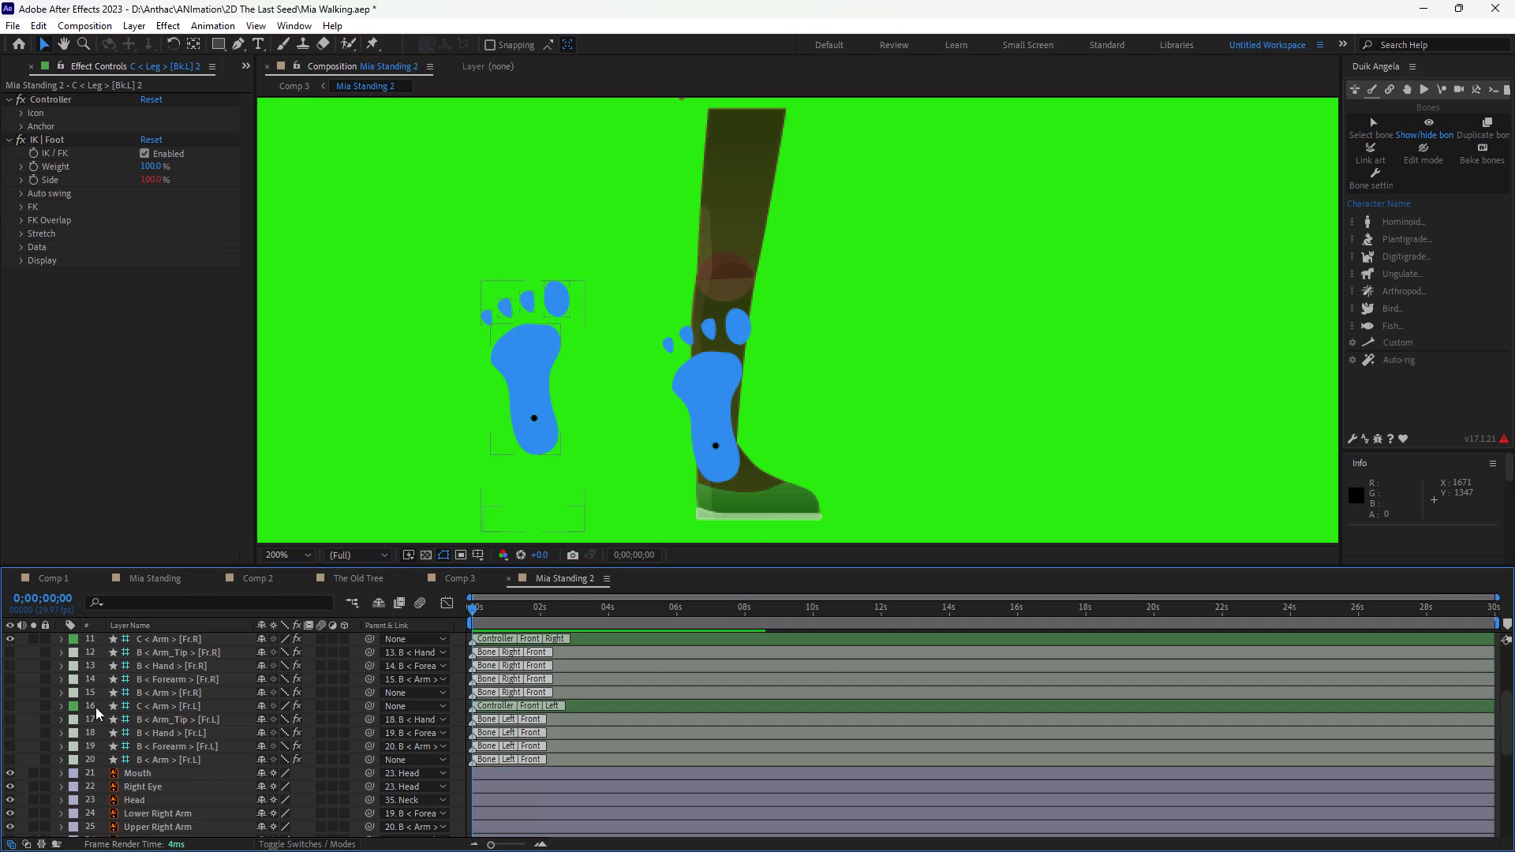
left_click(9, 704)
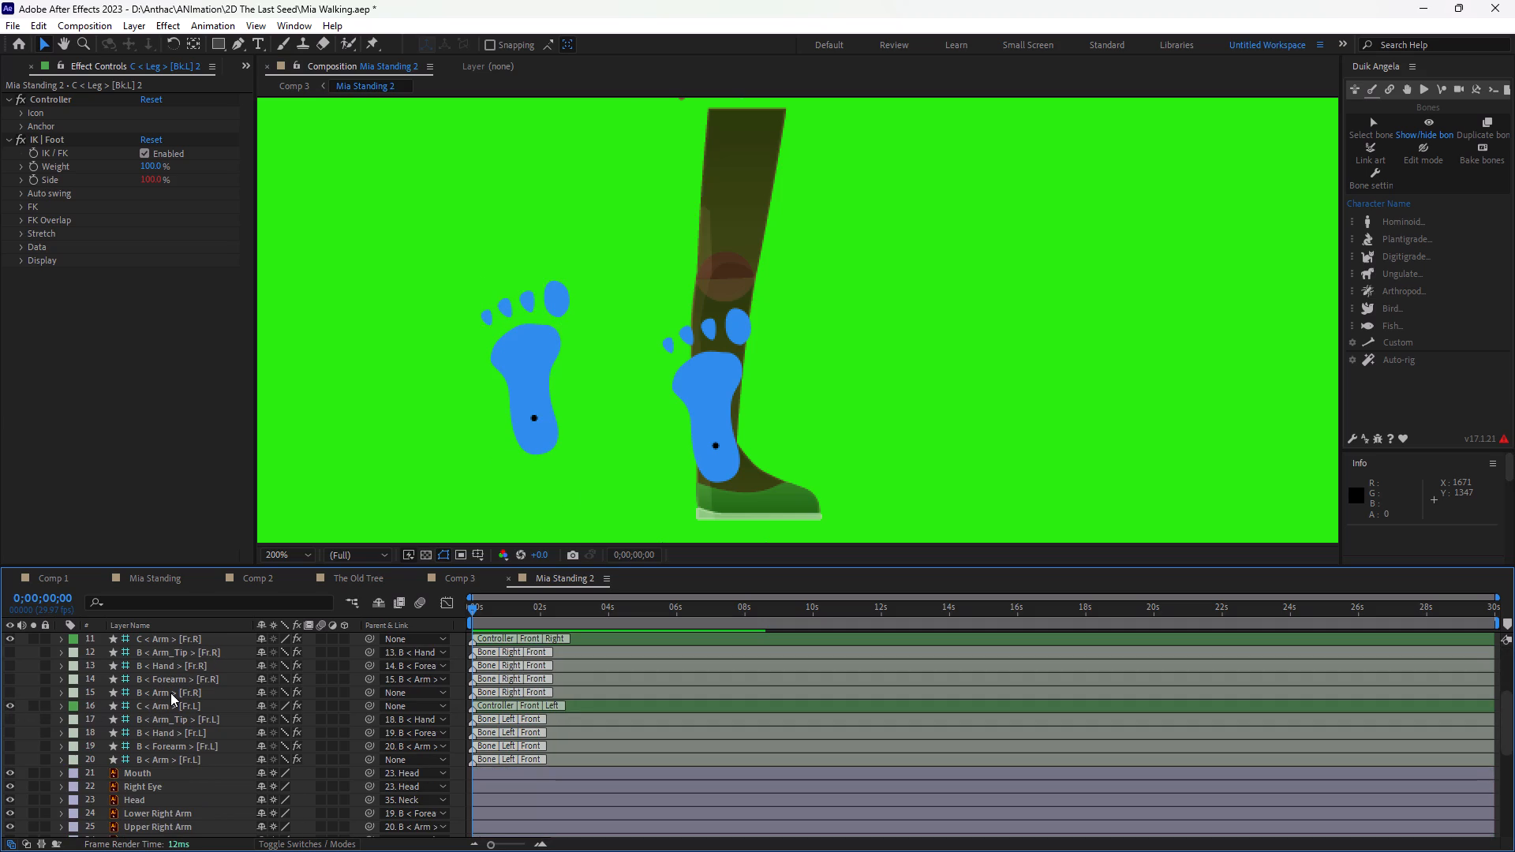
Turn on visibility for the Bowl, Cloth Upper, Cloth Lower and Upper body layers.
scroll(170, 693, "down", 1)
scroll(170, 693, "up", 2)
scroll(170, 693, "down", 2)
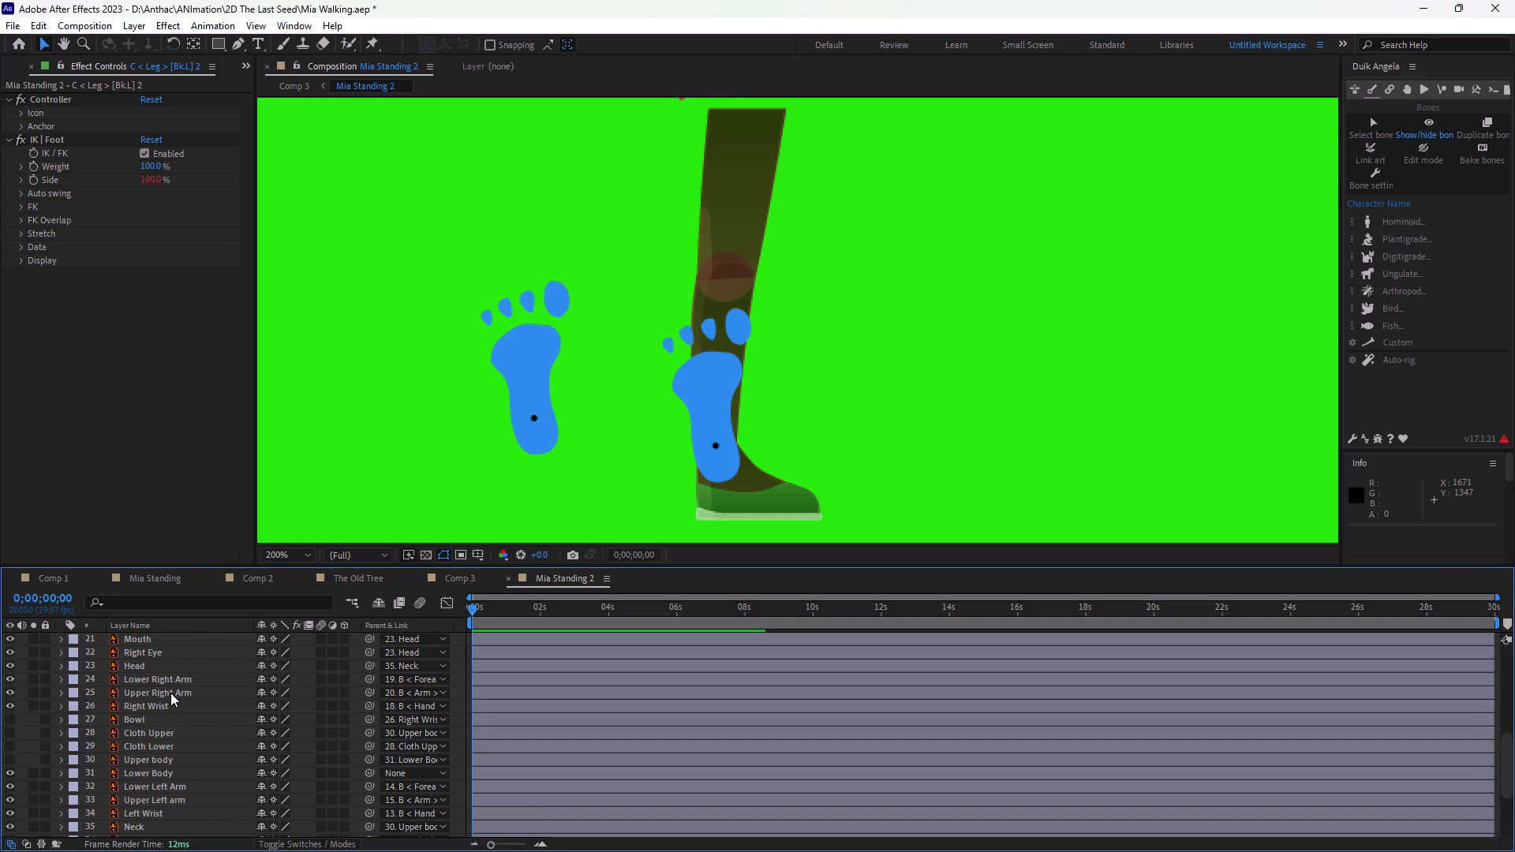
left_click(11, 718)
left_click(13, 731)
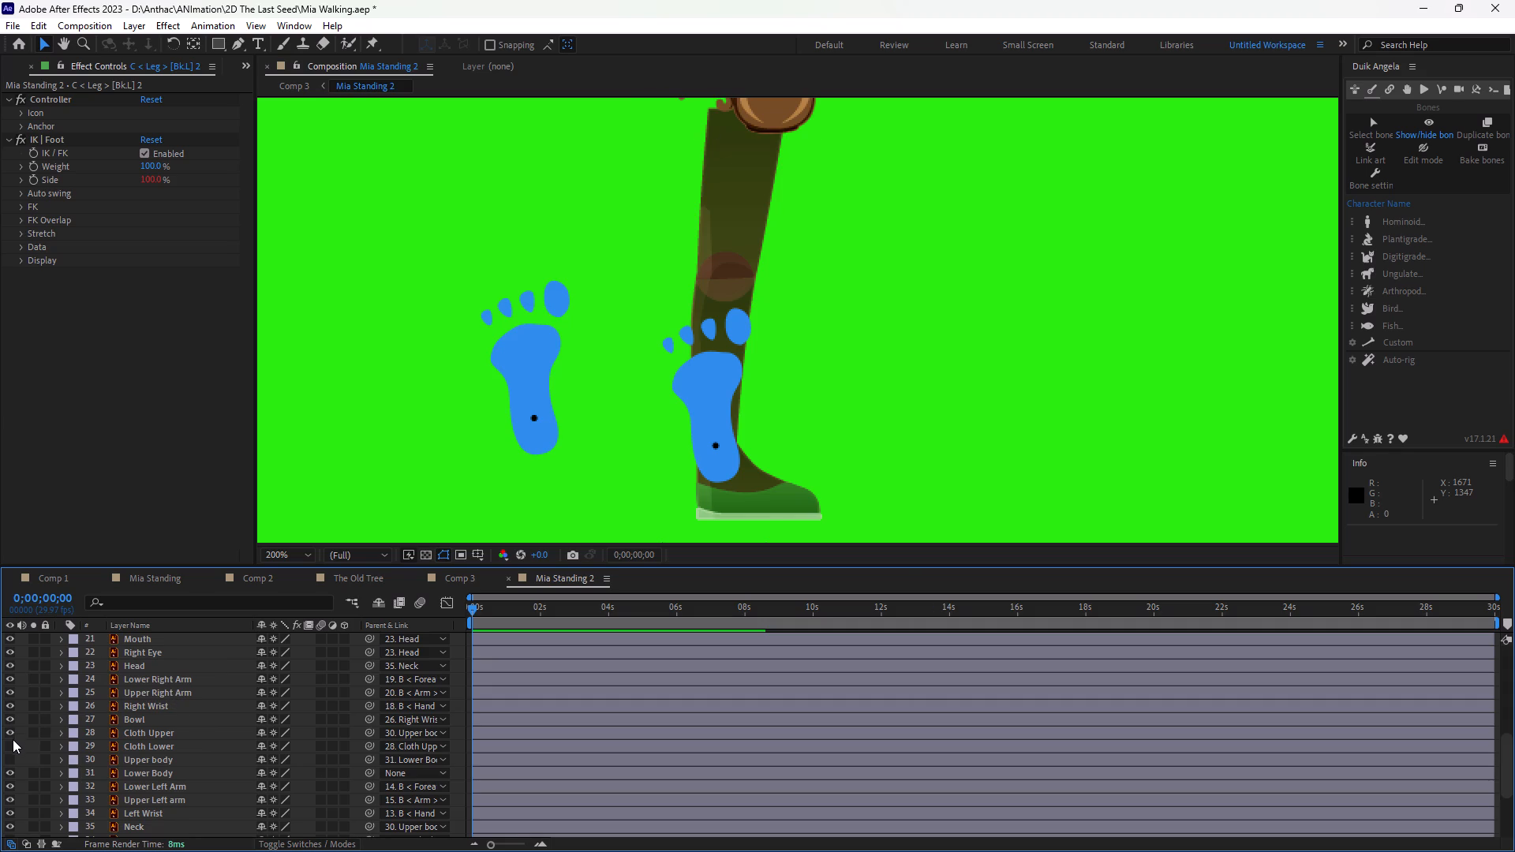
left_click(13, 742)
left_click(10, 757)
Turn on visibility for the Upper Right Leg, Lower Right Legt and Right Foot layers.
scroll(62, 719, "down", 2)
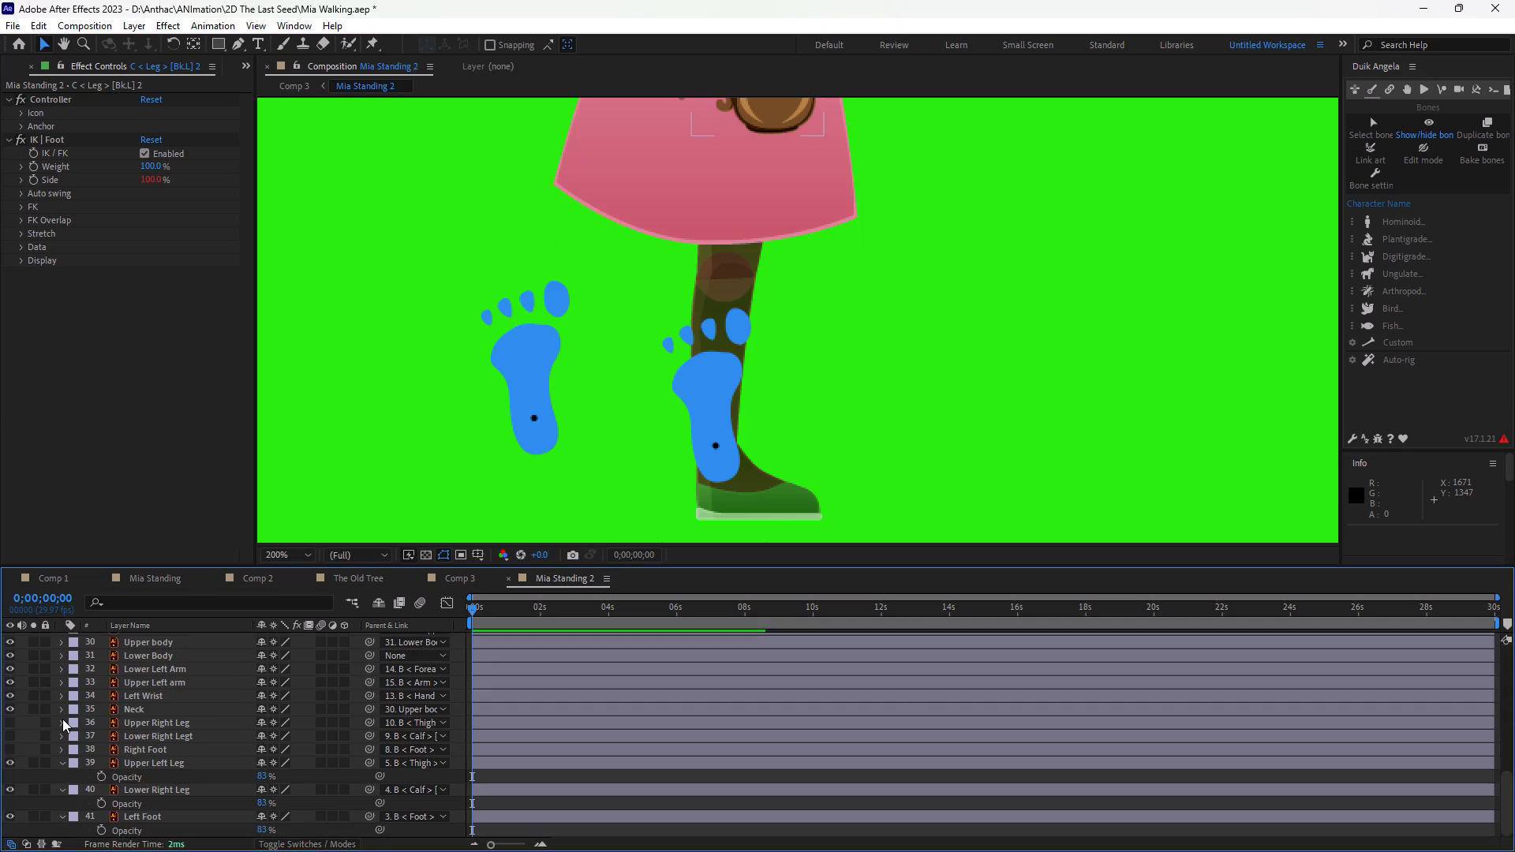
scroll(62, 719, "down", 2)
left_click(7, 723)
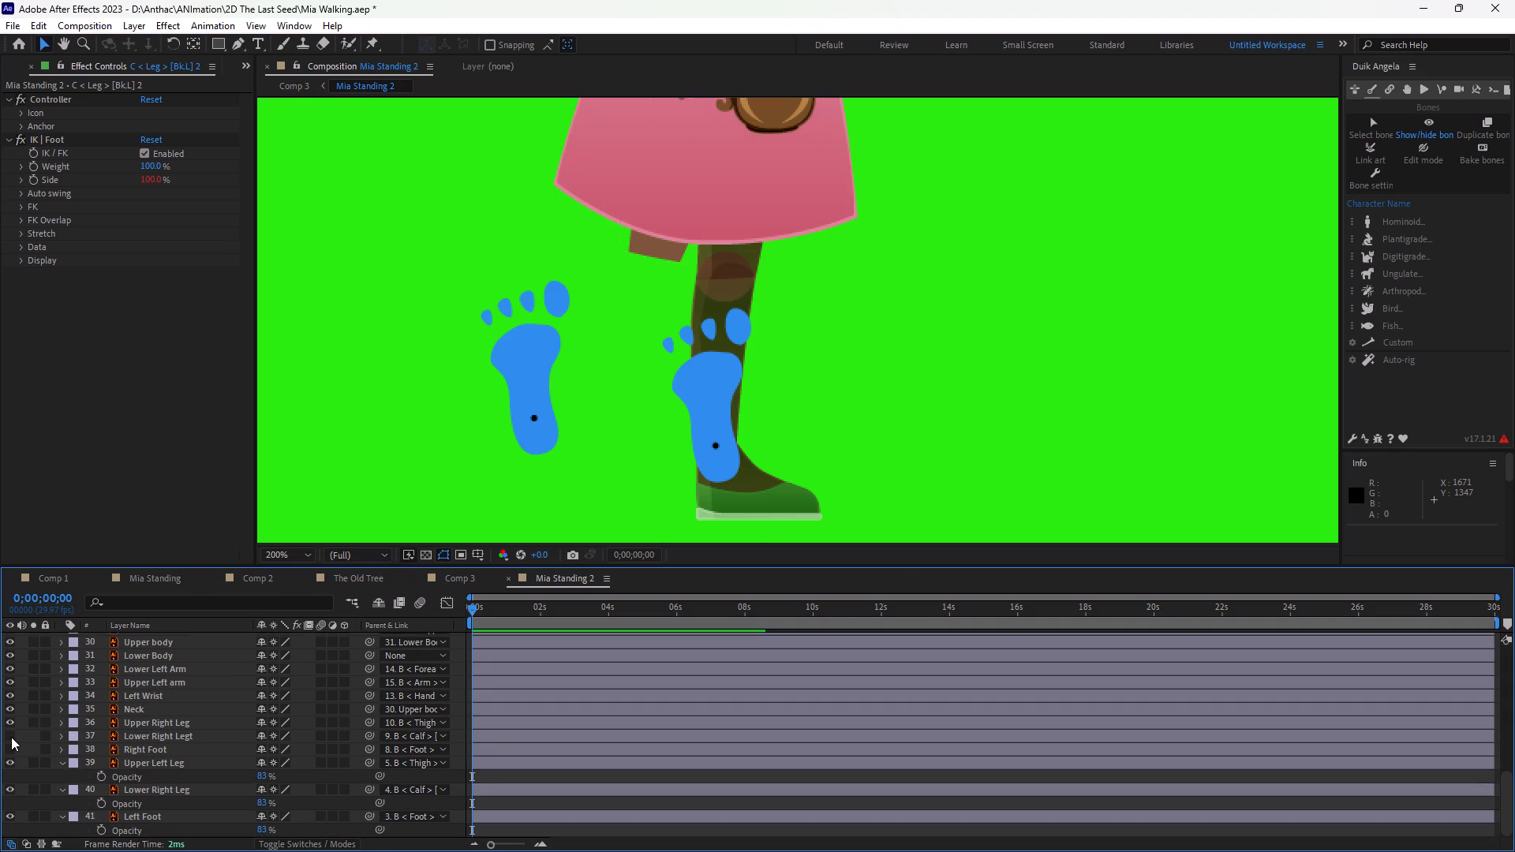
left_click(11, 736)
left_click(11, 745)
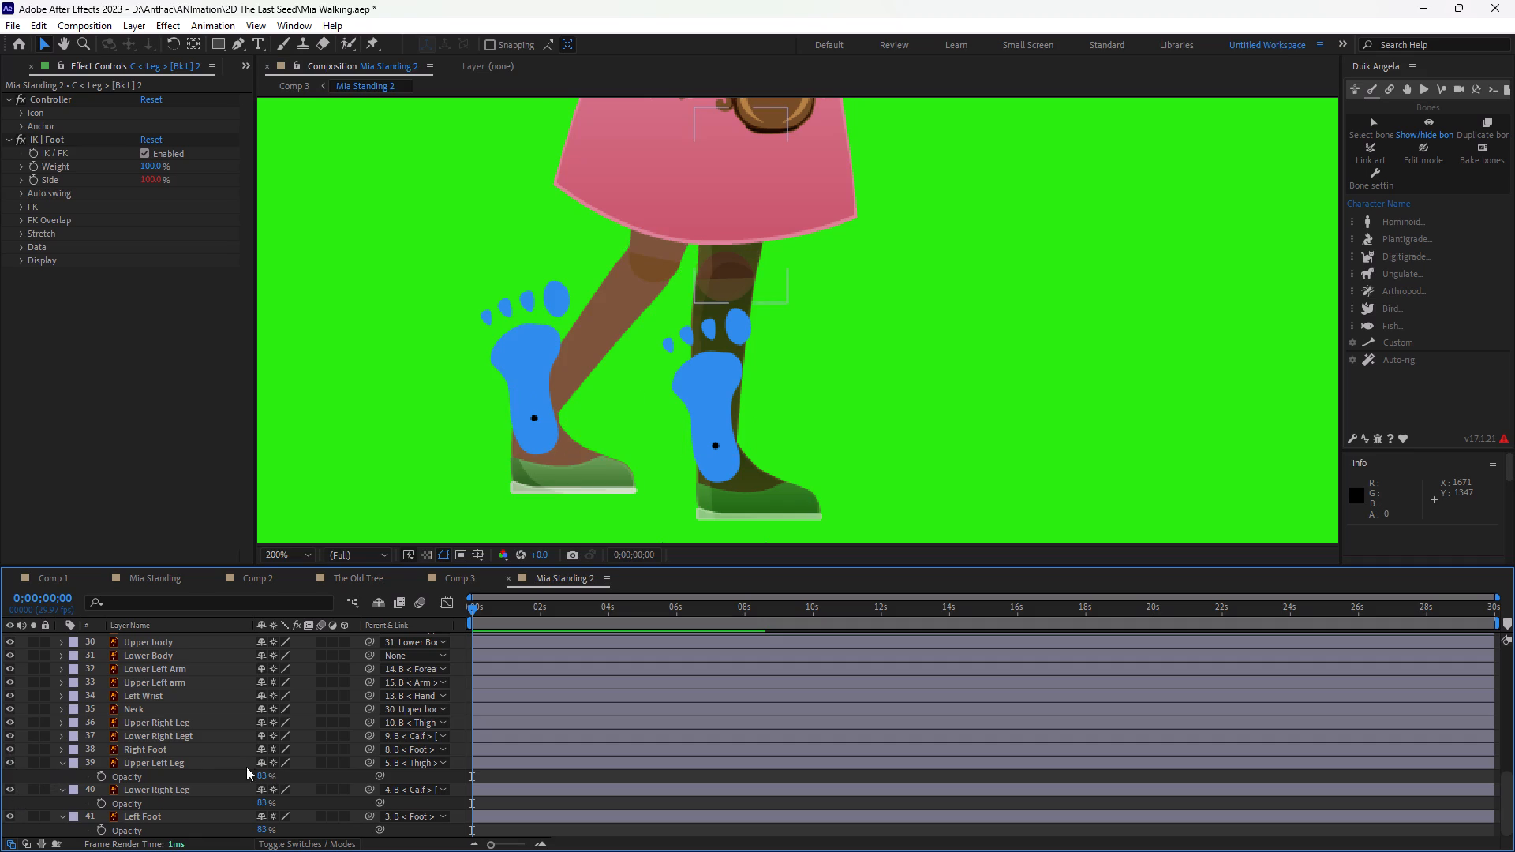
Set the opacity of Upper Left Leg, Lower Right Leg and Left Foot to 100% together, then deselect them.
left_click(191, 760)
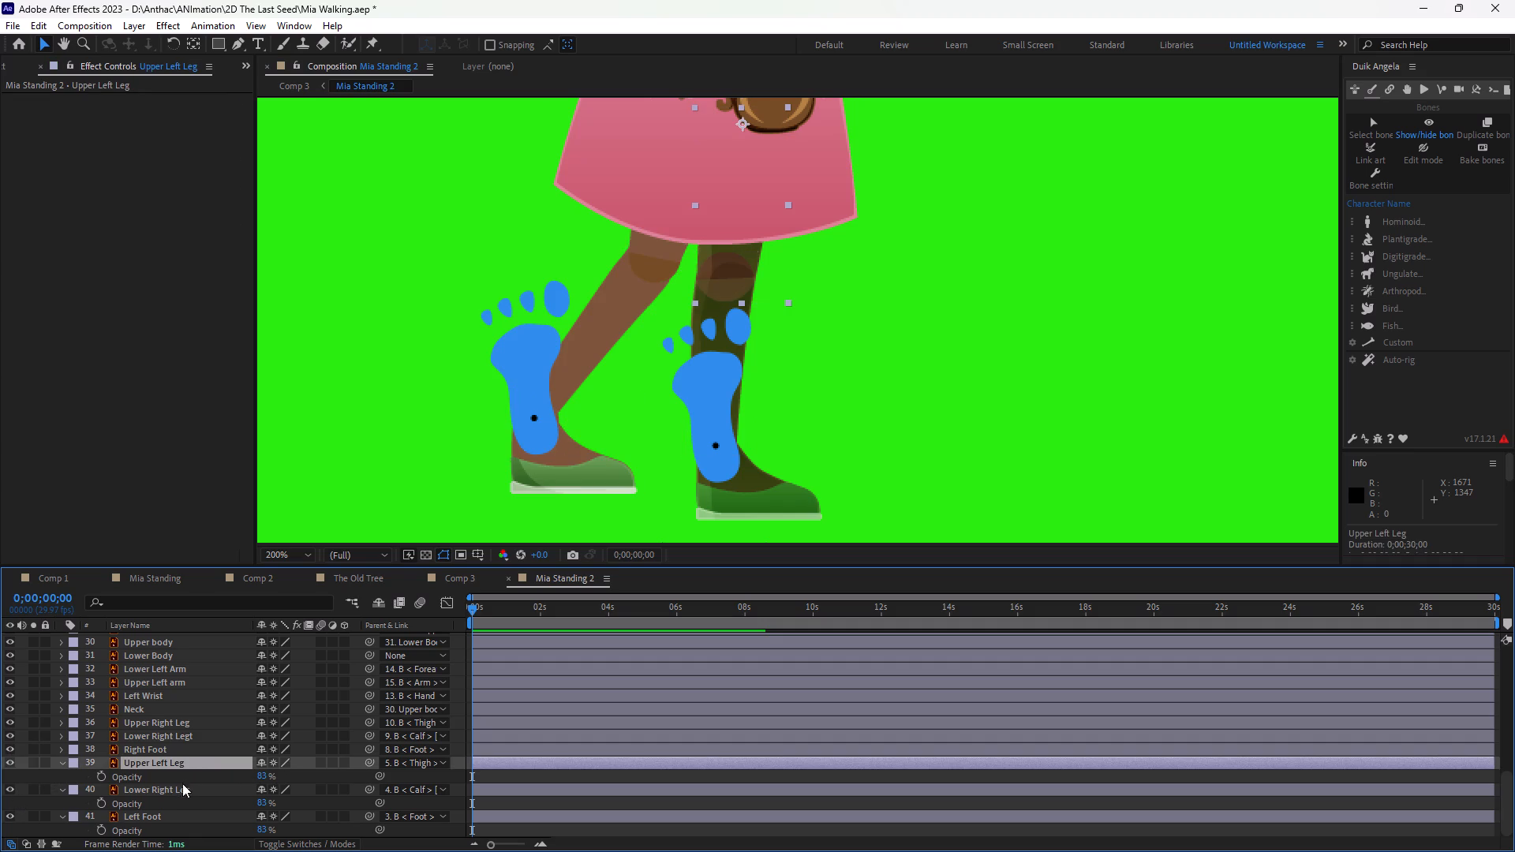
left_click(177, 790, "ctrl")
left_click(168, 814, "ctrl")
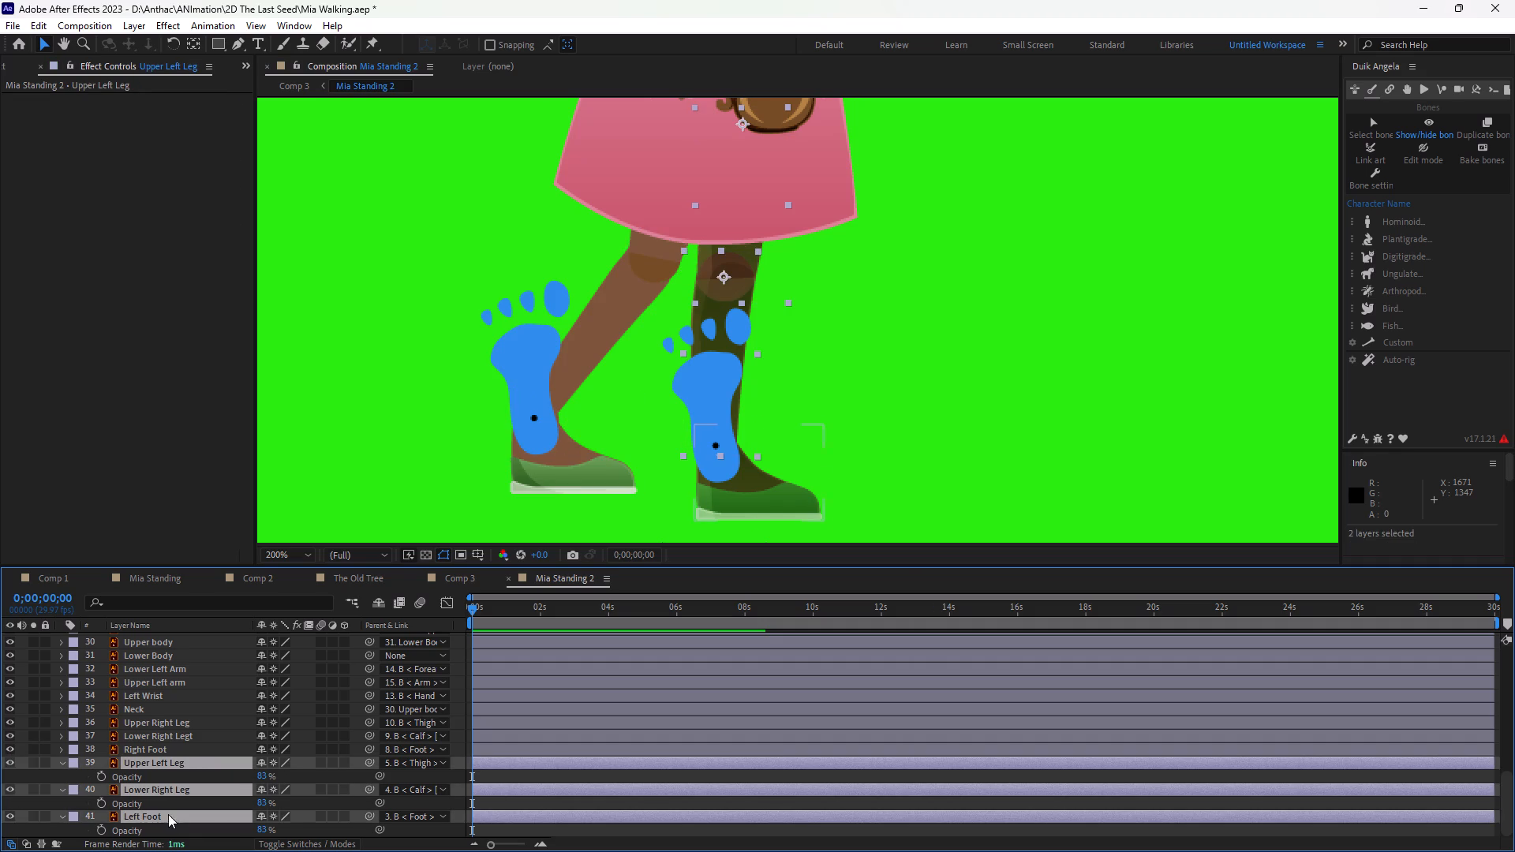
left_click_drag(261, 775, 332, 775)
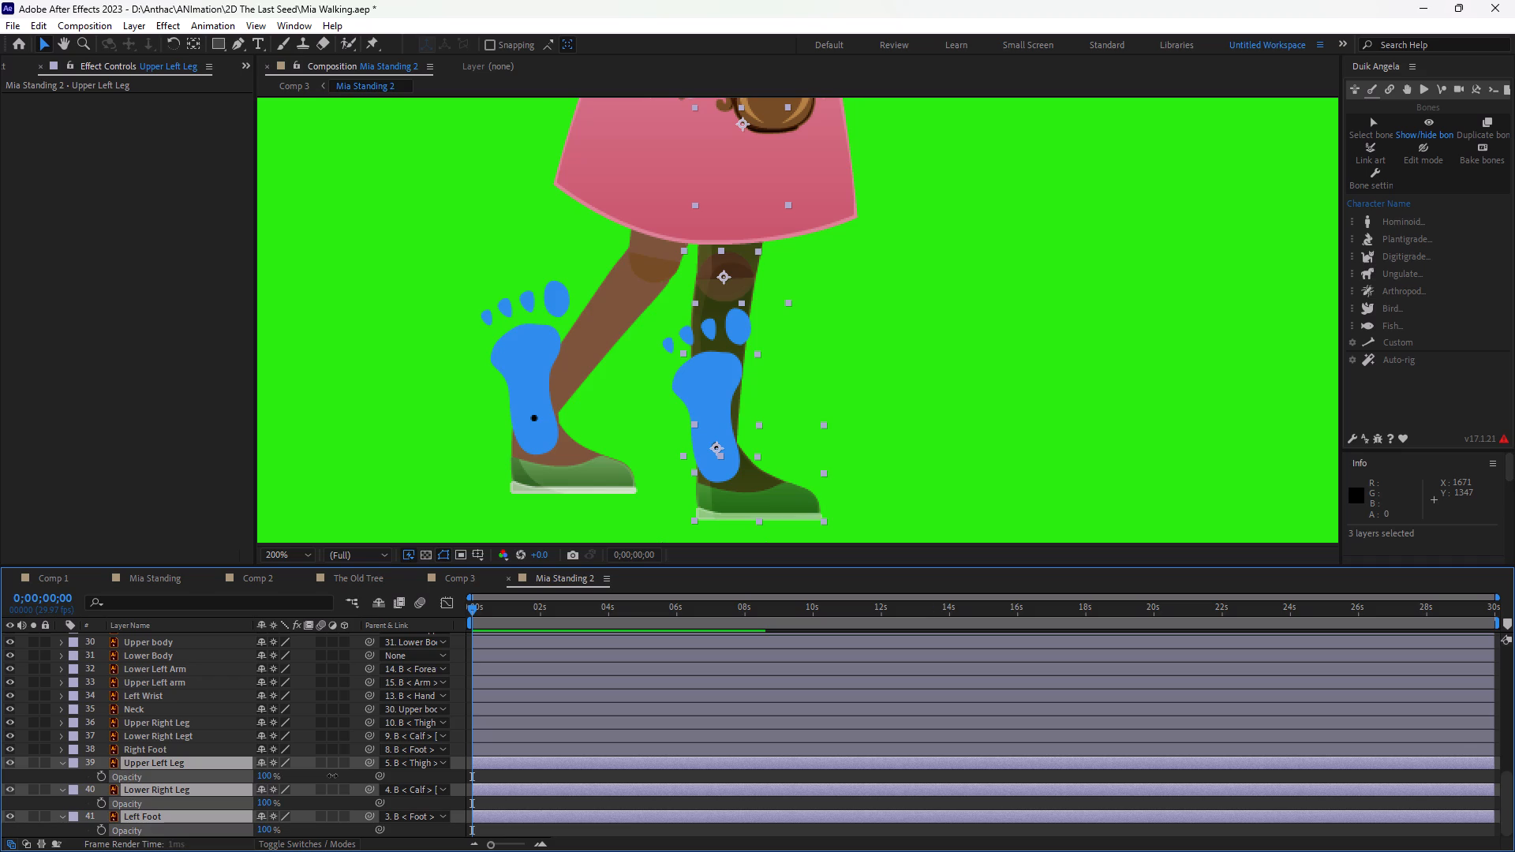
left_click_drag(332, 775, 339, 775)
left_click(62, 764)
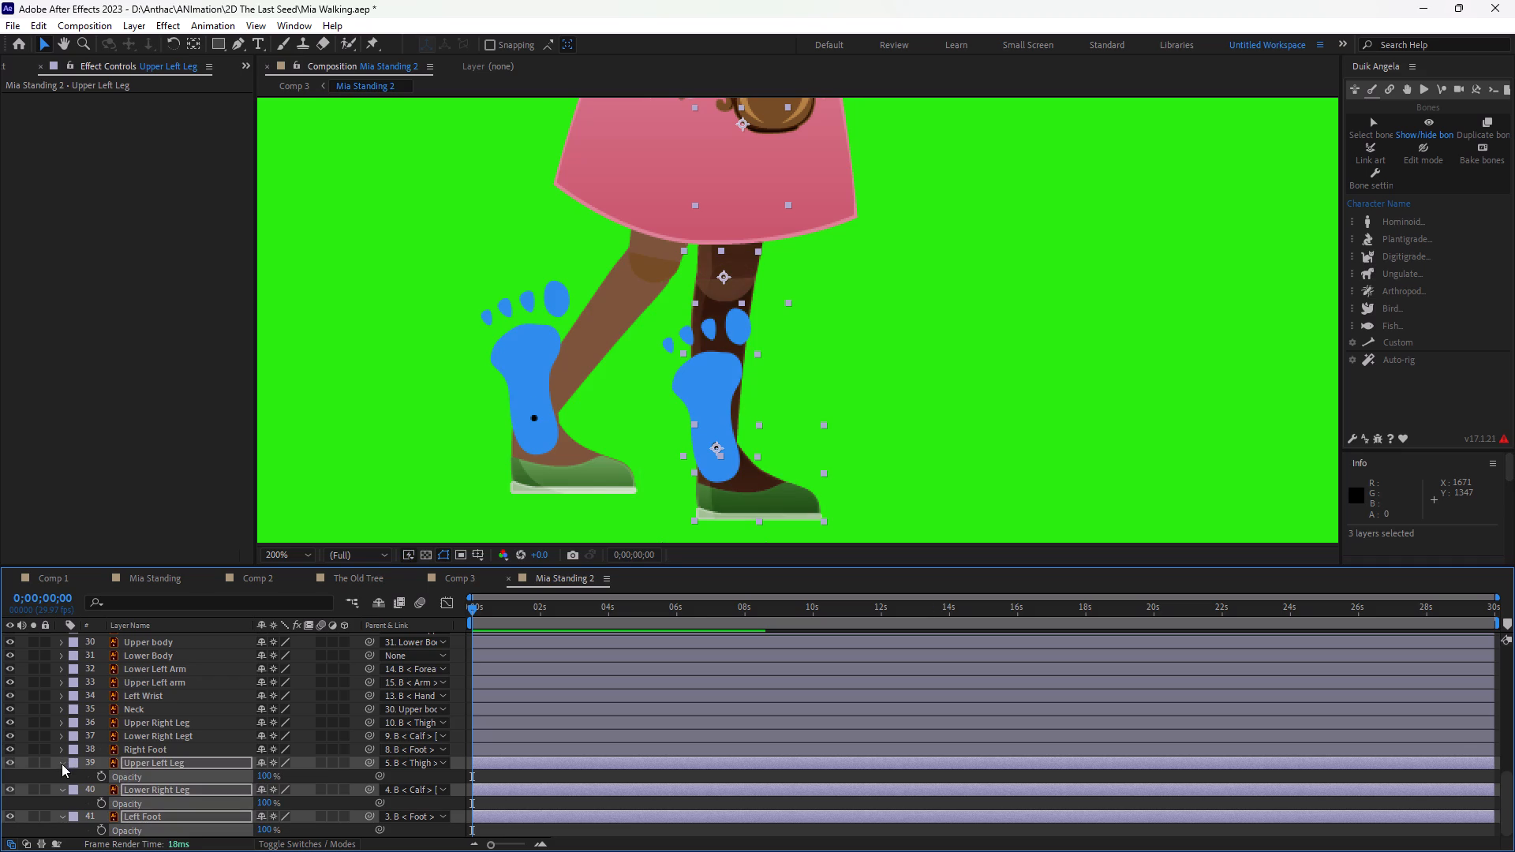
left_click(136, 753)
scroll(144, 730, "up", 4)
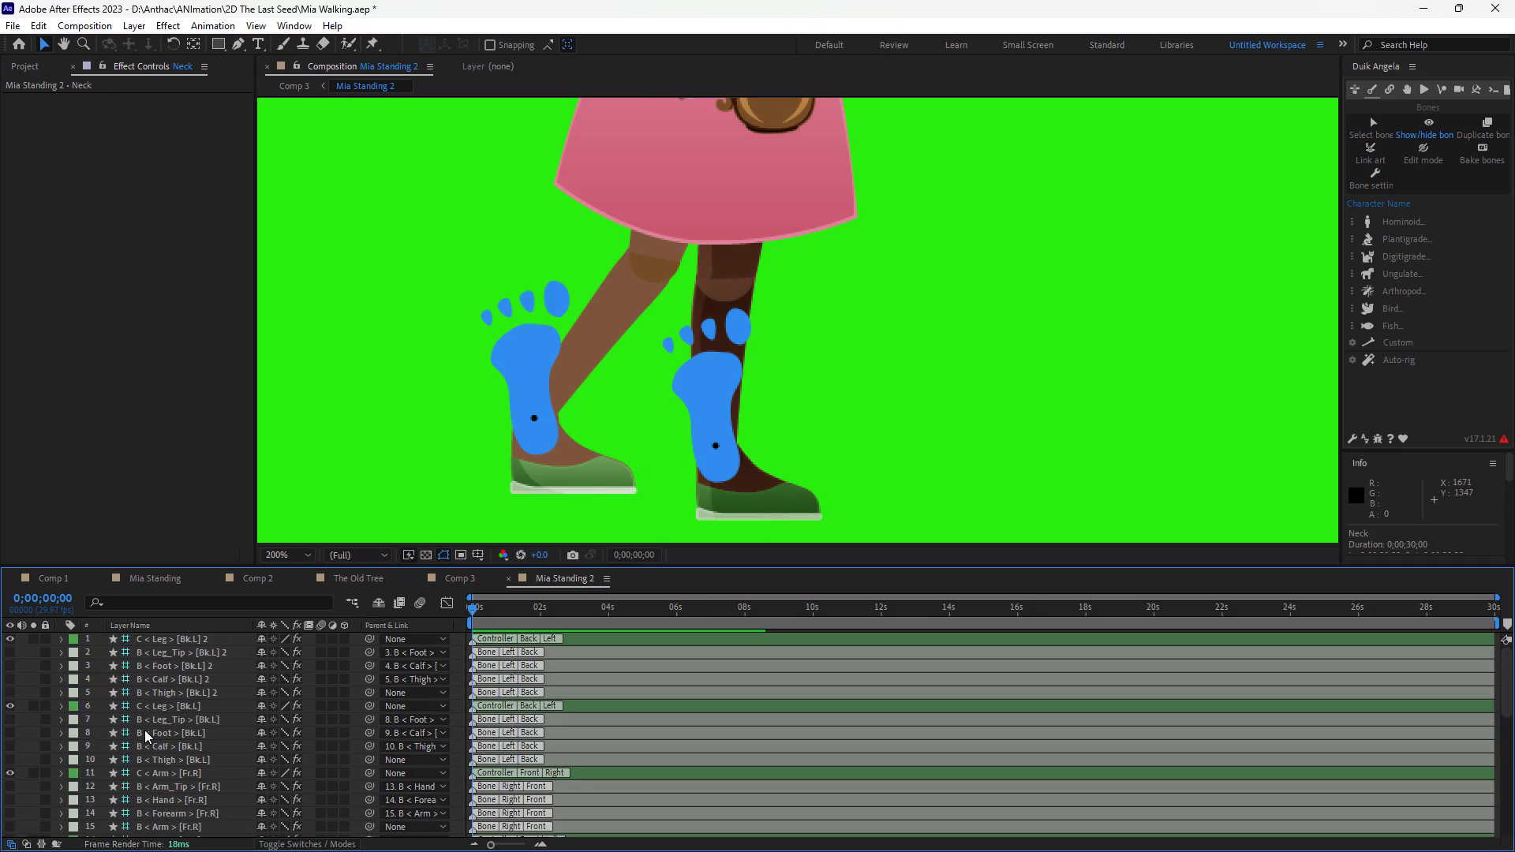
scroll(144, 730, "up", 3)
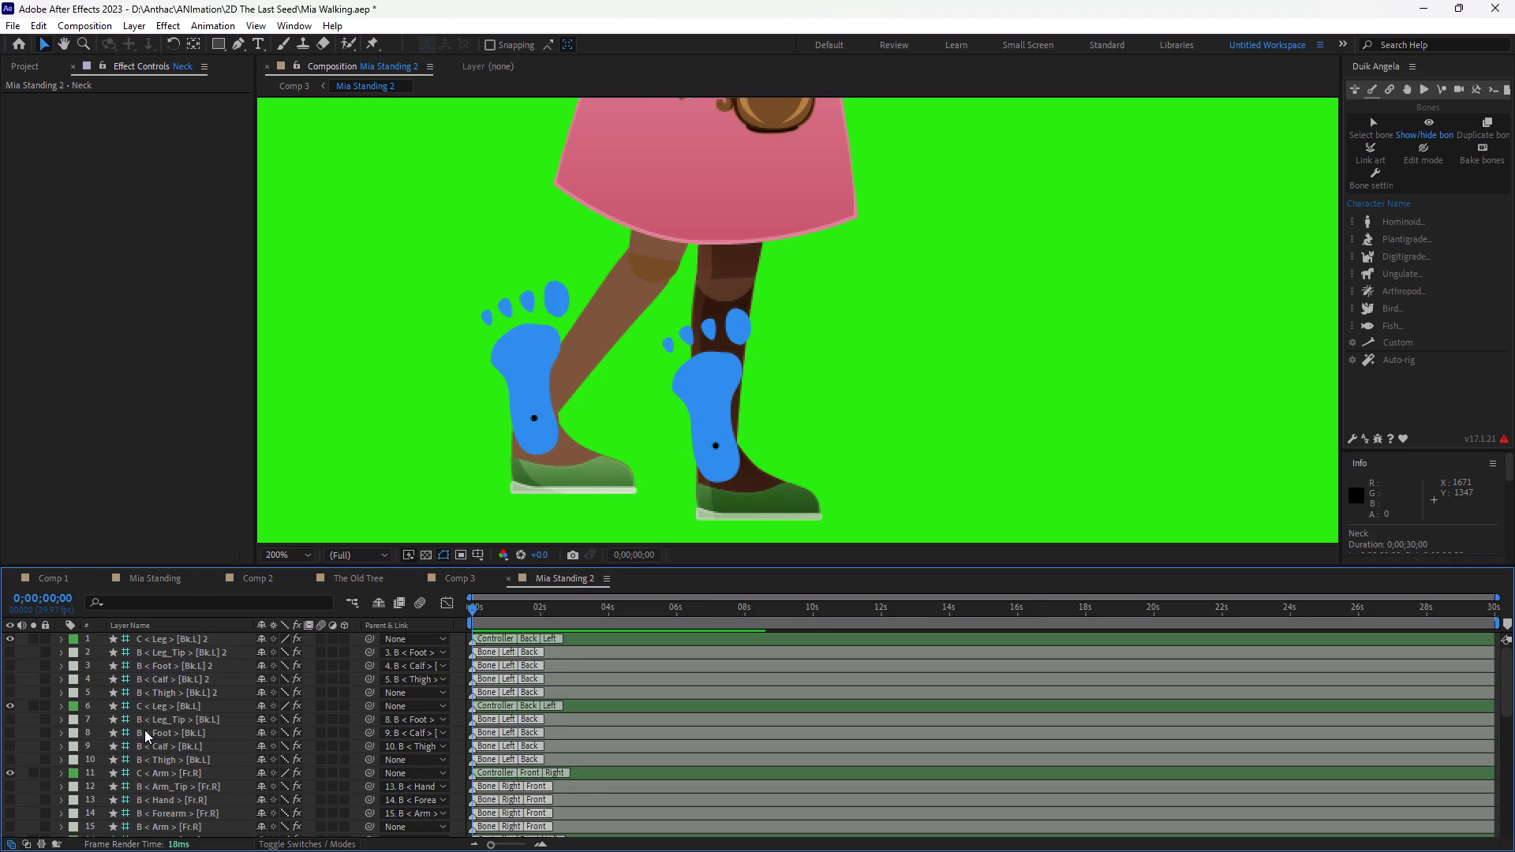
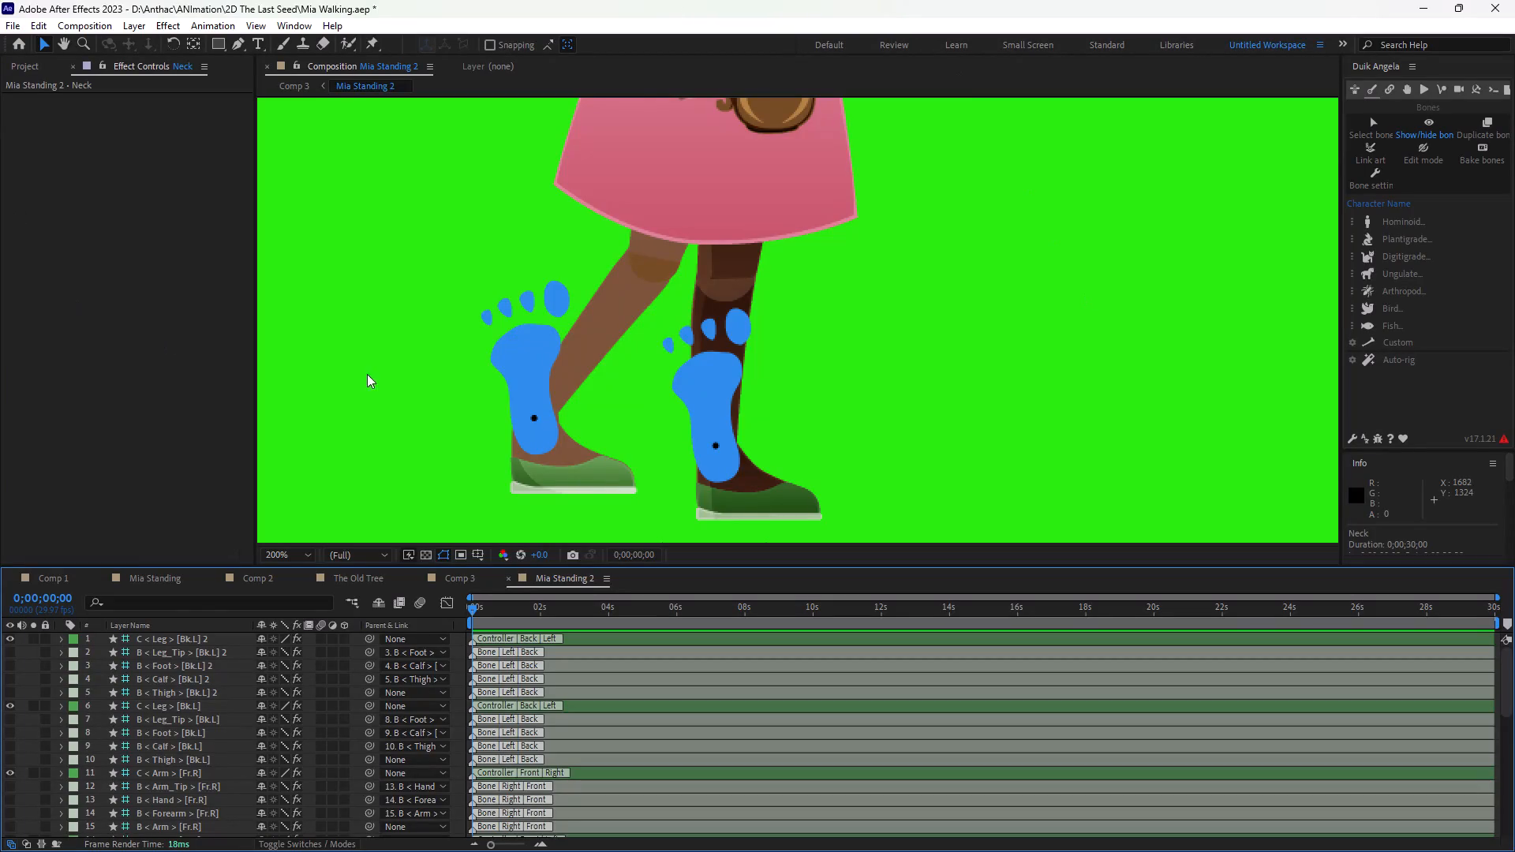
Move the front foot's controller, C < Leg > [Bk.L] 2, slightly forward to about 1953.5, 1361.5.
scroll(575, 786, "up", 4)
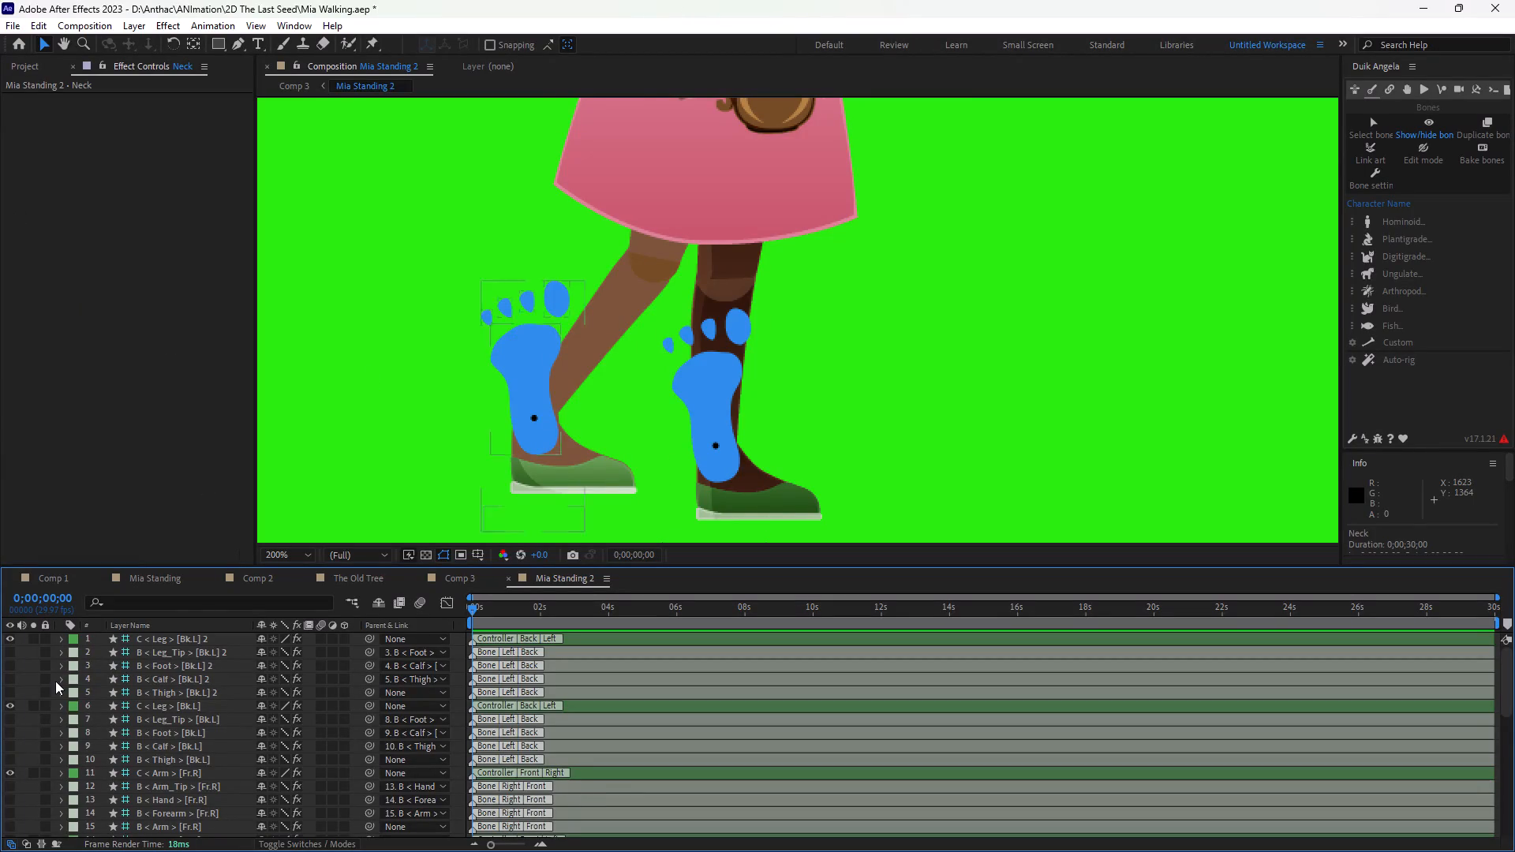
scroll(55, 681, "up", 2)
scroll(55, 680, "down", 3)
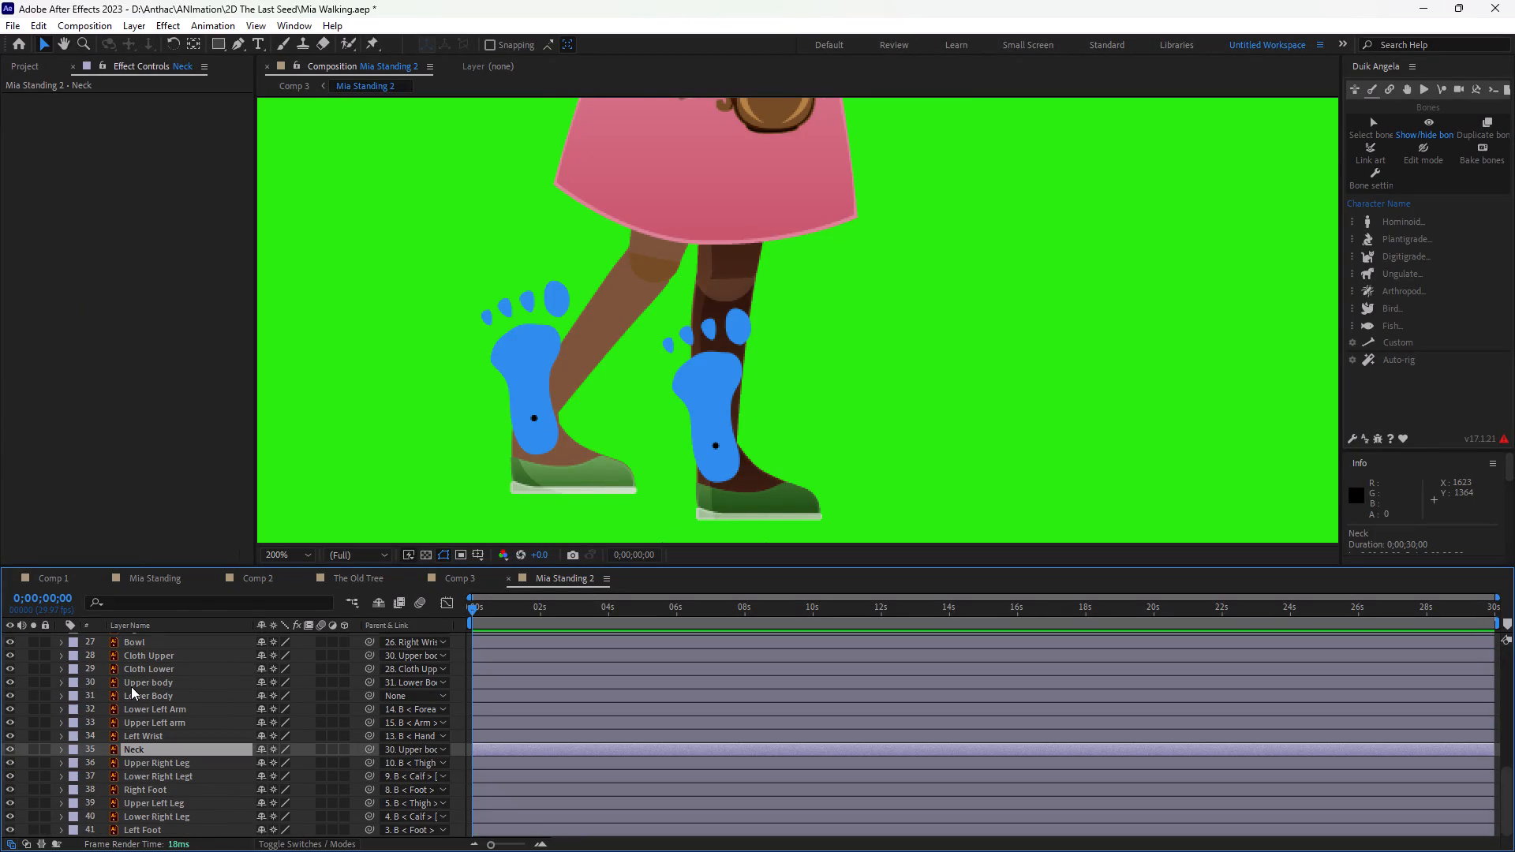
key("ctrl+minus")
key("ctrl+minus")
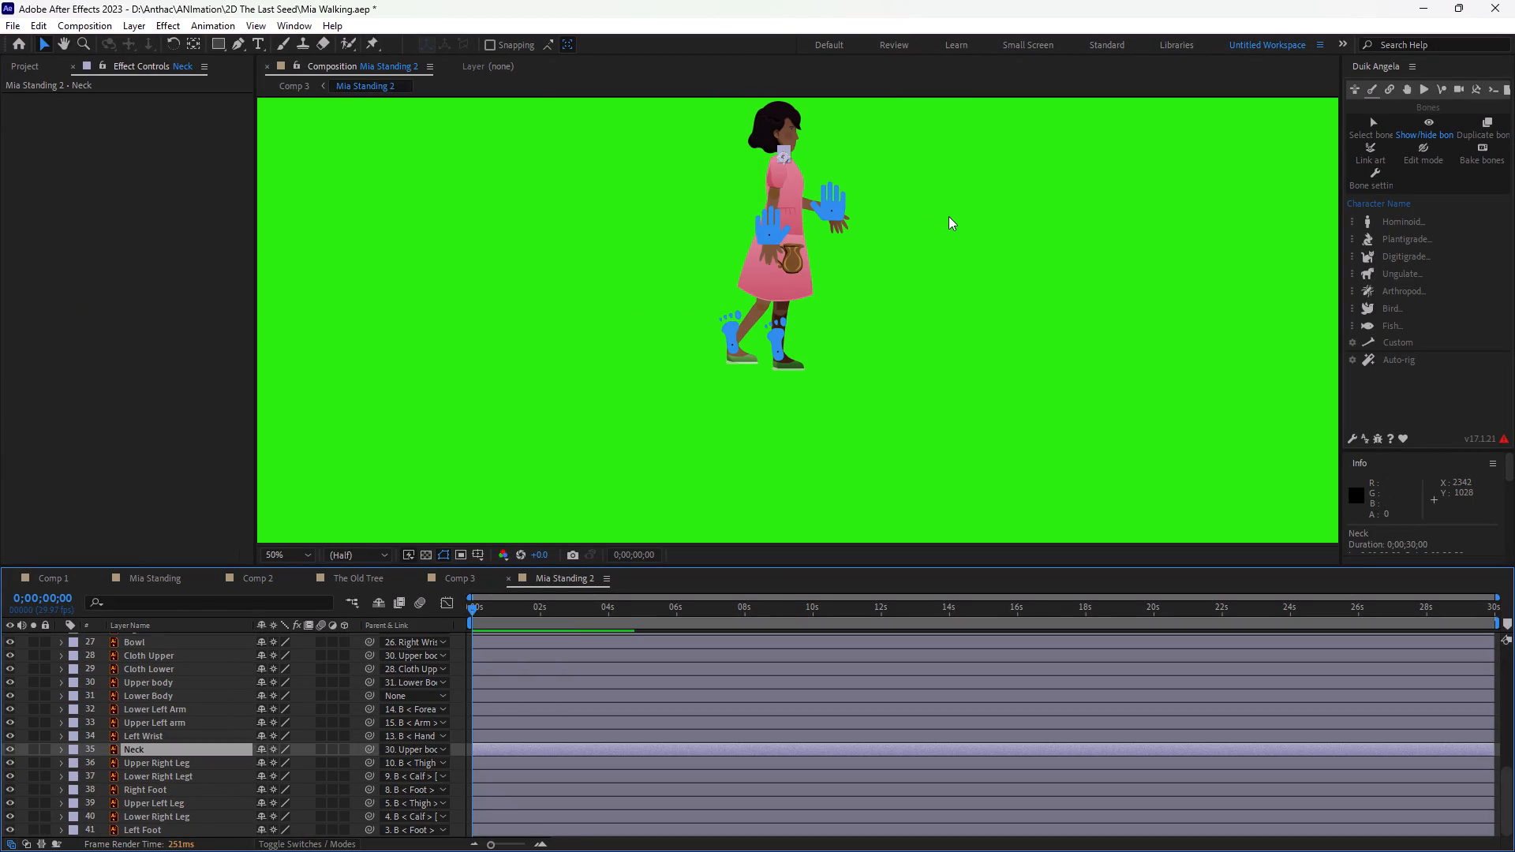
left_click(948, 216)
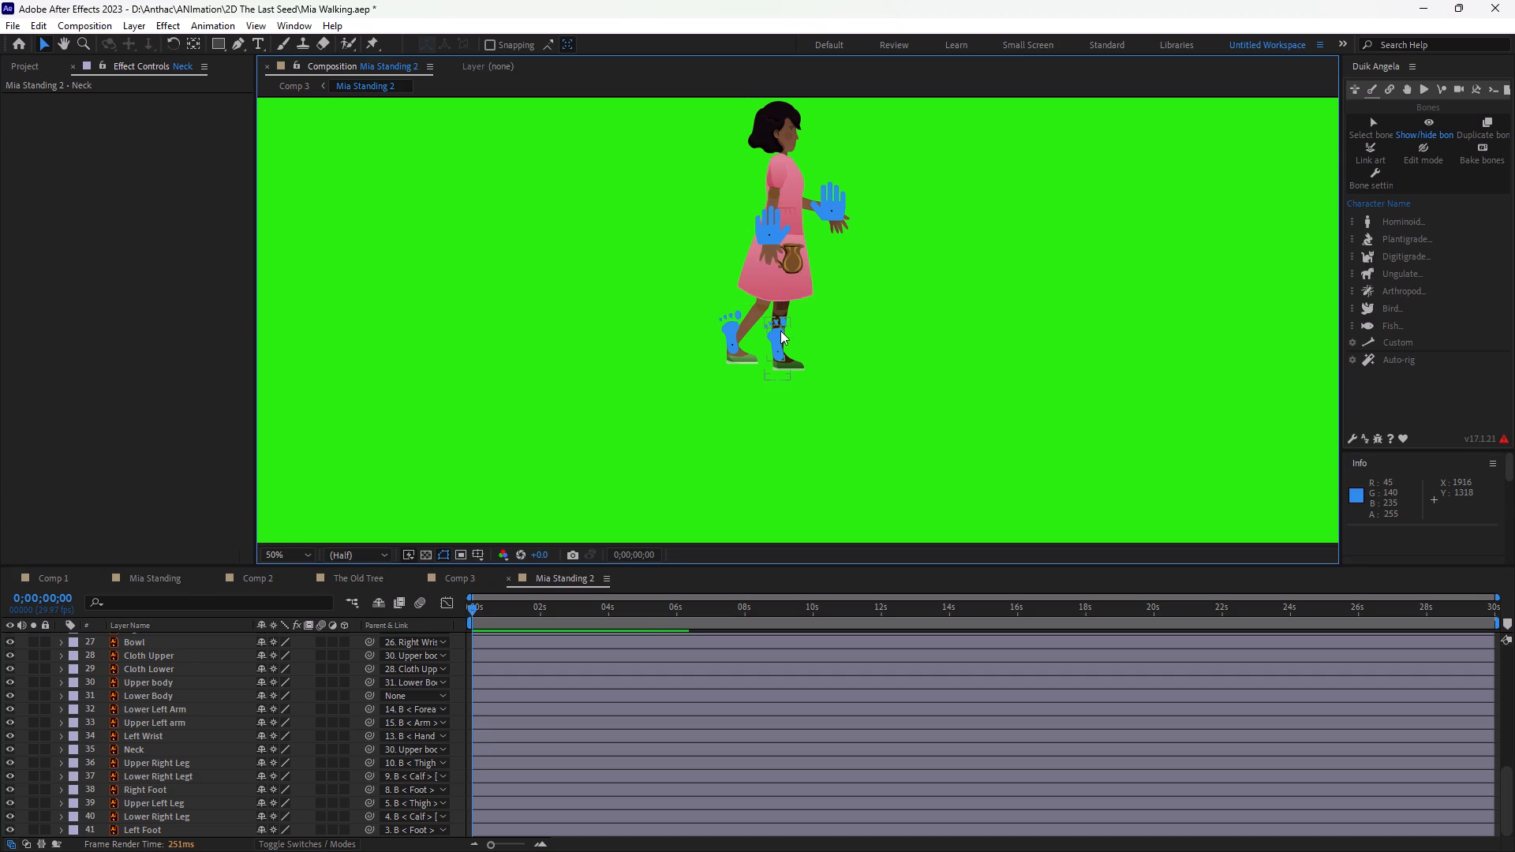
left_click_drag(781, 335, 799, 331)
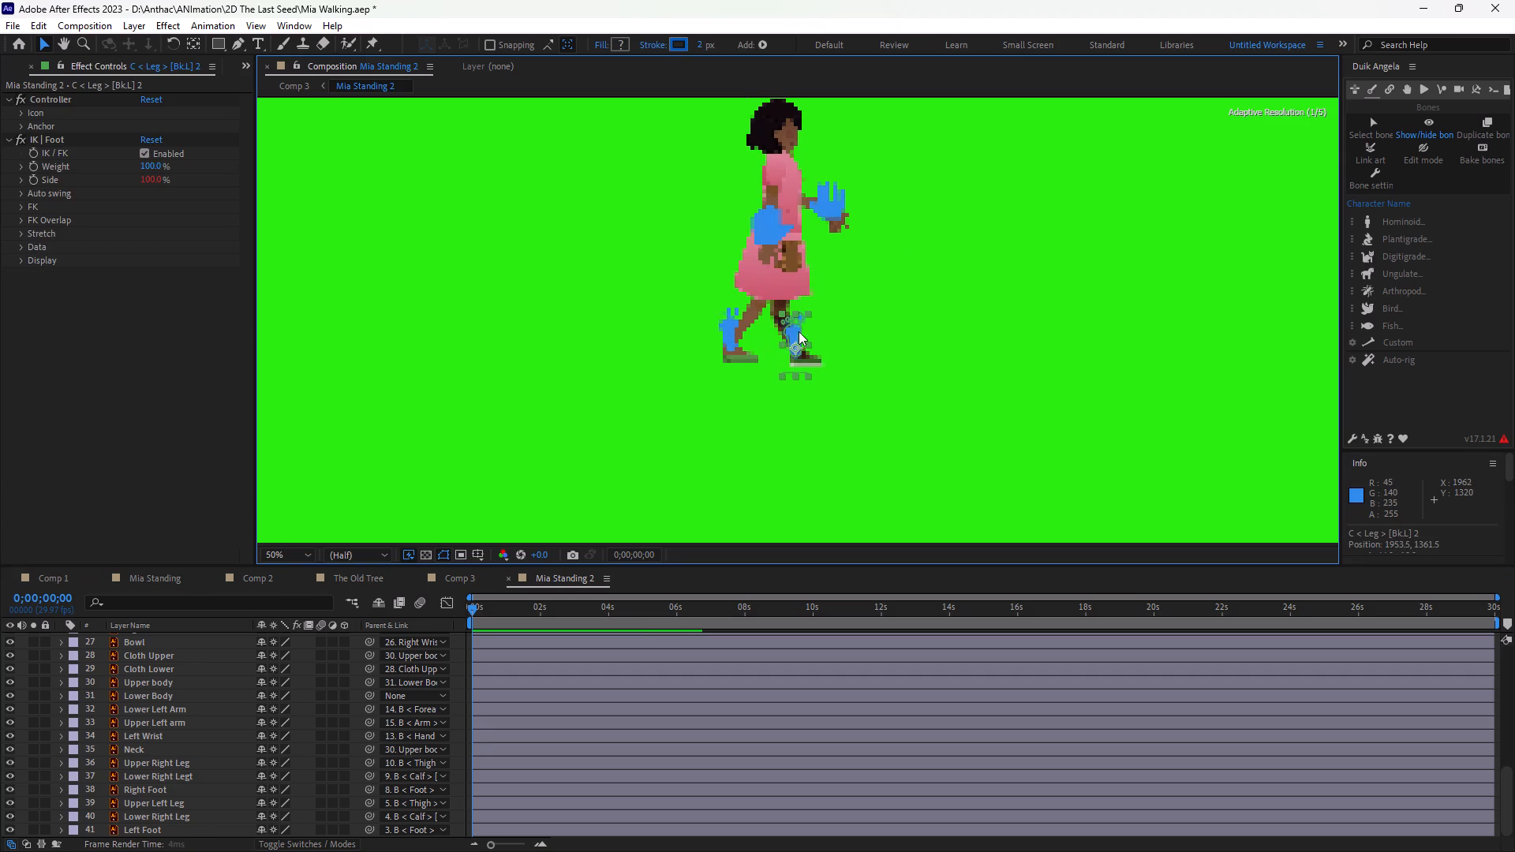
Set the IK | Foot Side value of C < Leg > [Bk.L] 2 to -100%, then deselect the controller.
scroll(166, 720, "up", 3)
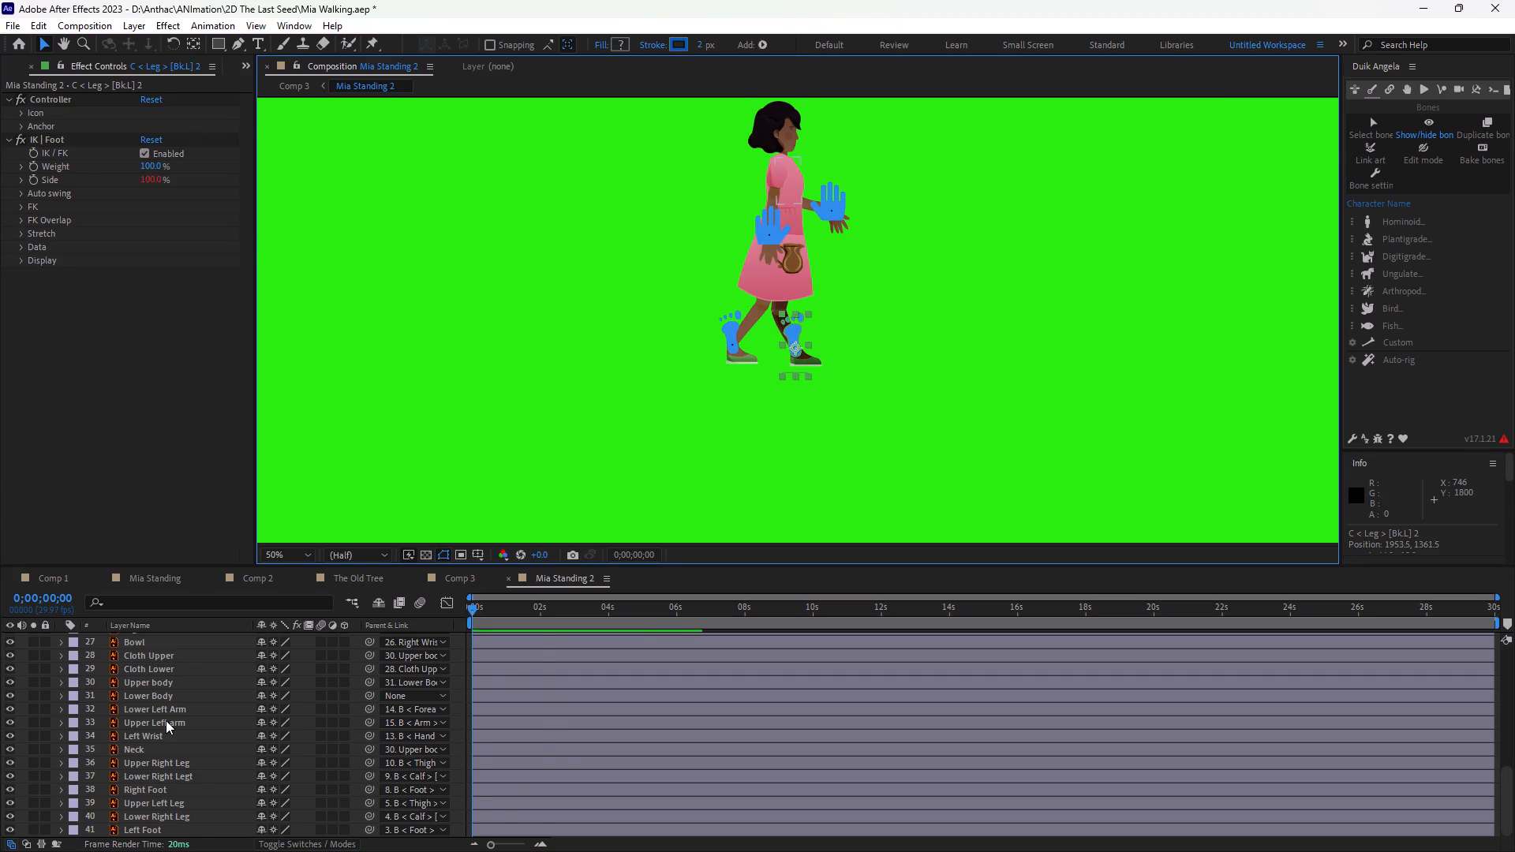
scroll(166, 720, "up", 7)
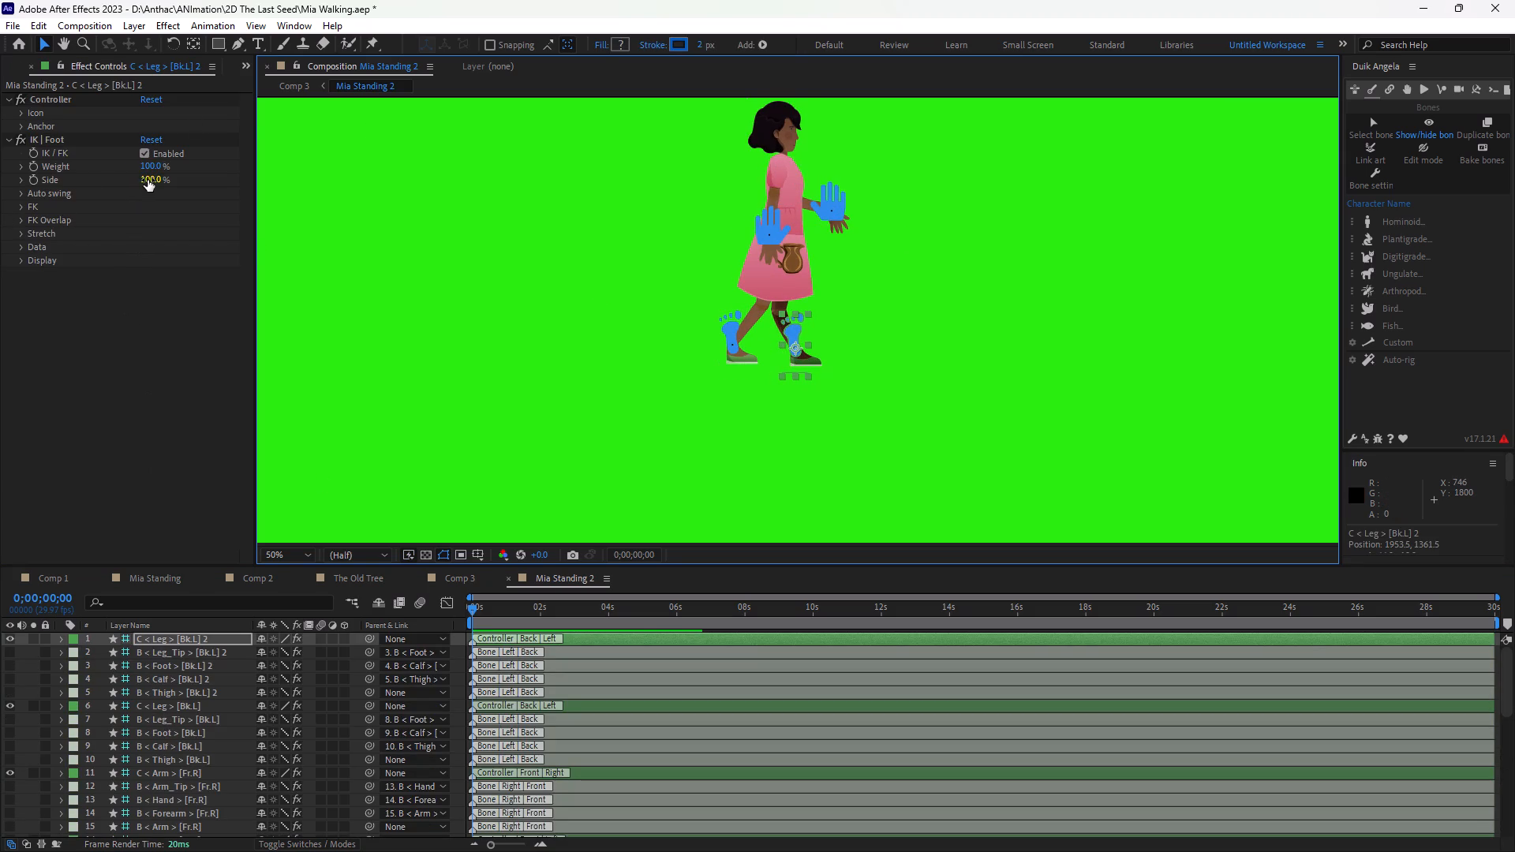
left_click(148, 180)
key("BackSpace")
type("-9")
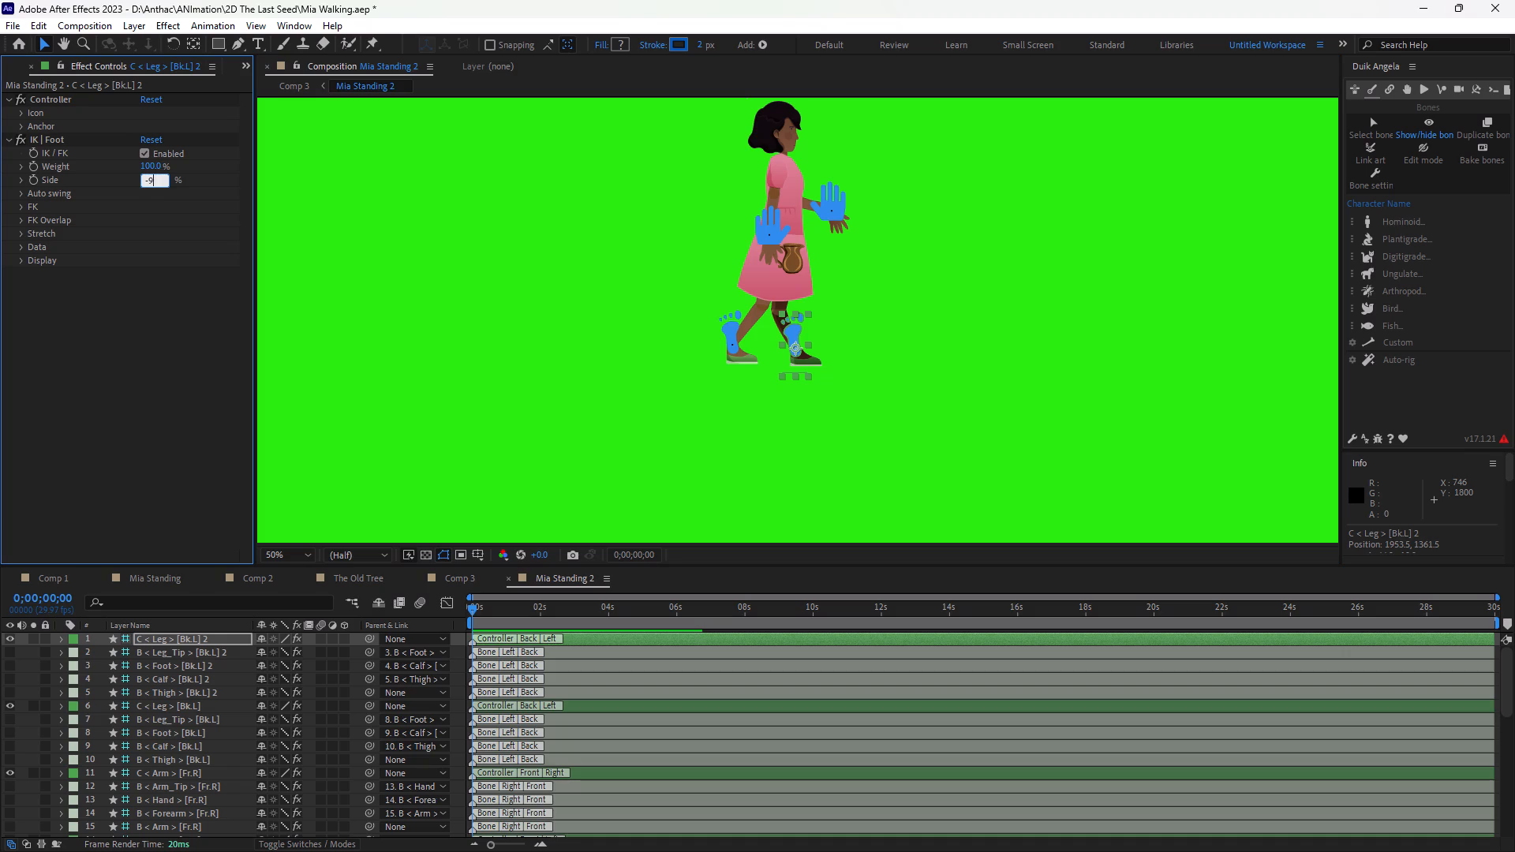
key("BackSpace")
key("1")
type("00")
key("Return")
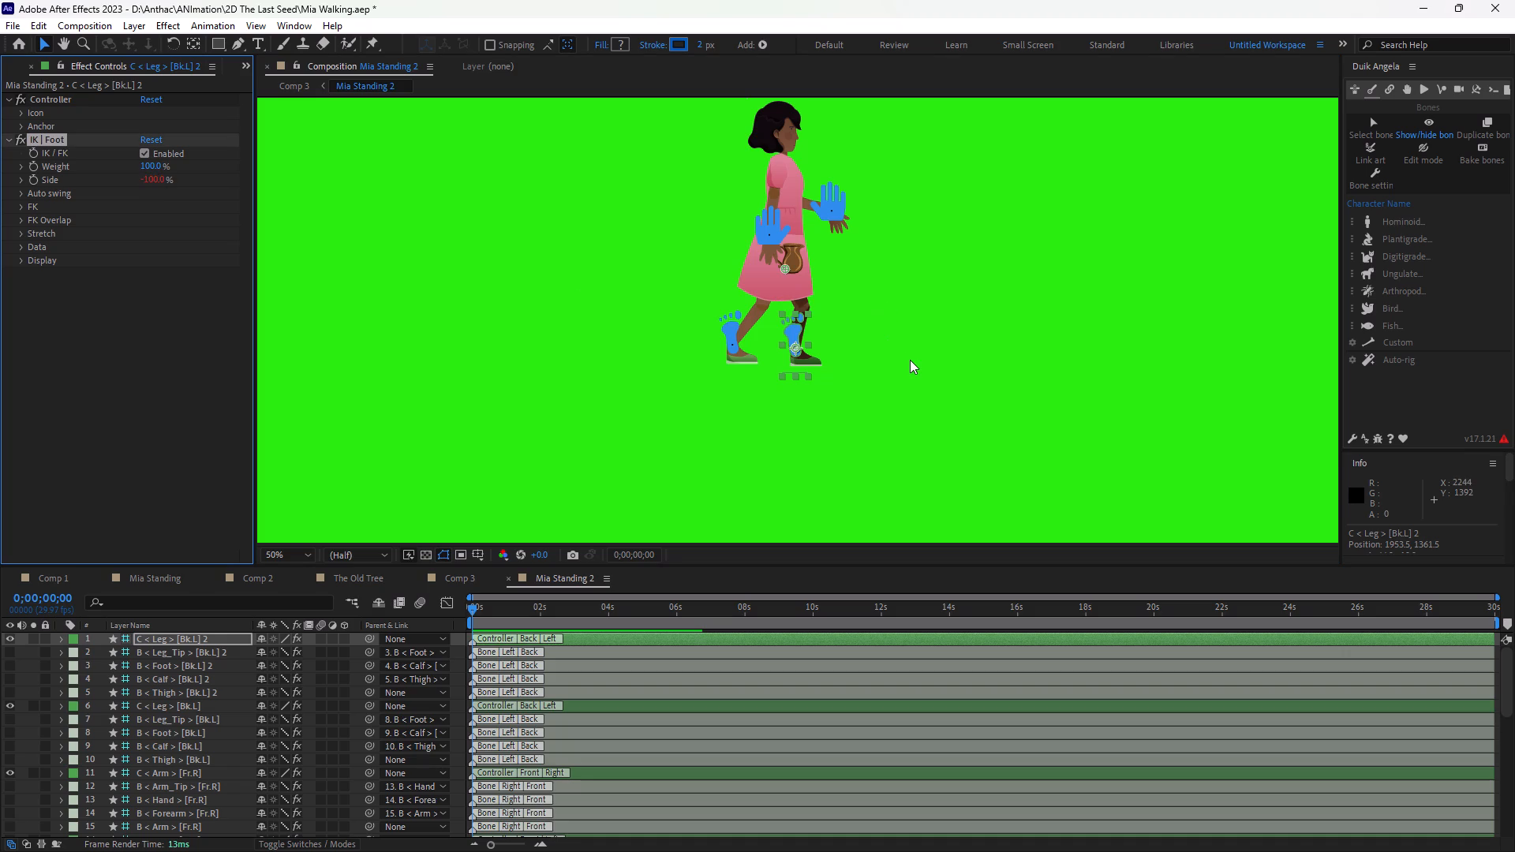
left_click(910, 360)
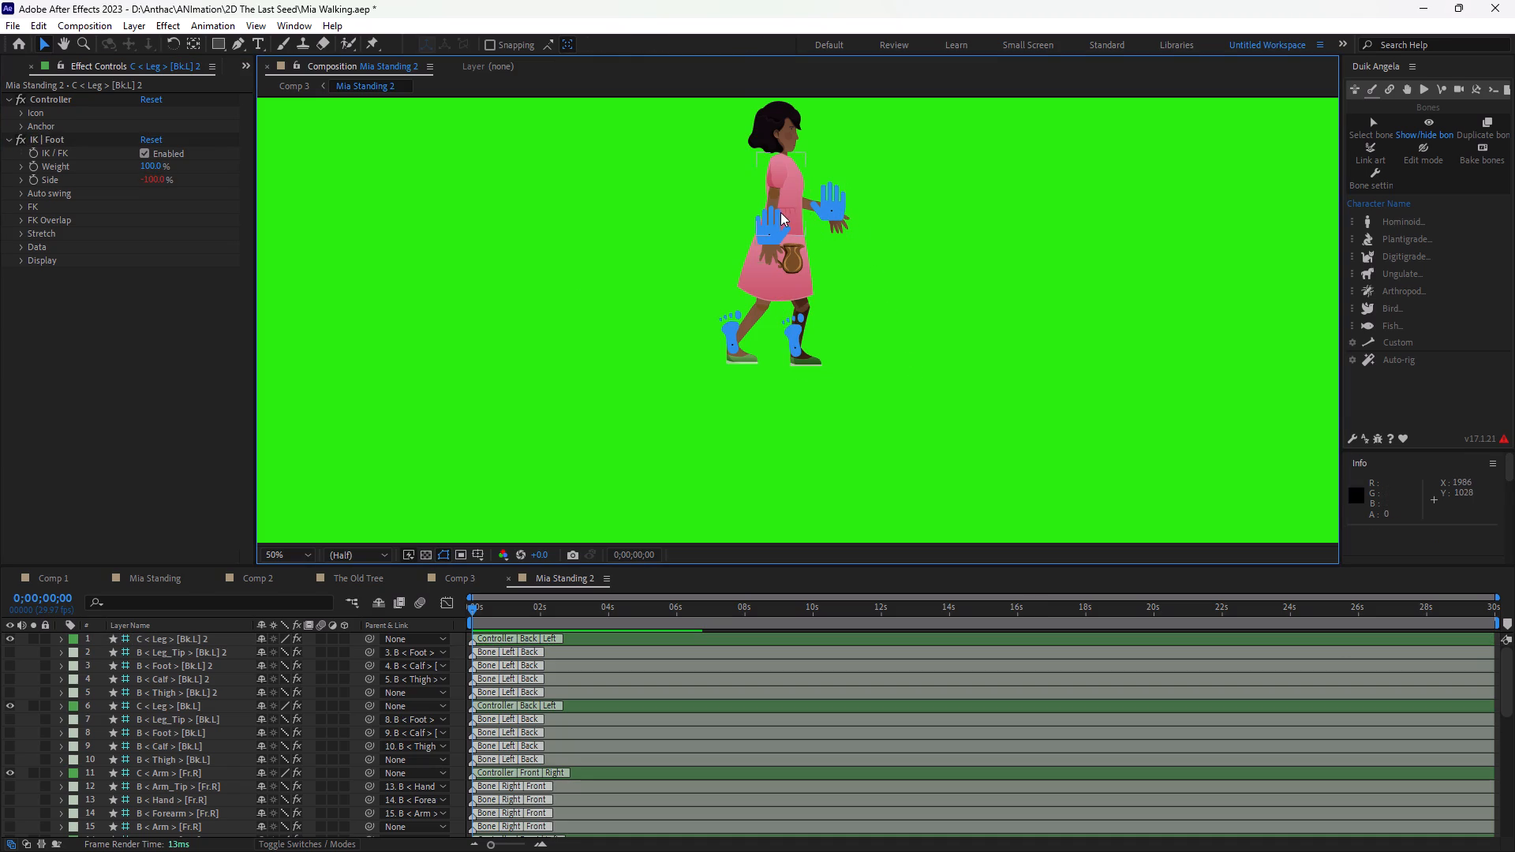
Move the hand controller C < Arm > [Fr.L] backward and slightly up behind Mia's body, then deselect it.
left_click_drag(776, 216, 765, 215)
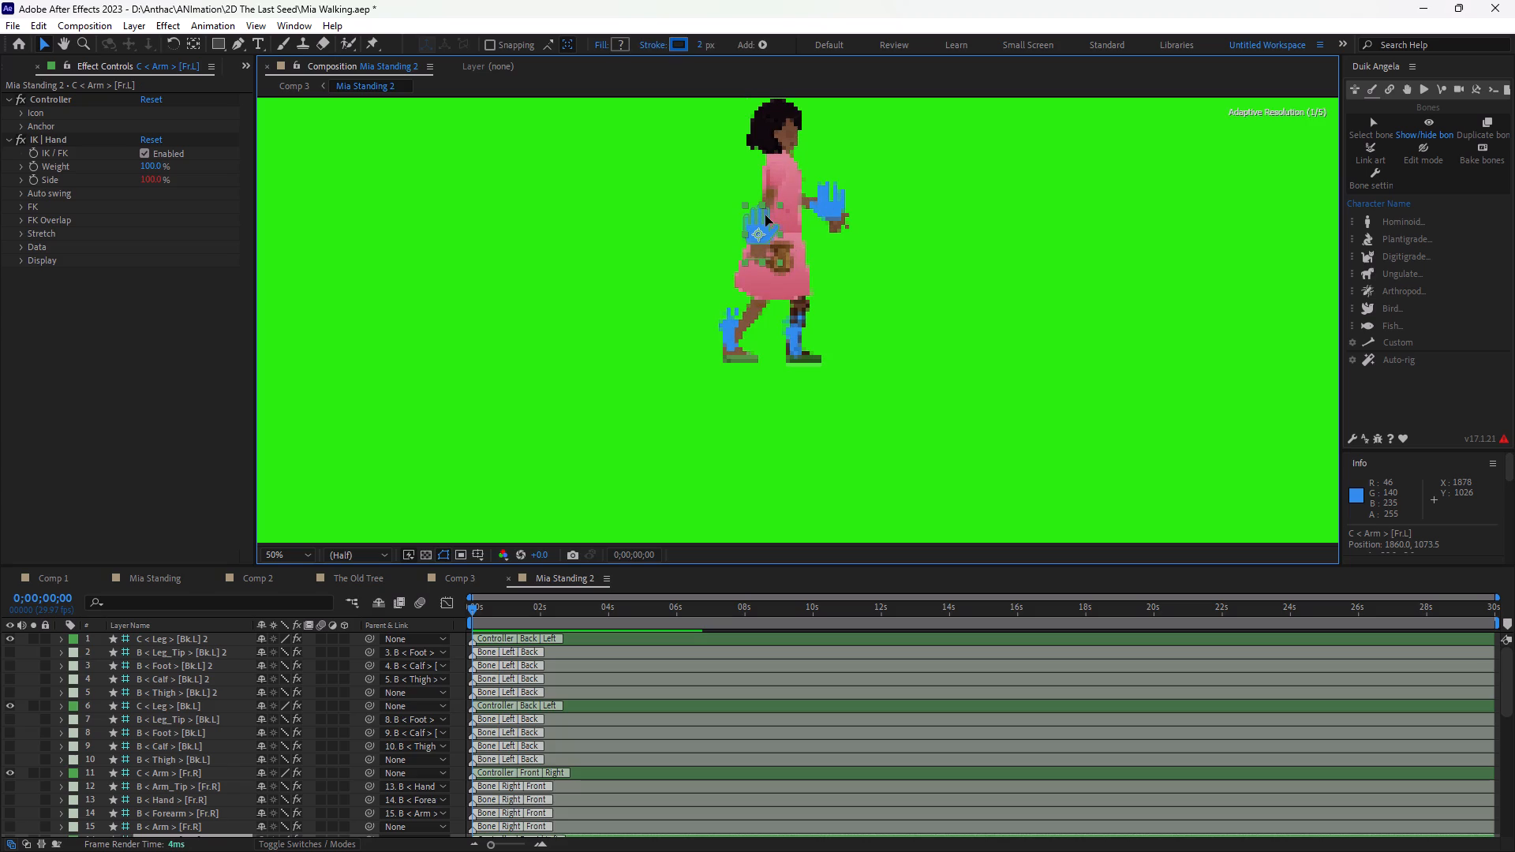
left_click_drag(765, 215, 755, 200)
left_click(599, 230)
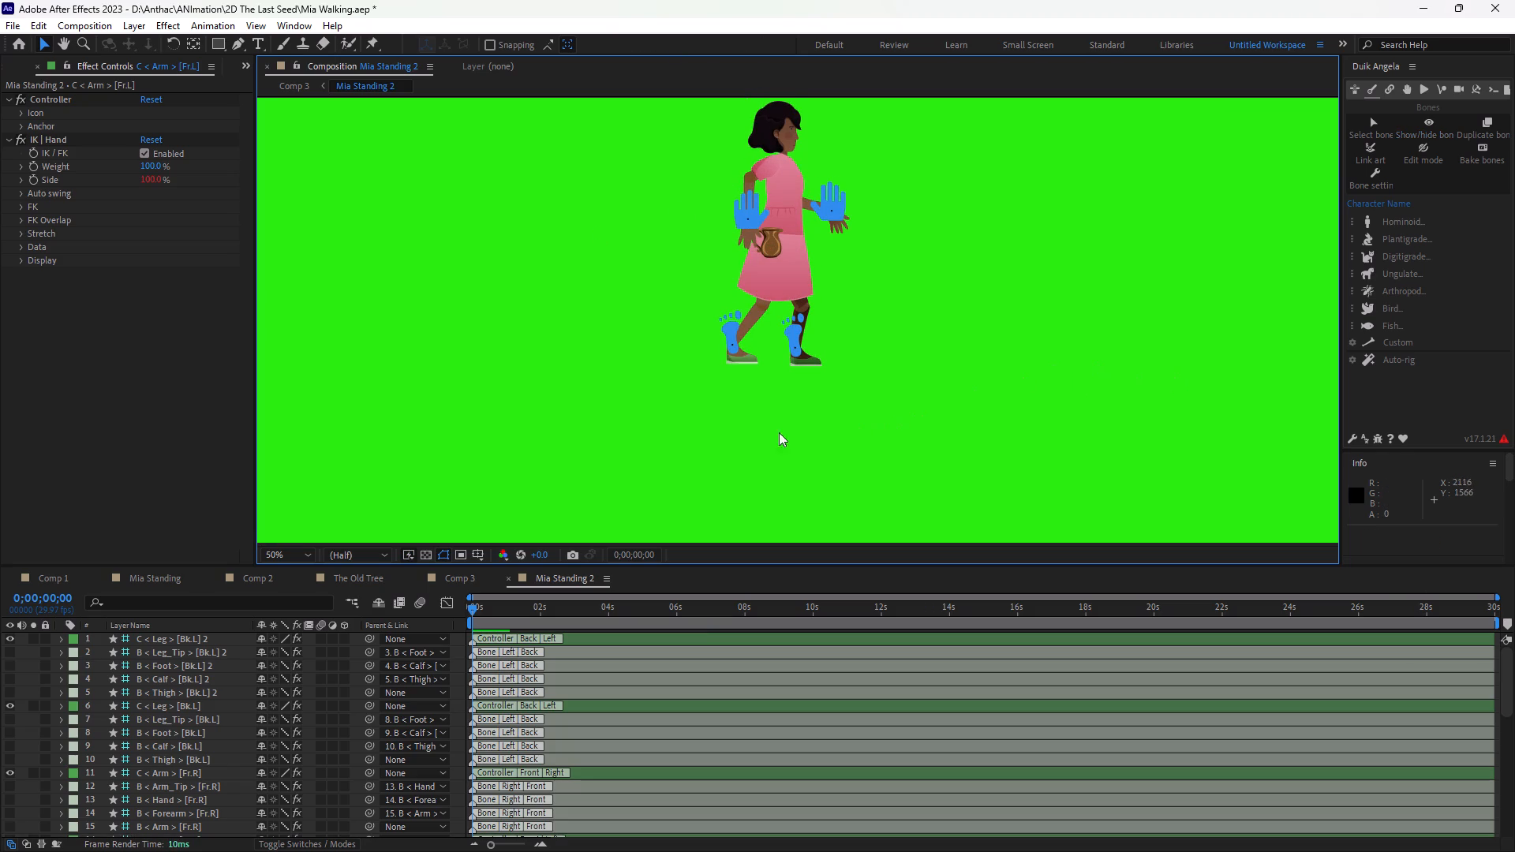
Open Comp 3 to view Mia in the scene and save the project.
left_click(456, 576)
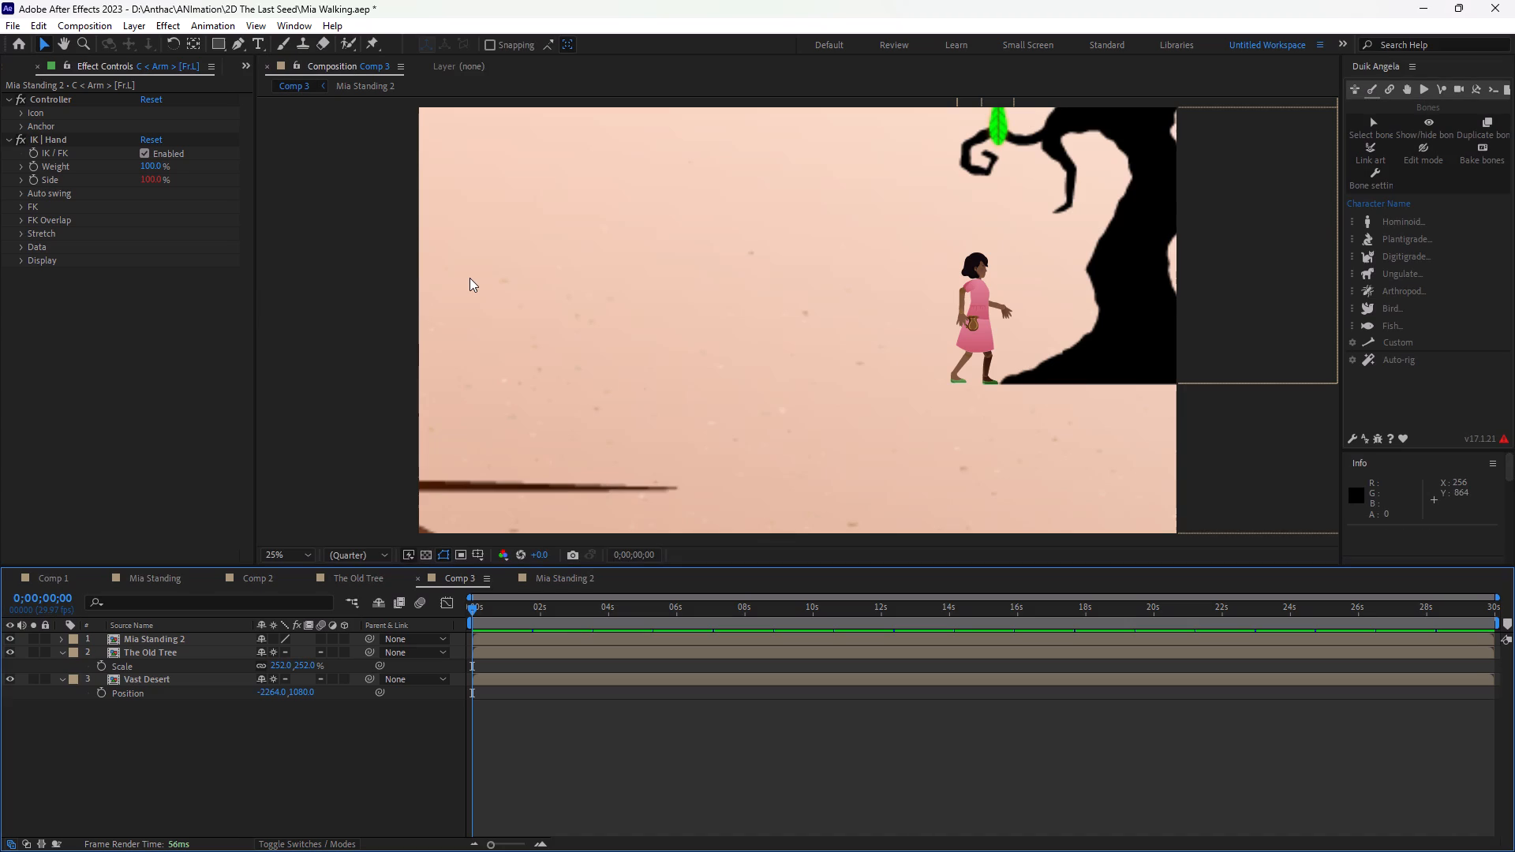
key("ctrl+s")
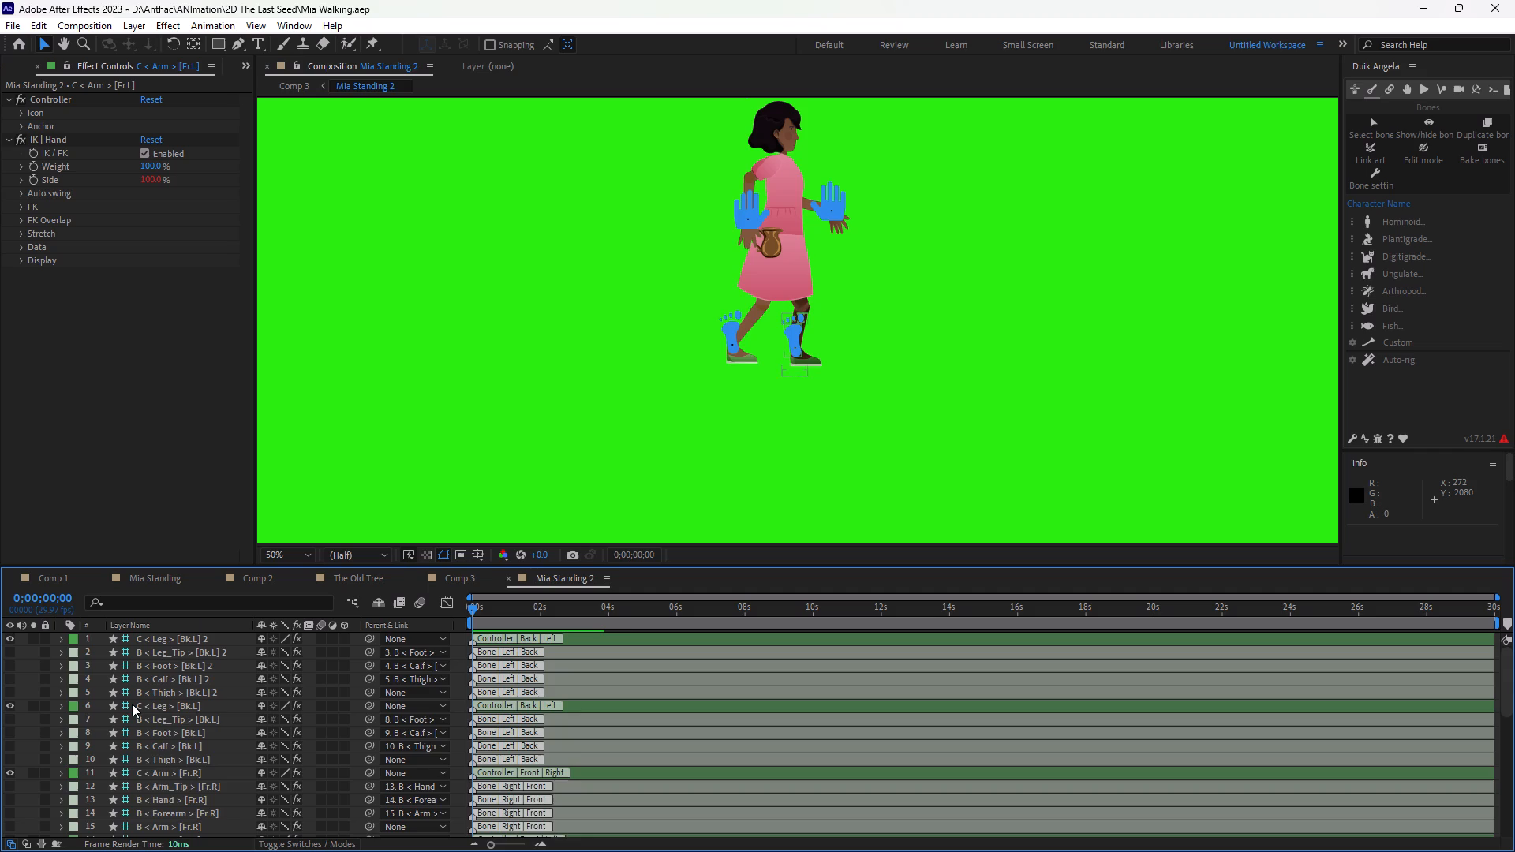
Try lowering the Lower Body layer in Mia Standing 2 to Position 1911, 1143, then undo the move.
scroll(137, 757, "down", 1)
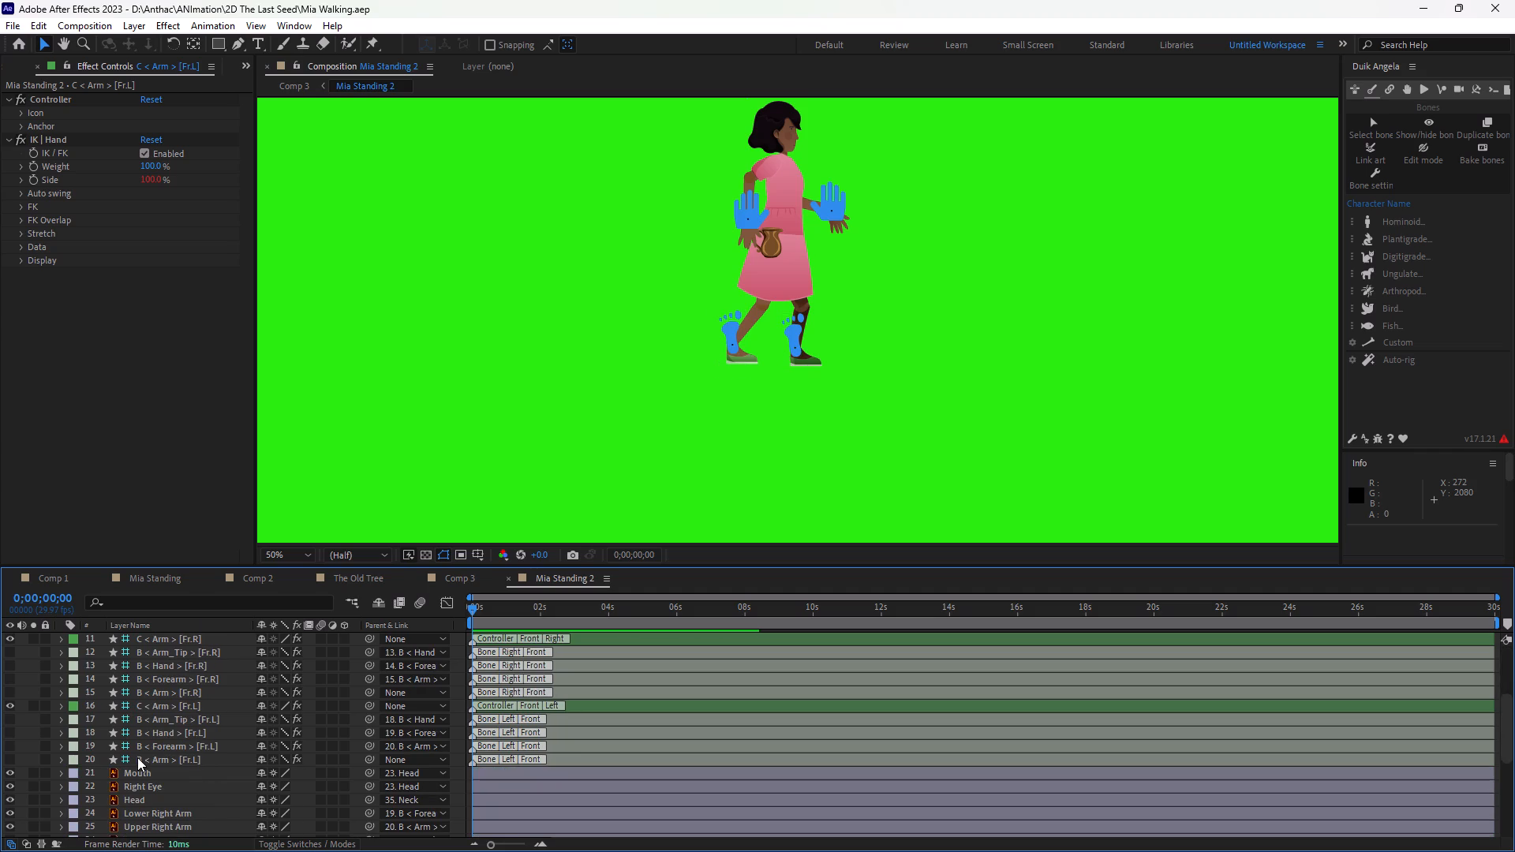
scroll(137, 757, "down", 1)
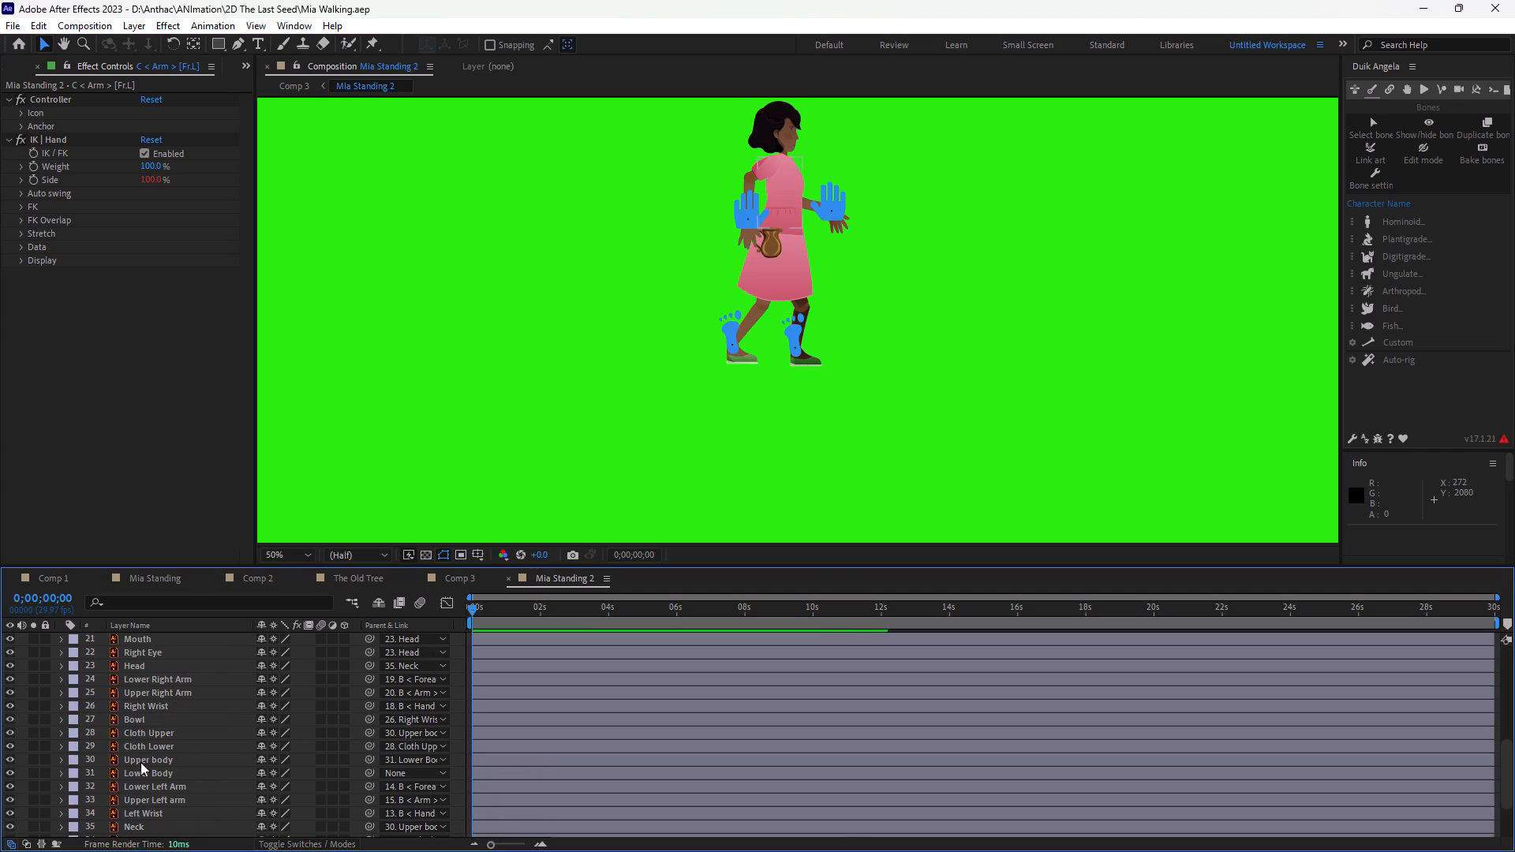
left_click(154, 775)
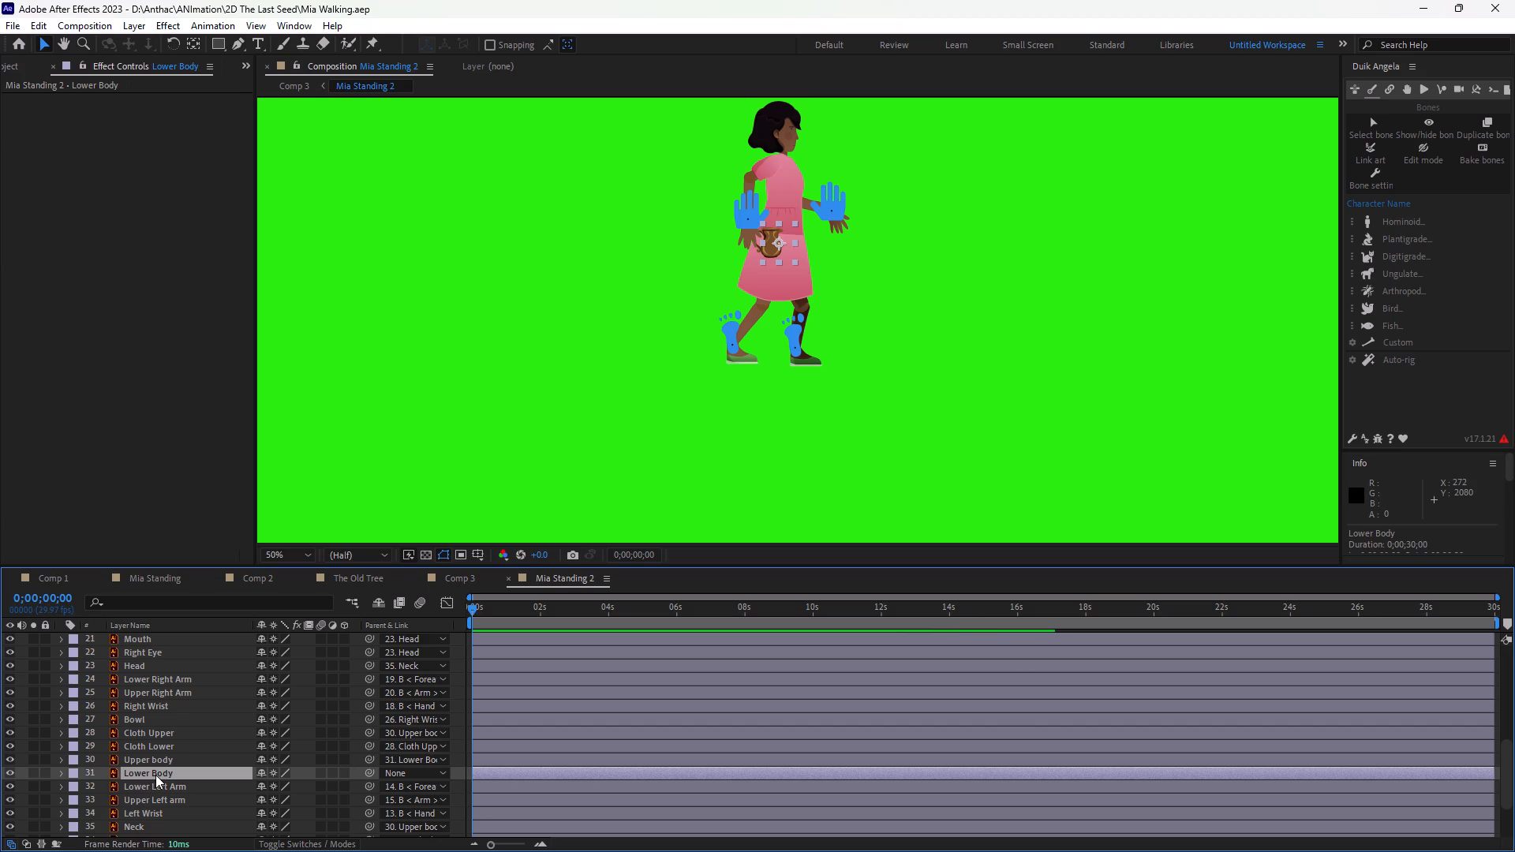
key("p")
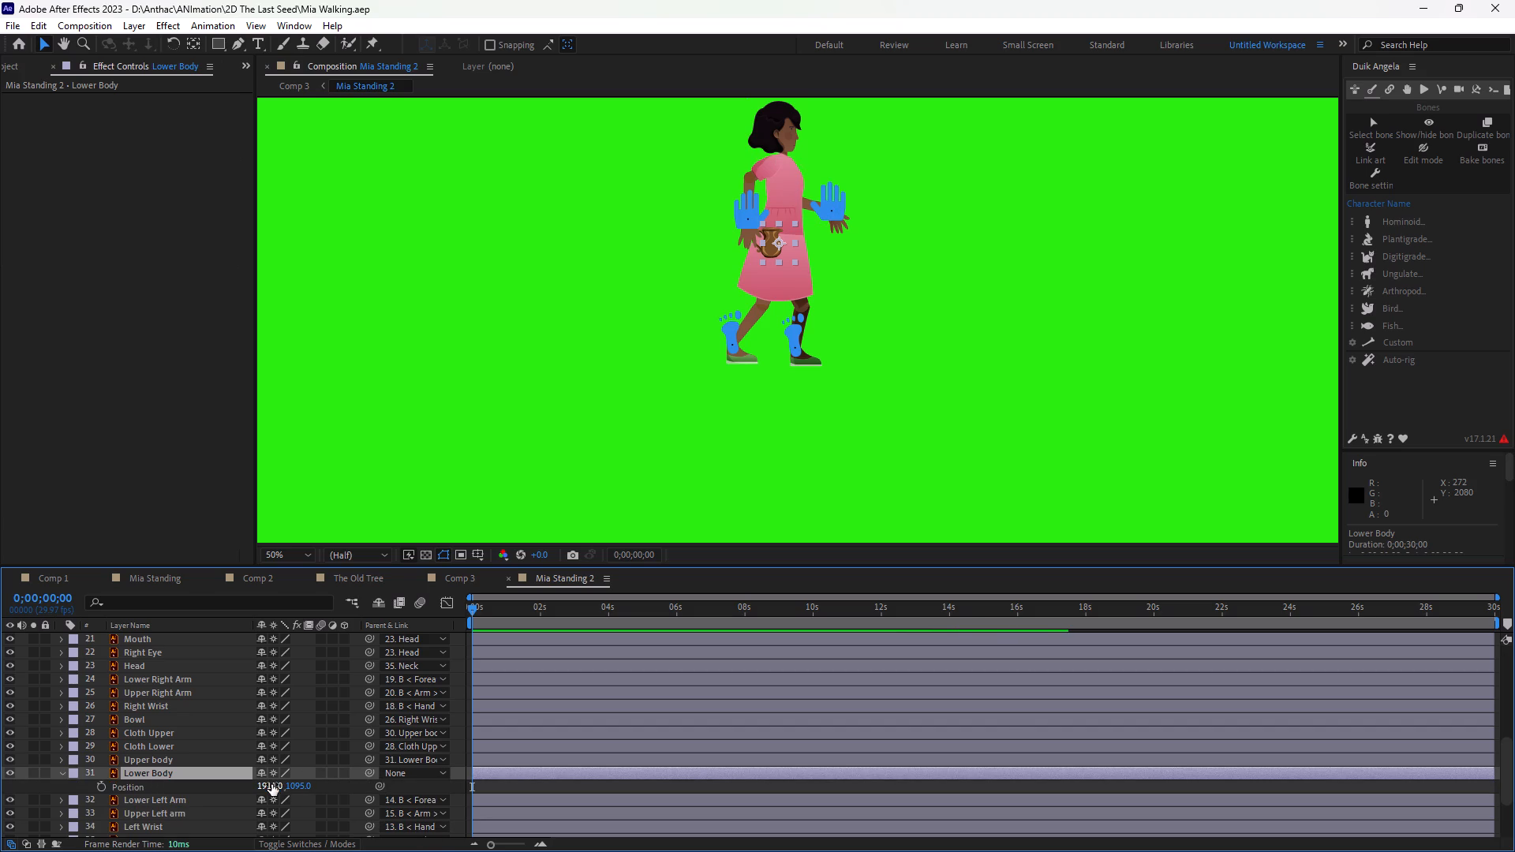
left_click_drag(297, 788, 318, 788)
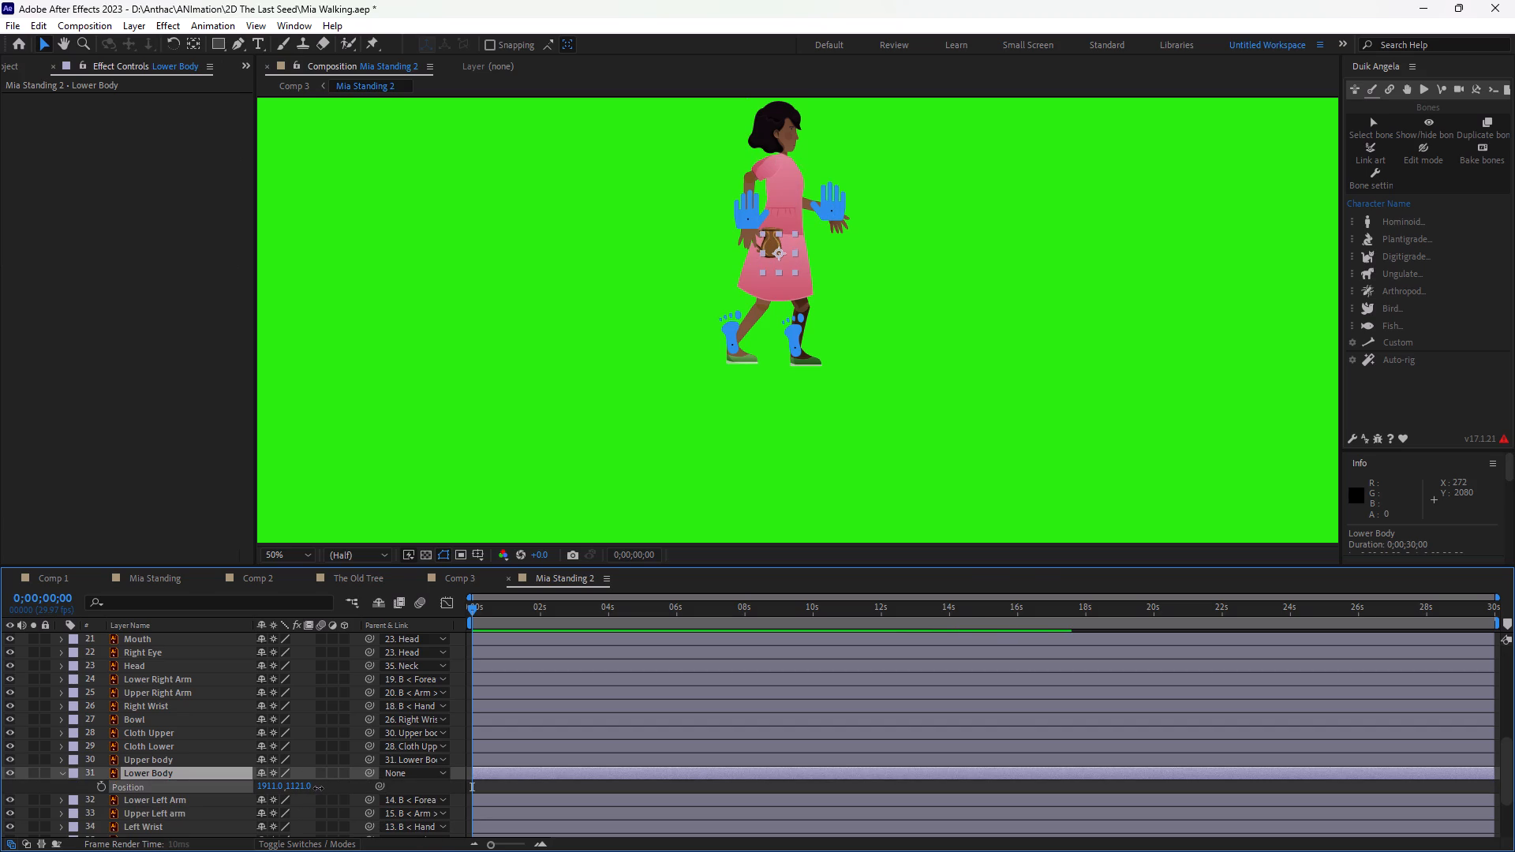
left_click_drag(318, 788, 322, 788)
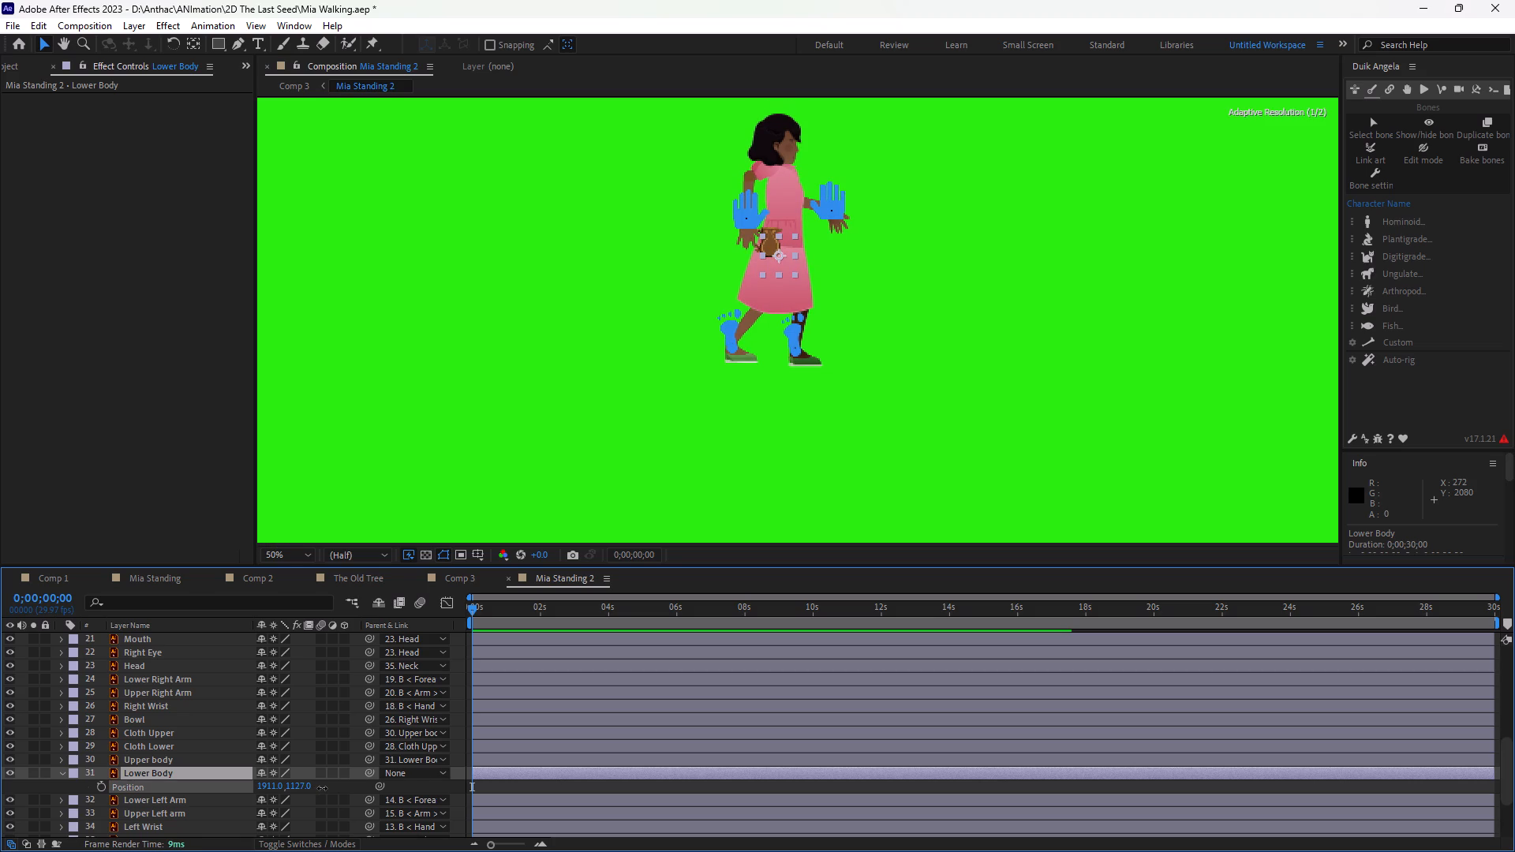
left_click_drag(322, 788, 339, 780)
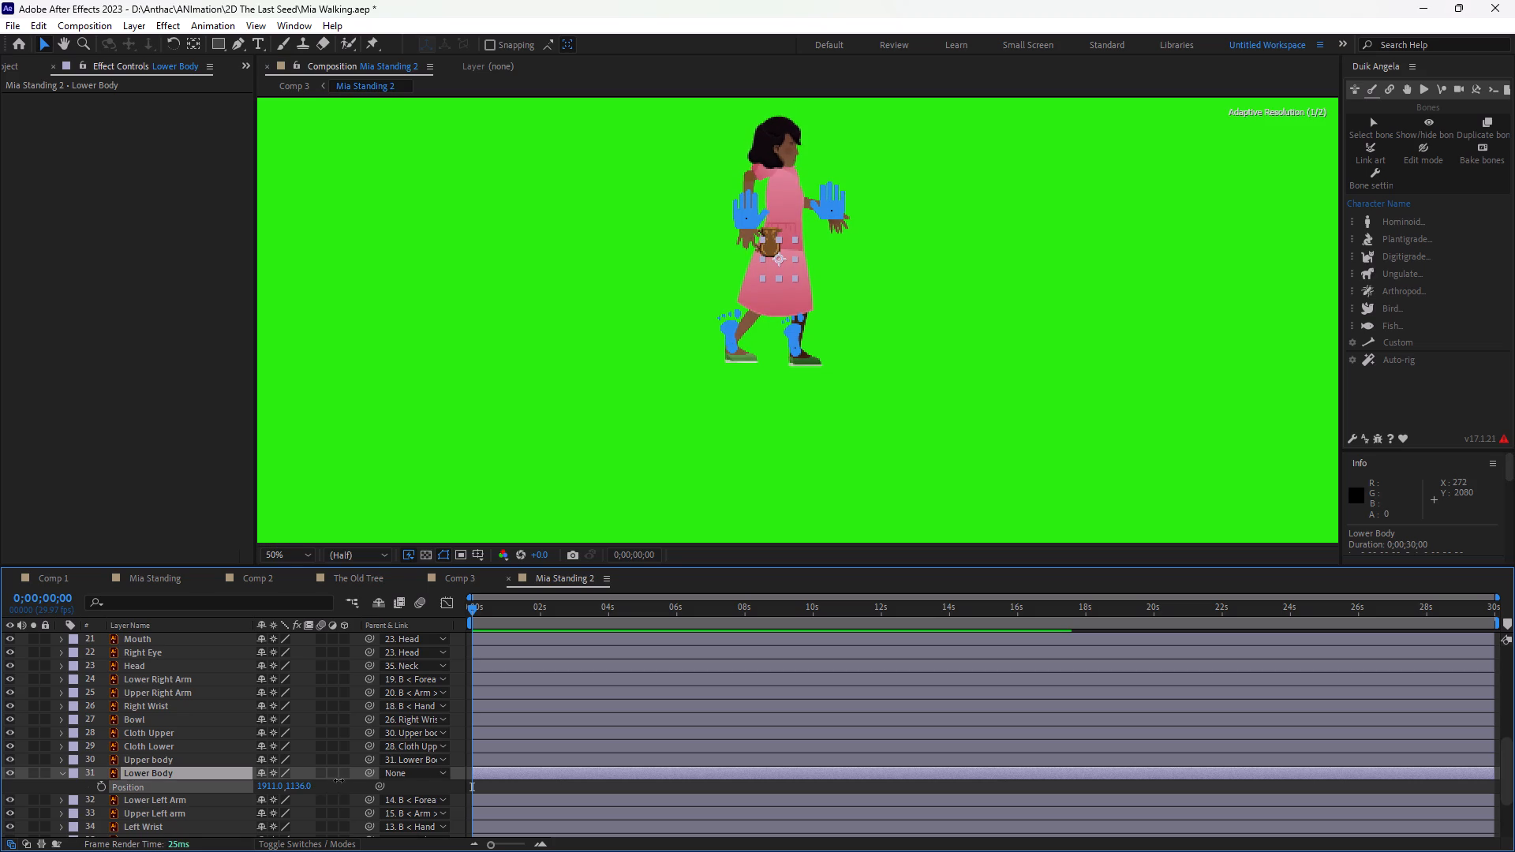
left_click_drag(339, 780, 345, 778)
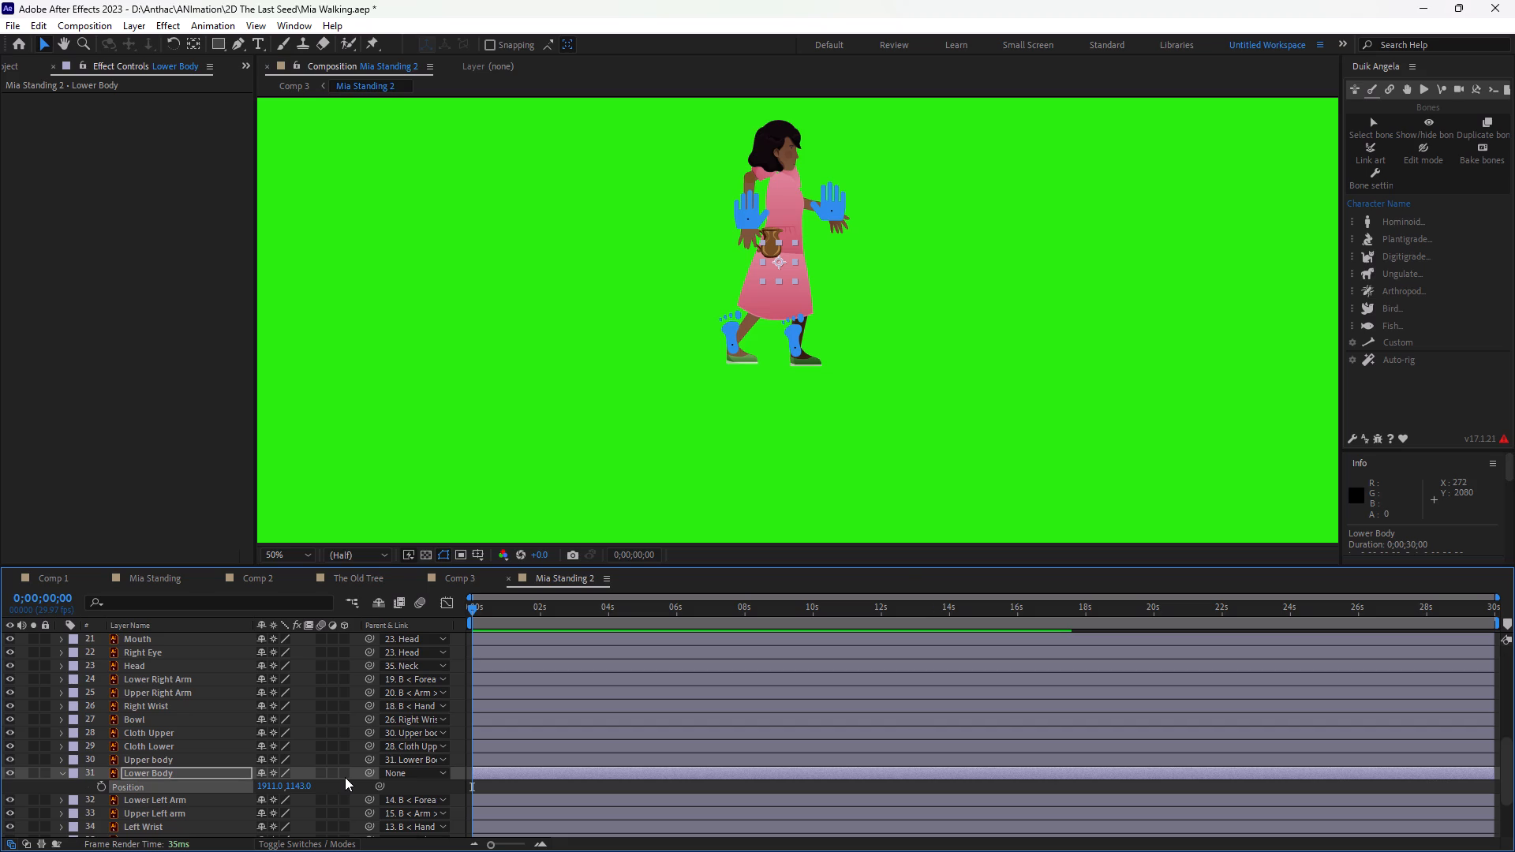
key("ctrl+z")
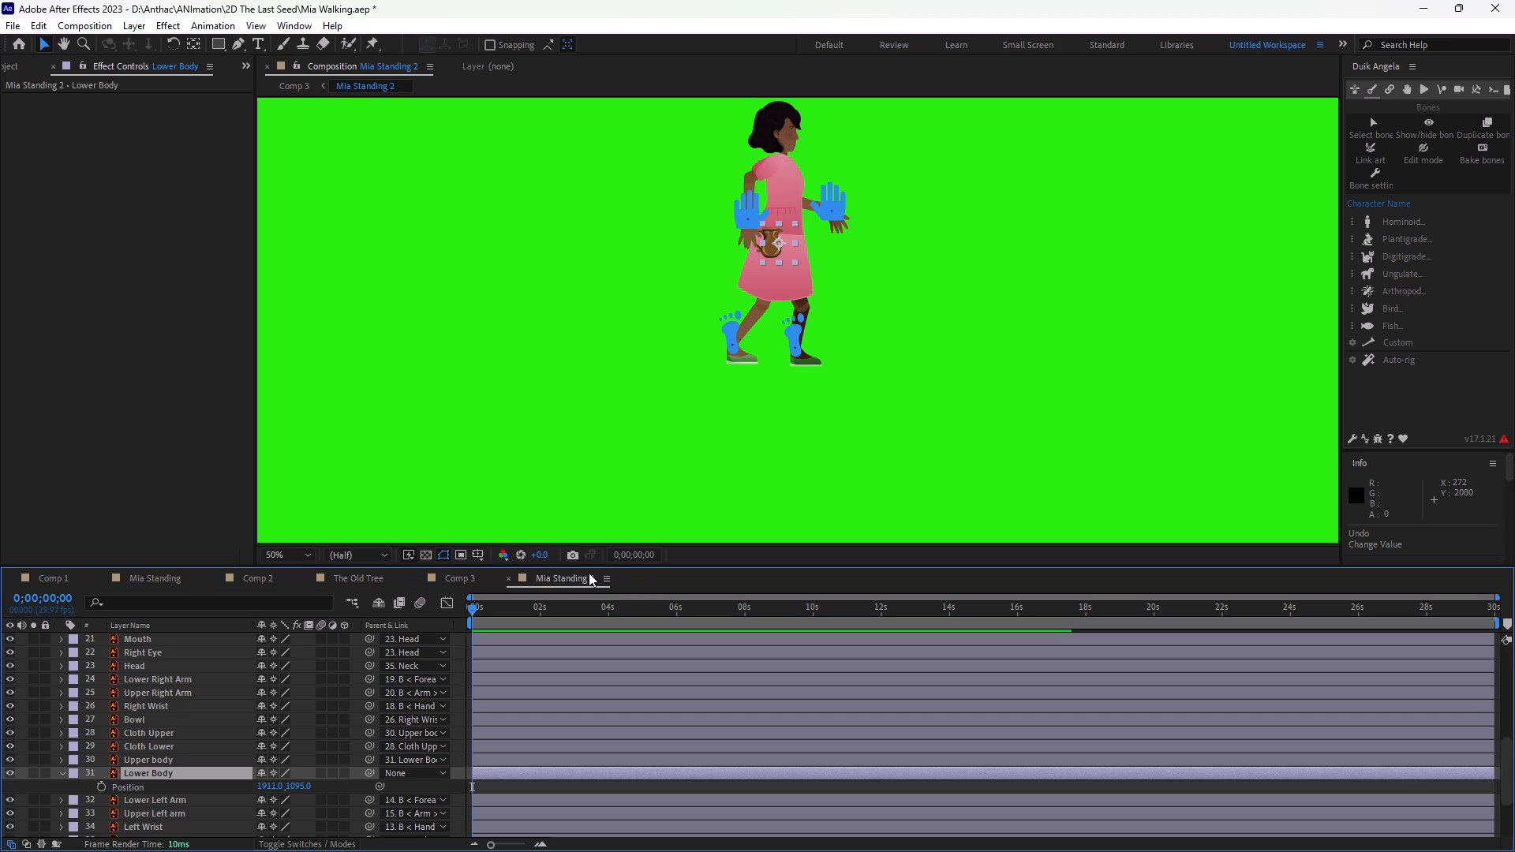
Reset "Untitled Workspace" to its saved layout.
double_click(636, 575)
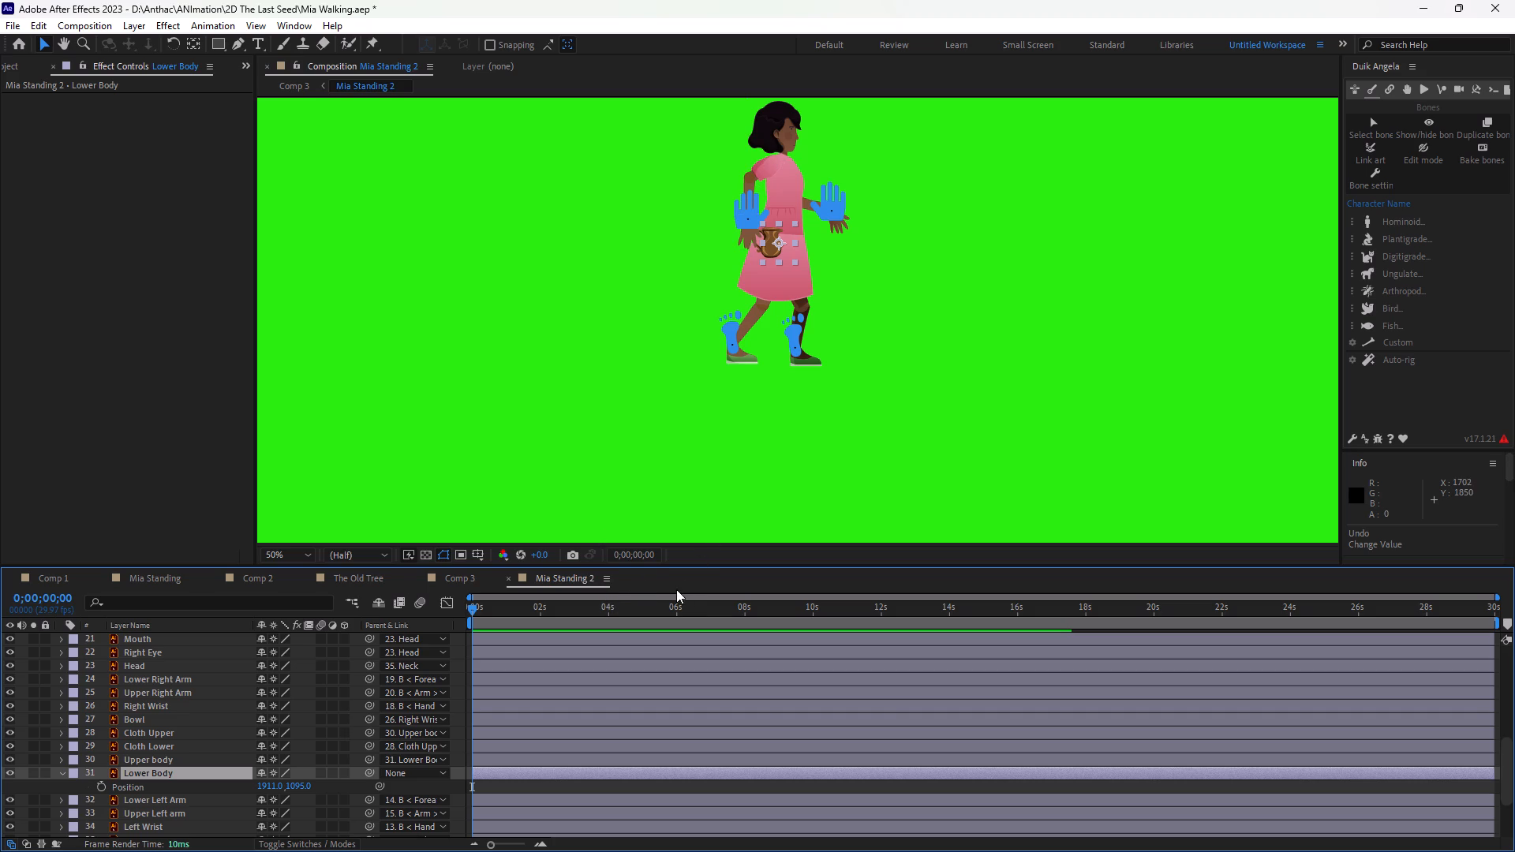
double_click(675, 578)
left_click(292, 24)
left_click(405, 39)
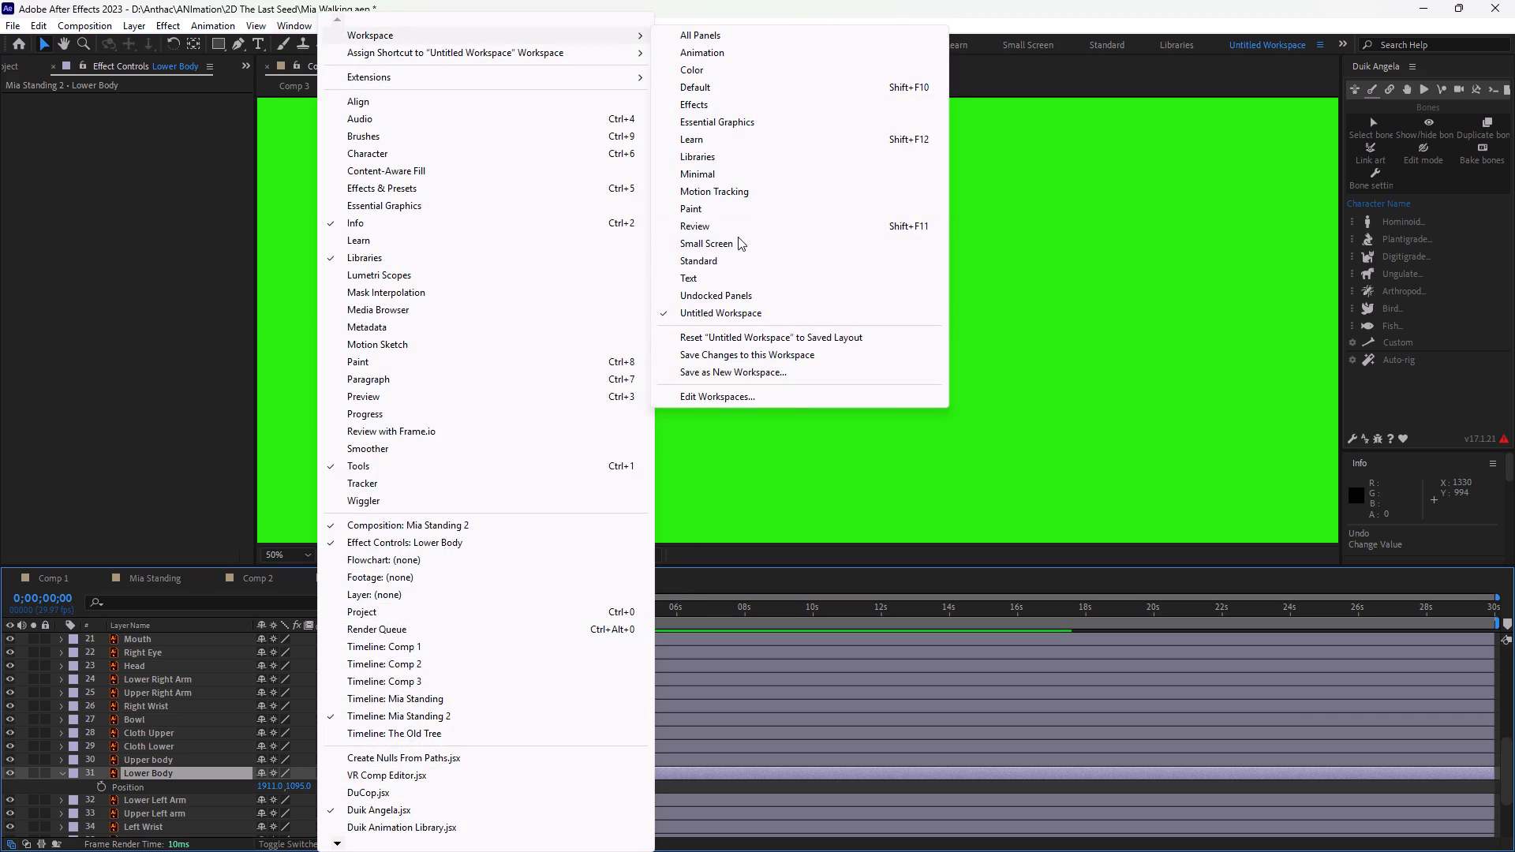
left_click(756, 334)
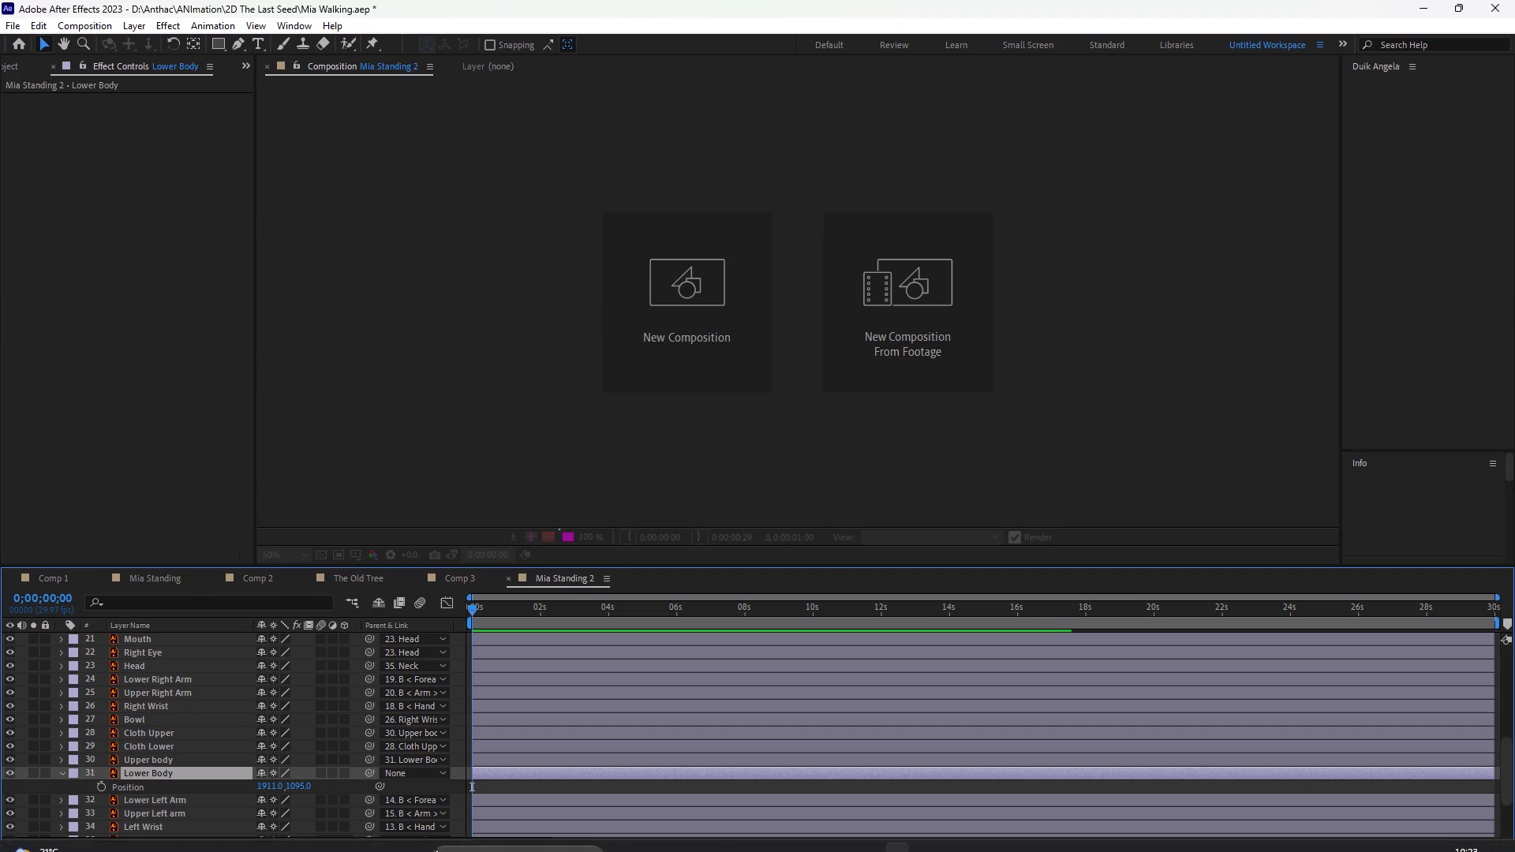
Maximize the Mia Standing 2 timeline to show all layers and collapse the Lower Body layer's properties.
double_click(653, 577)
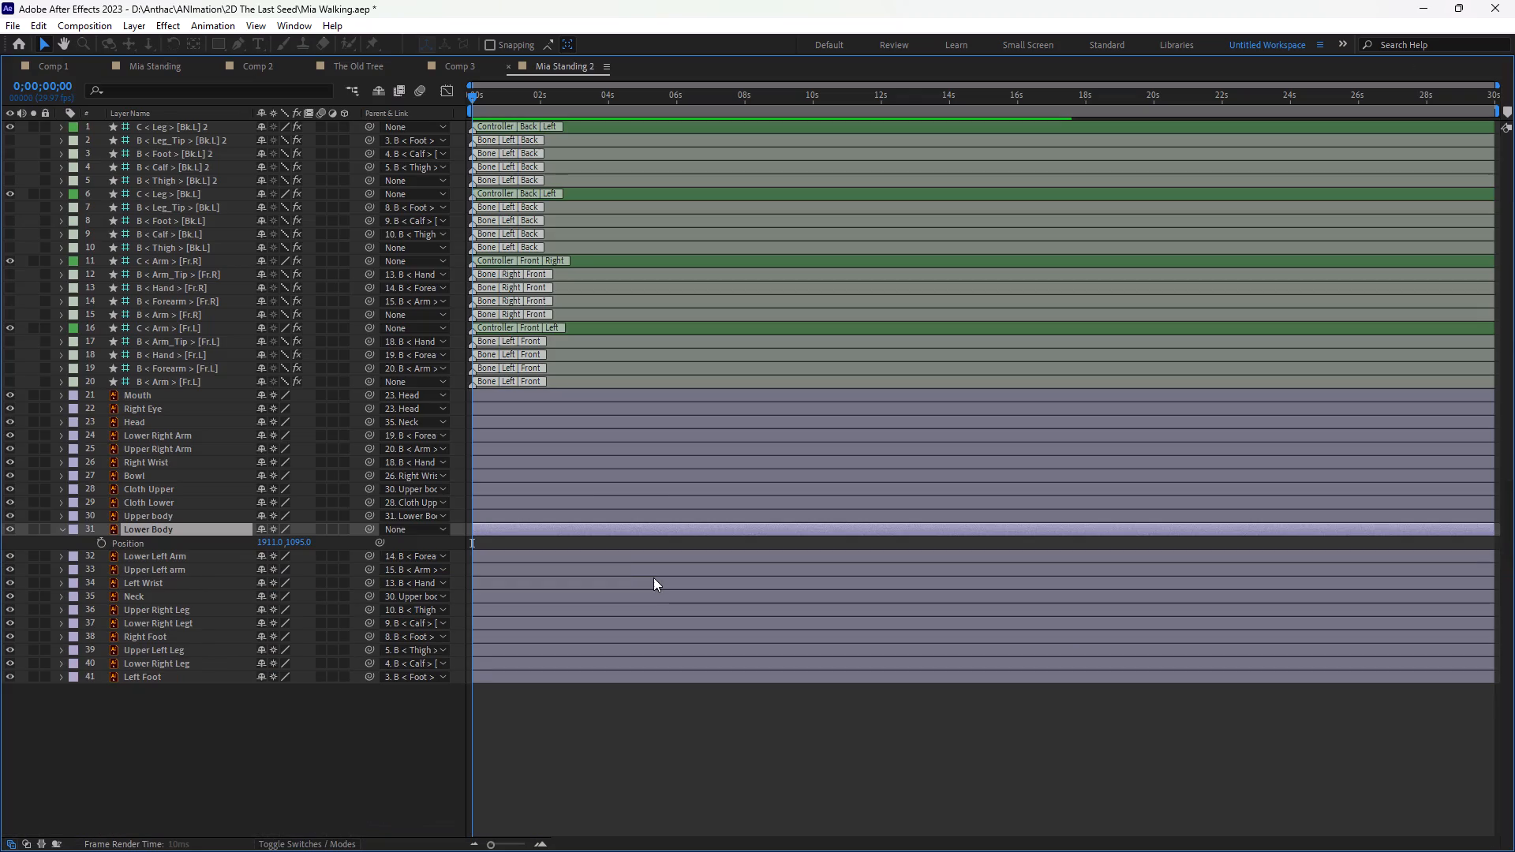
left_click(62, 532)
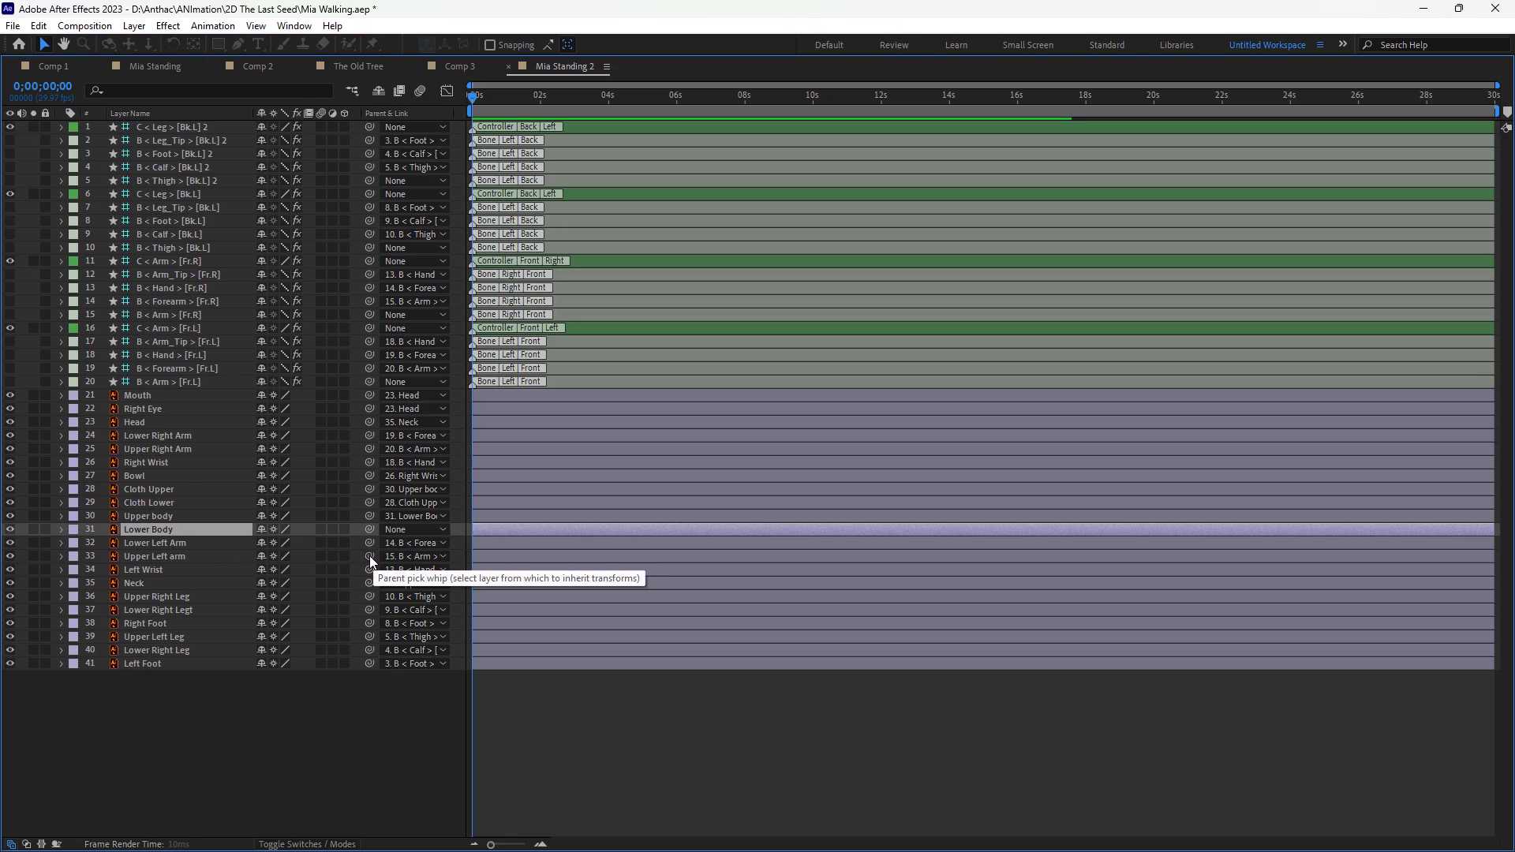
Parent the Upper Left arm and Upper Right Arm layers to the Upper body layer.
left_click_drag(369, 555, 182, 499)
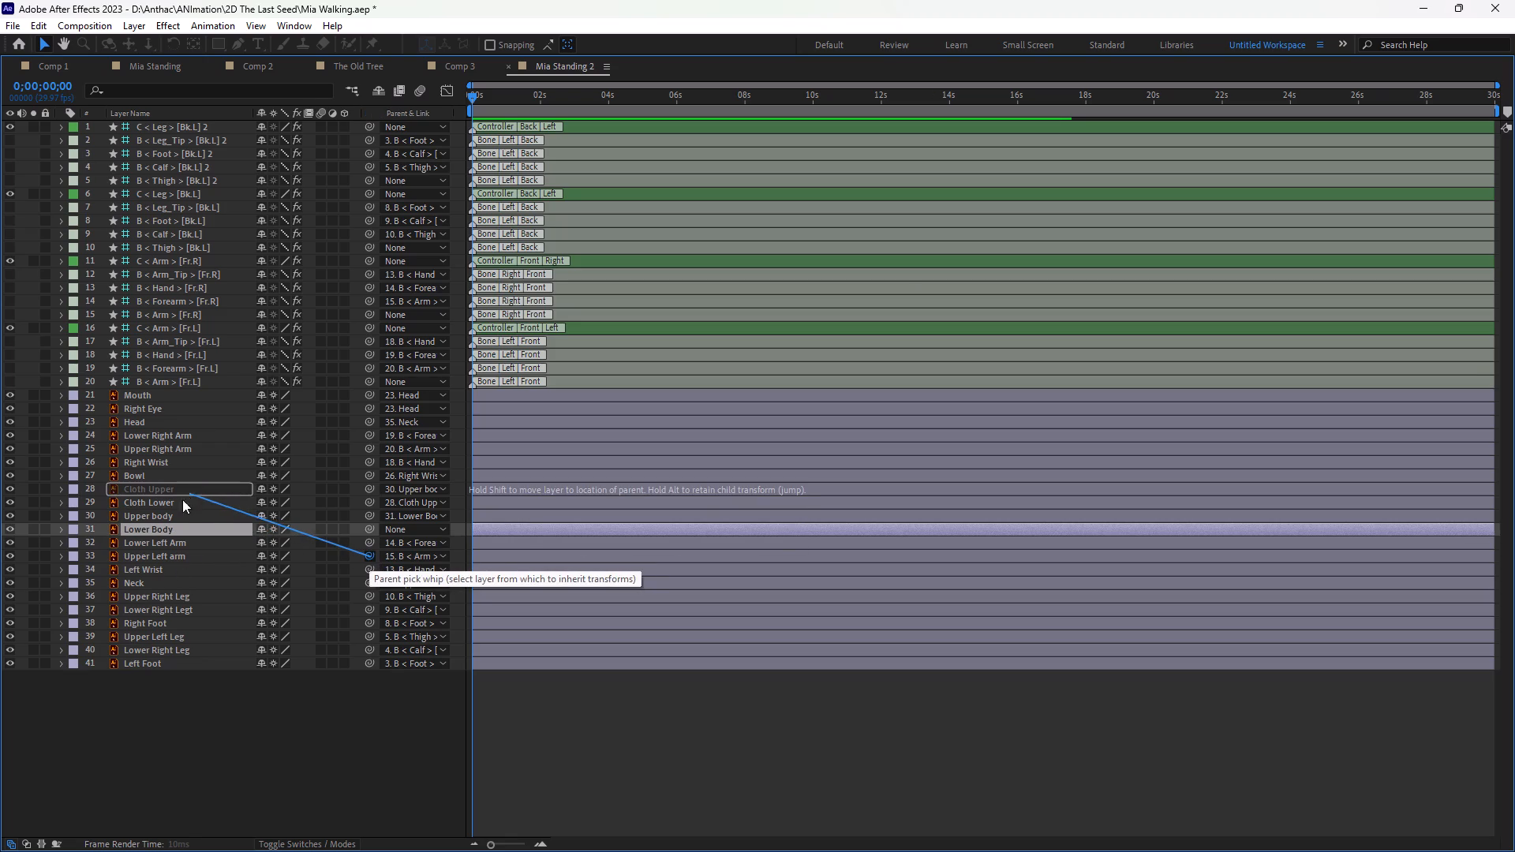
left_click_drag(182, 499, 158, 517)
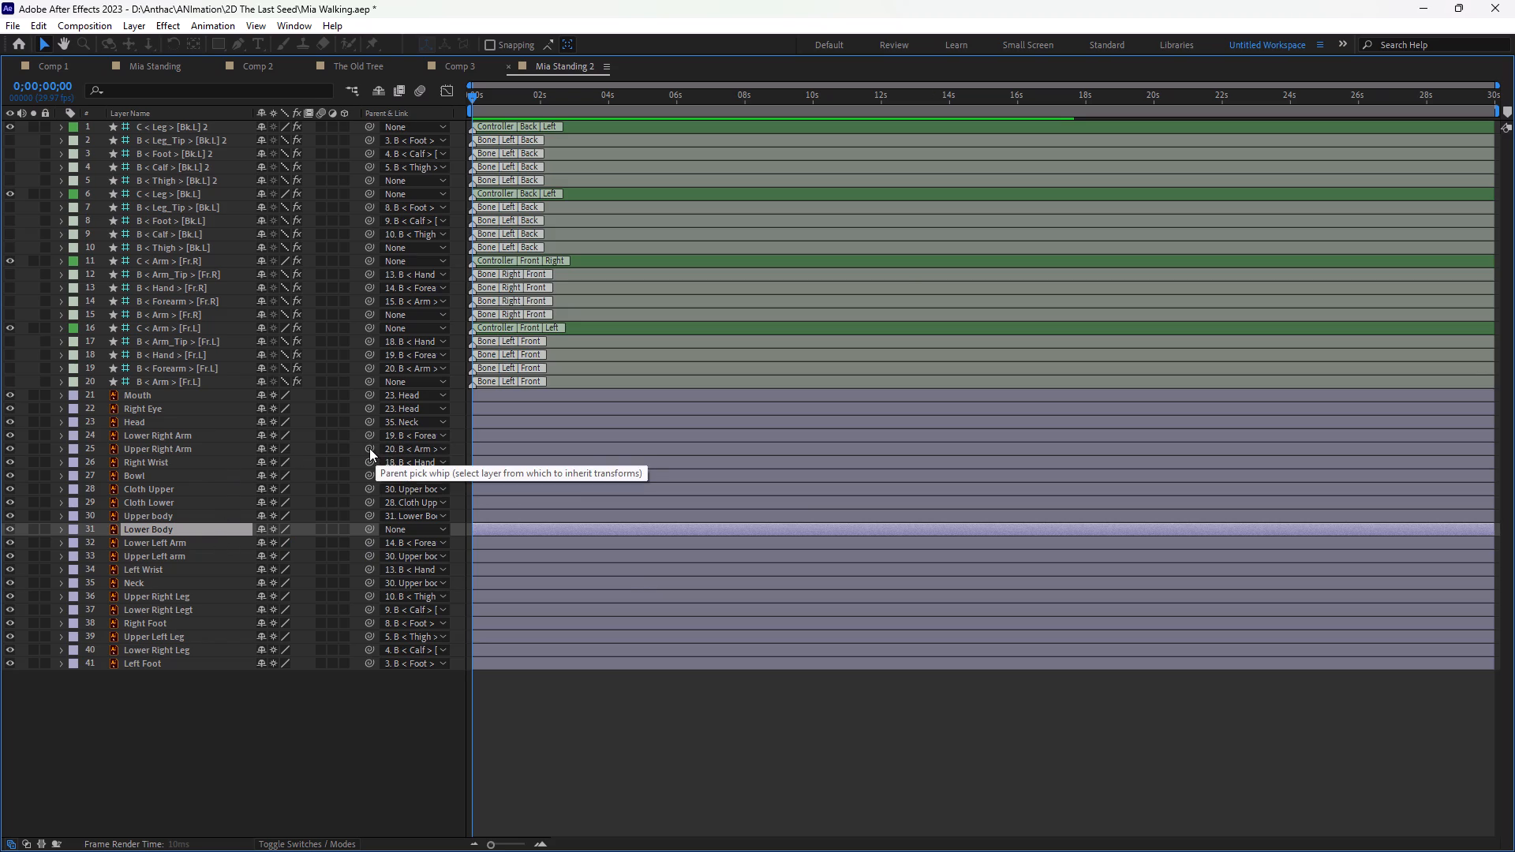
left_click_drag(369, 448, 174, 508)
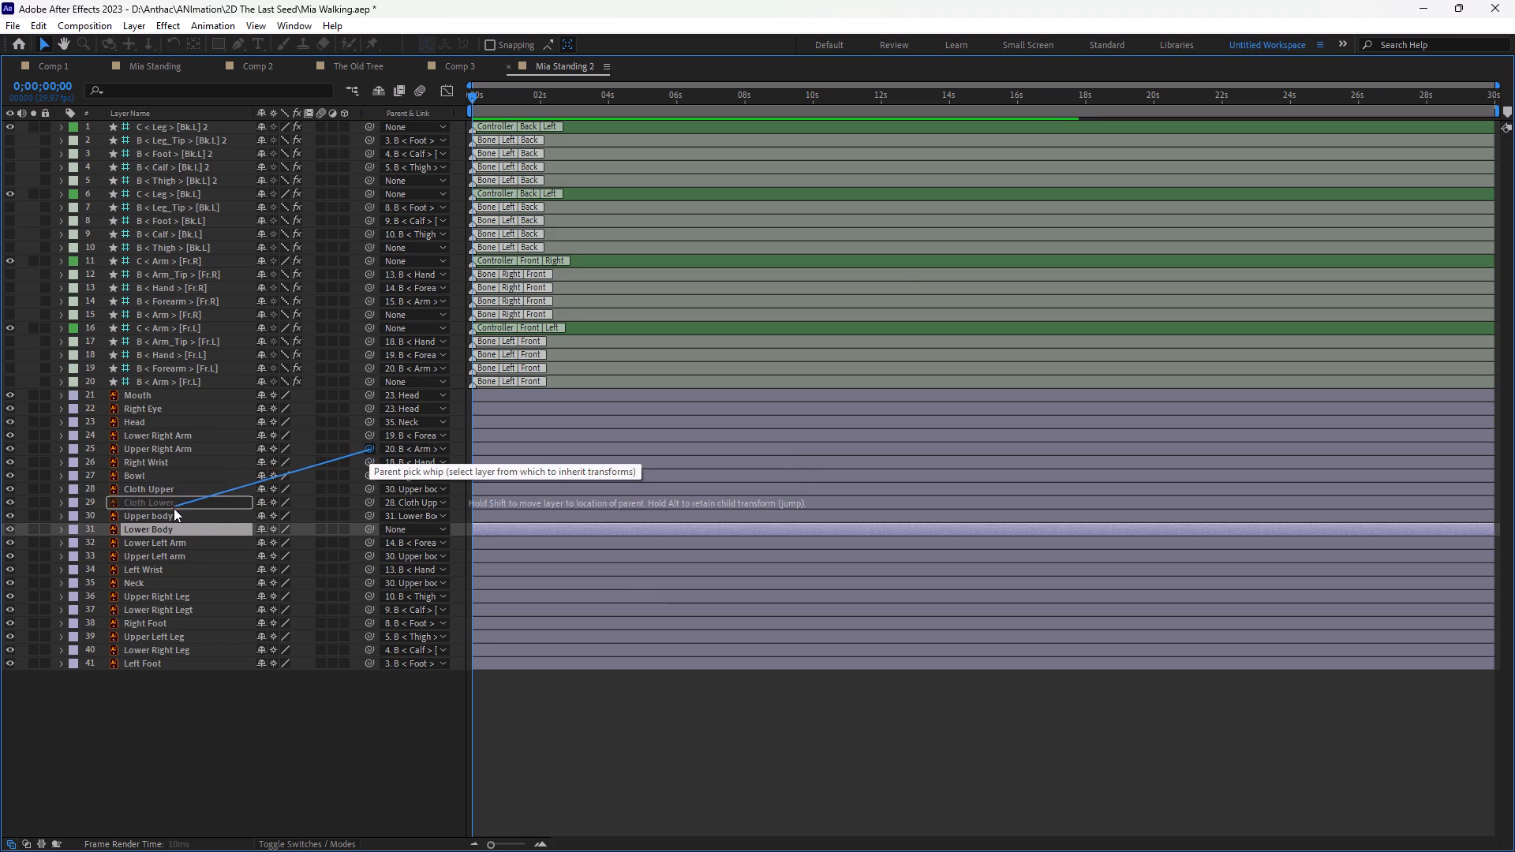
left_click_drag(174, 508, 154, 514)
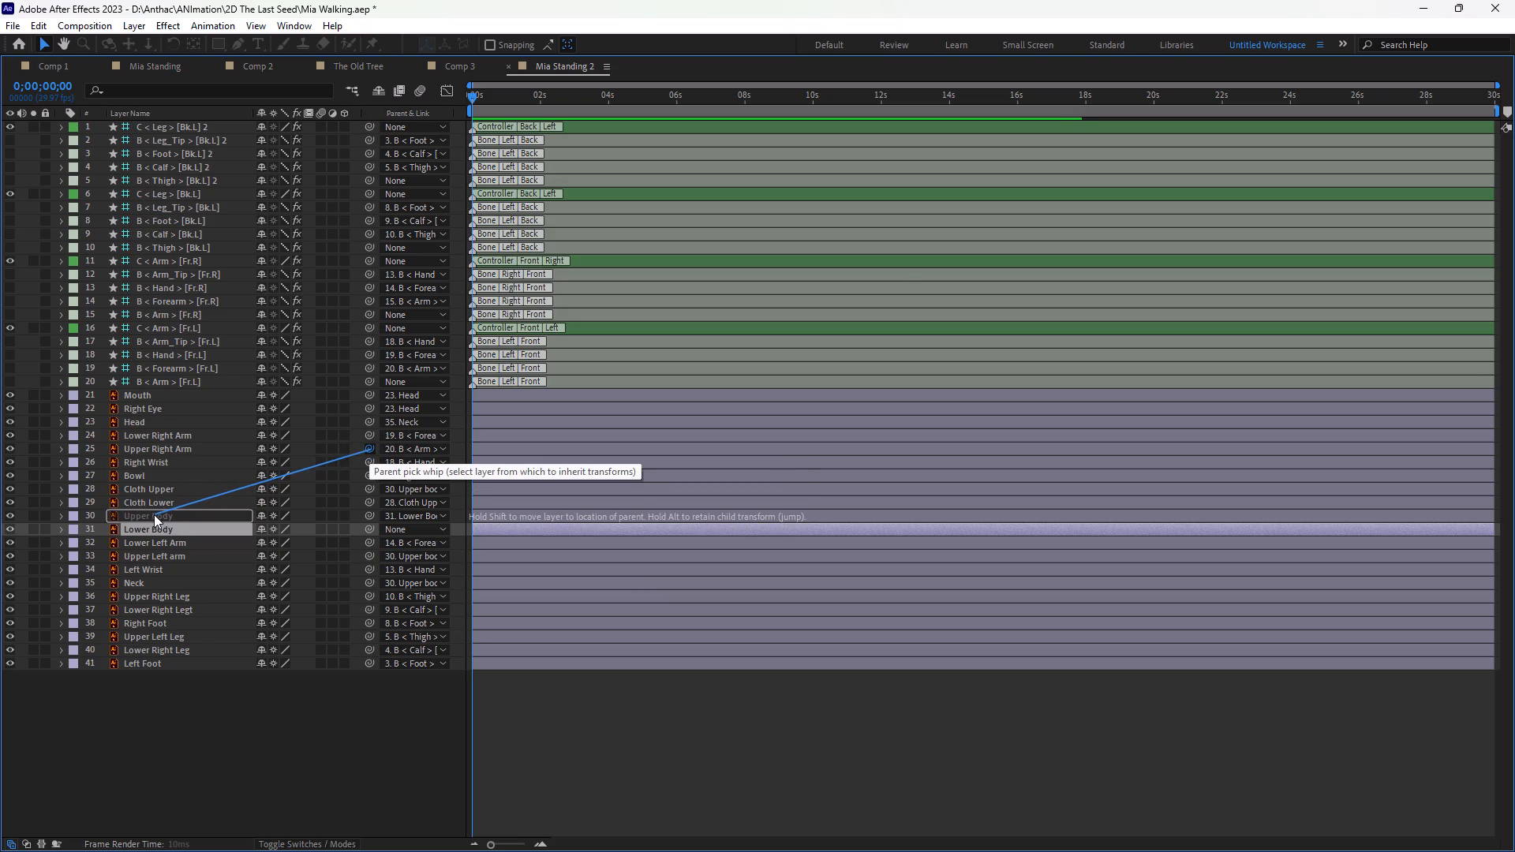
left_click_drag(154, 514, 148, 518)
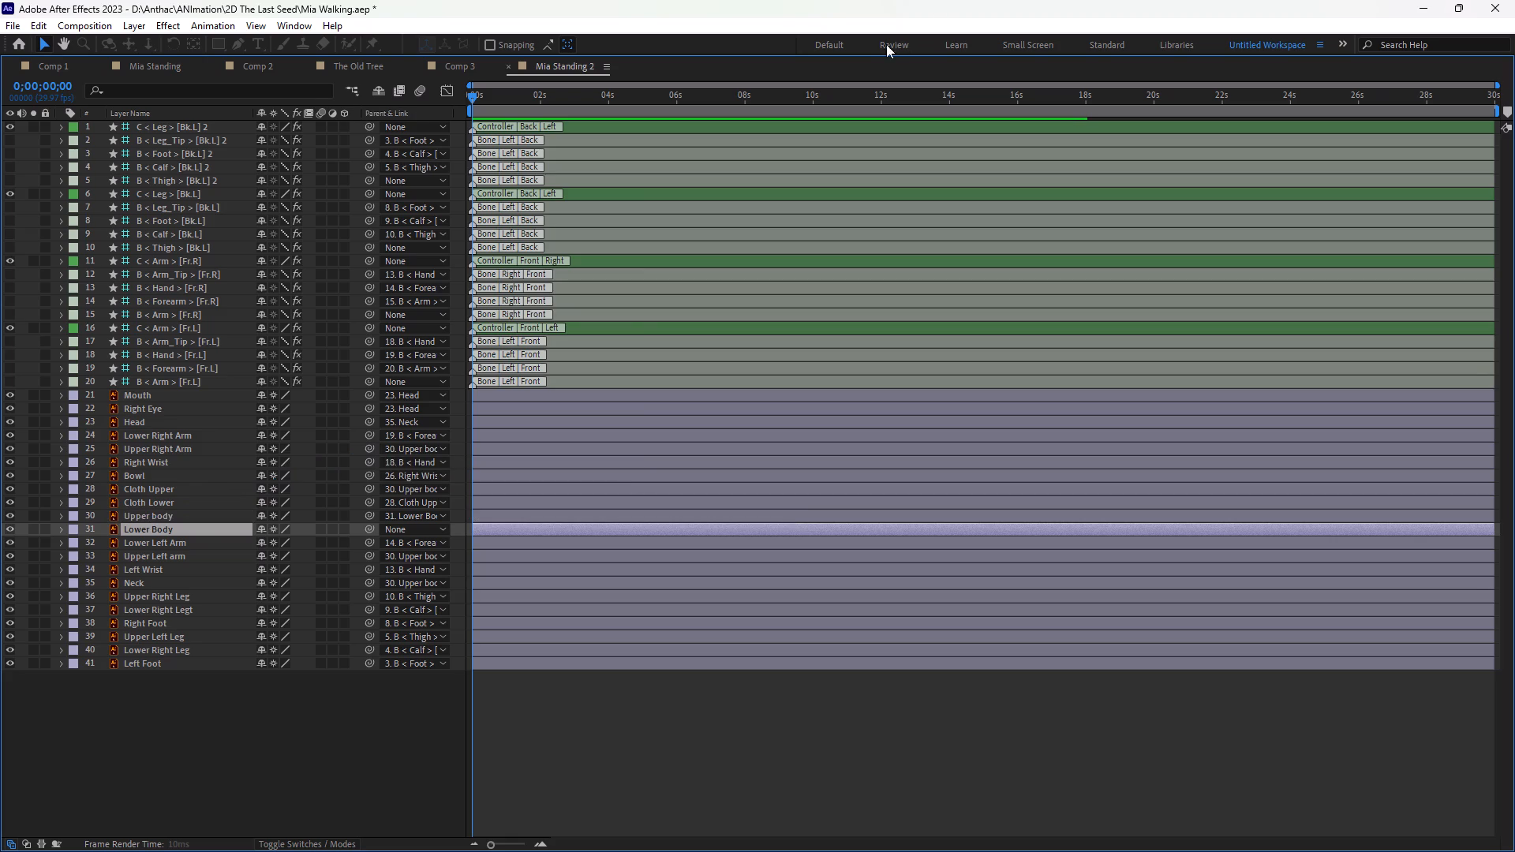
Restore the maximized Mia Standing 2 timeline so the composition view shows alongside it.
double_click(847, 62)
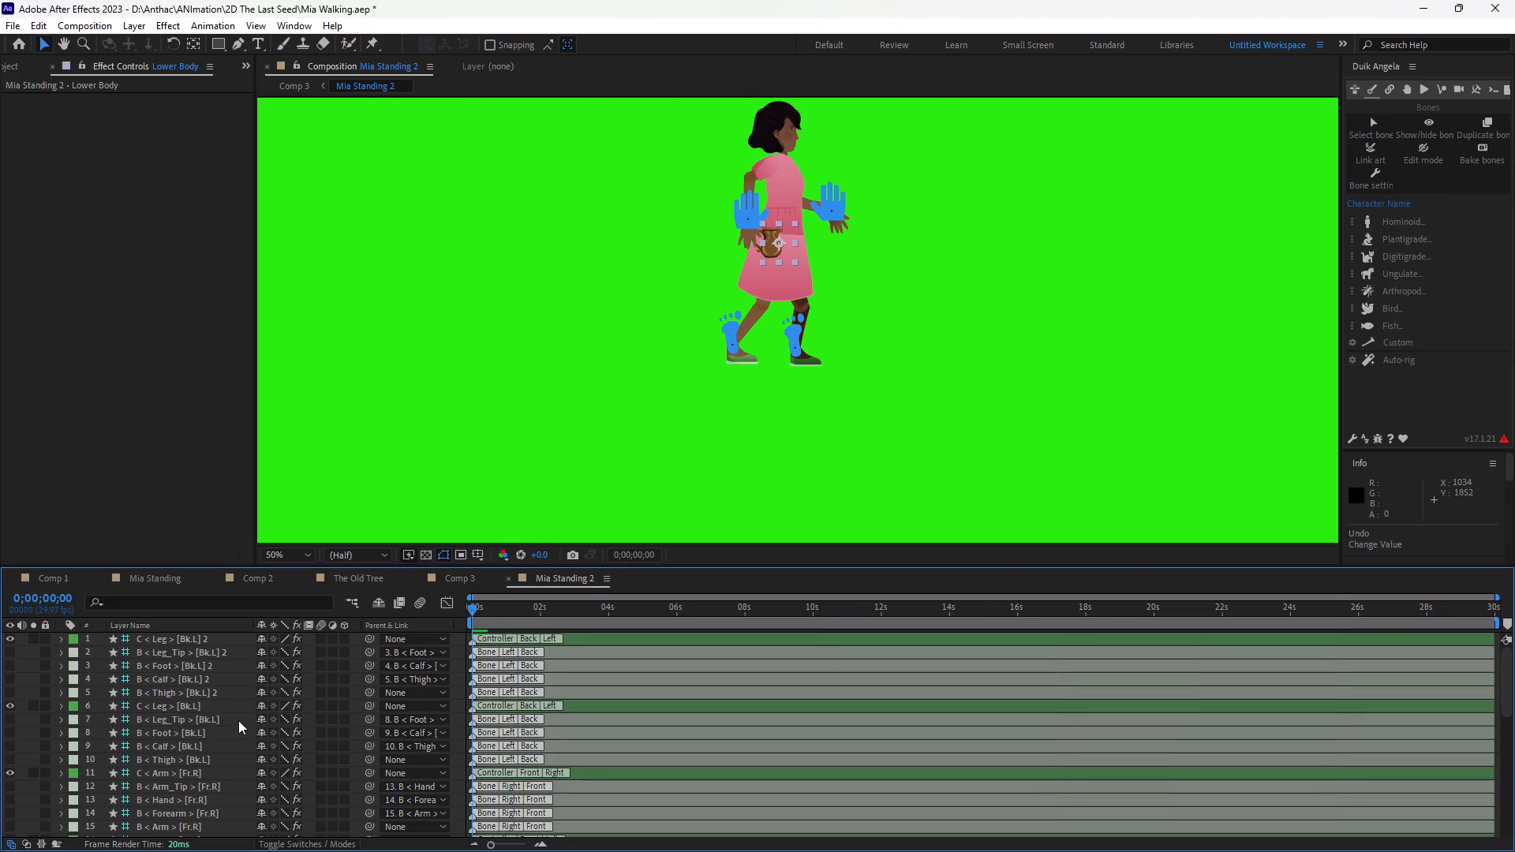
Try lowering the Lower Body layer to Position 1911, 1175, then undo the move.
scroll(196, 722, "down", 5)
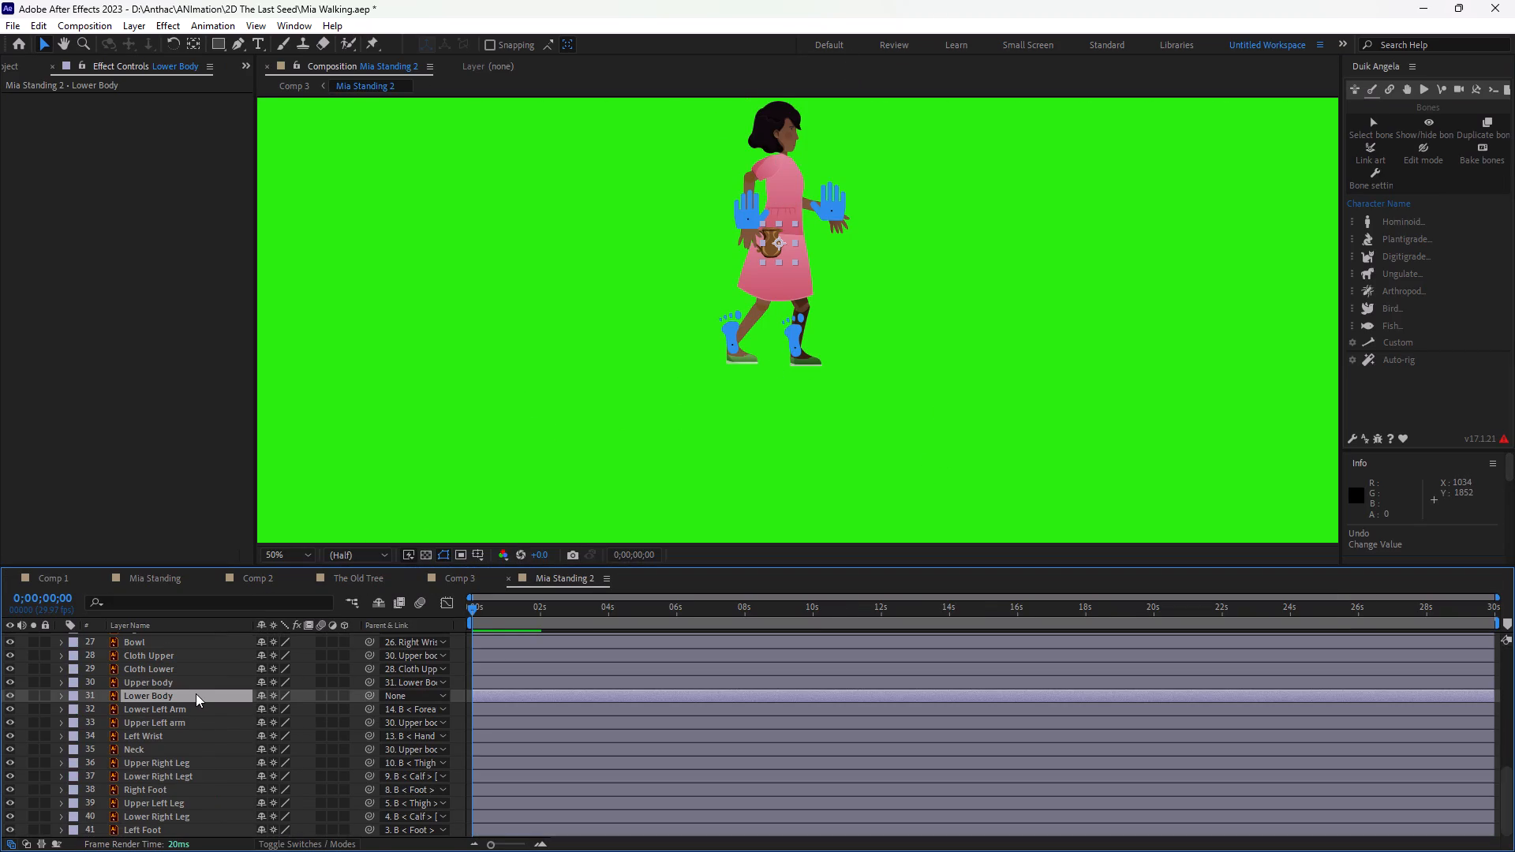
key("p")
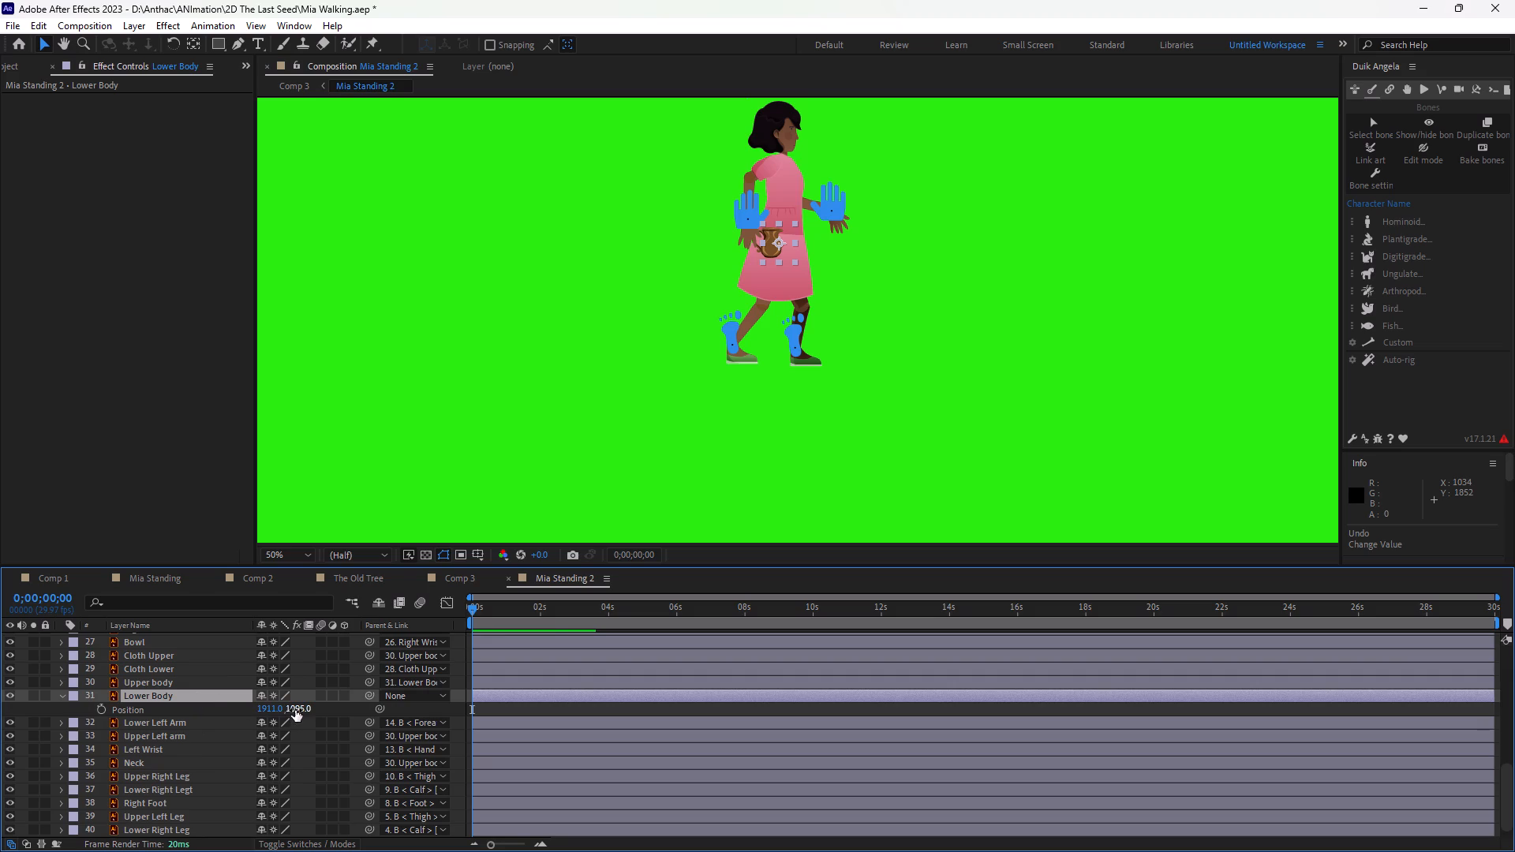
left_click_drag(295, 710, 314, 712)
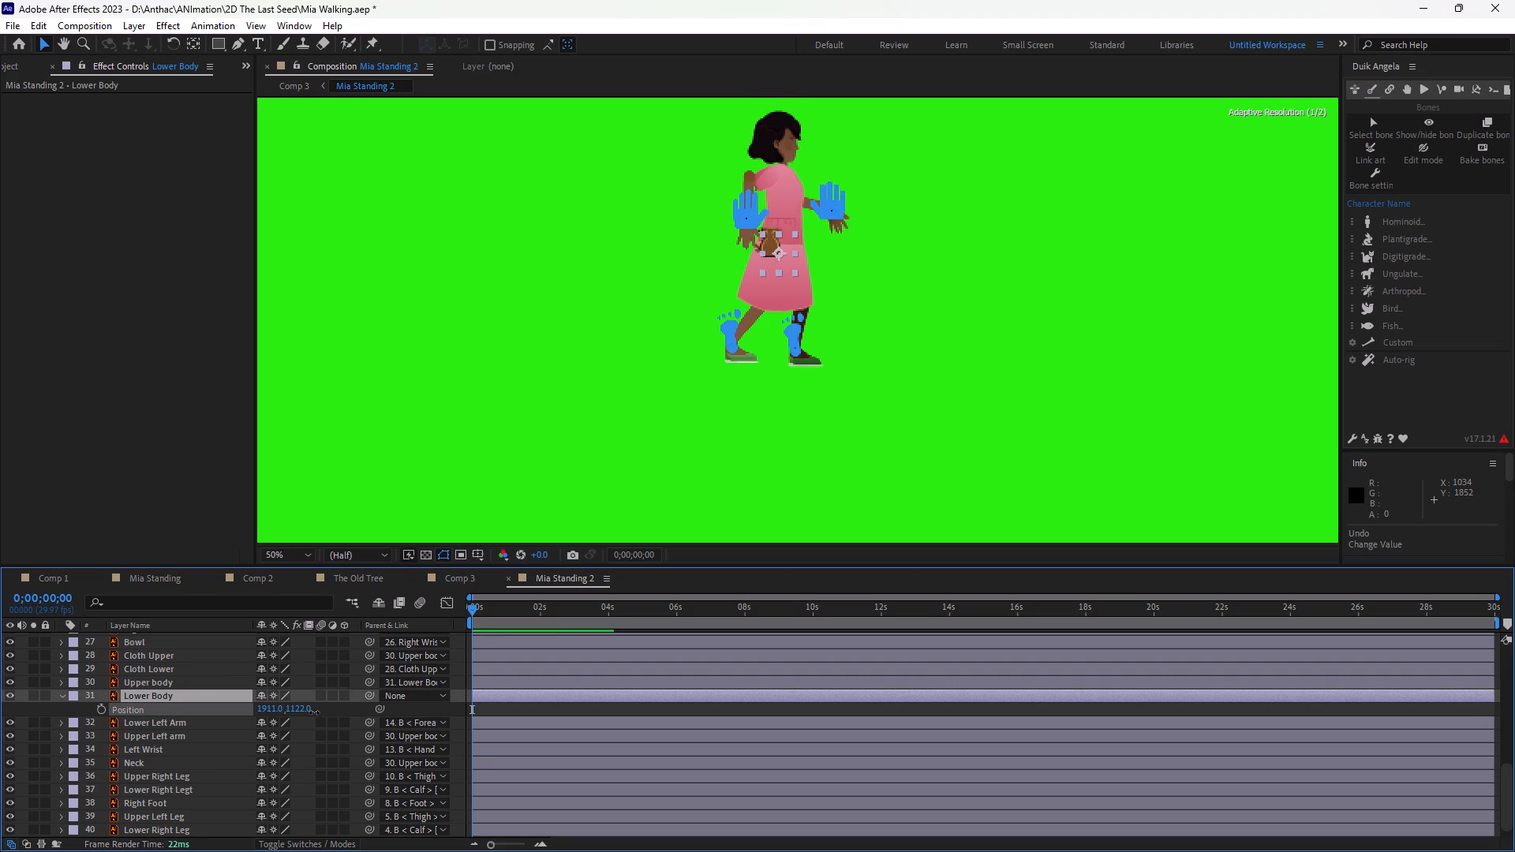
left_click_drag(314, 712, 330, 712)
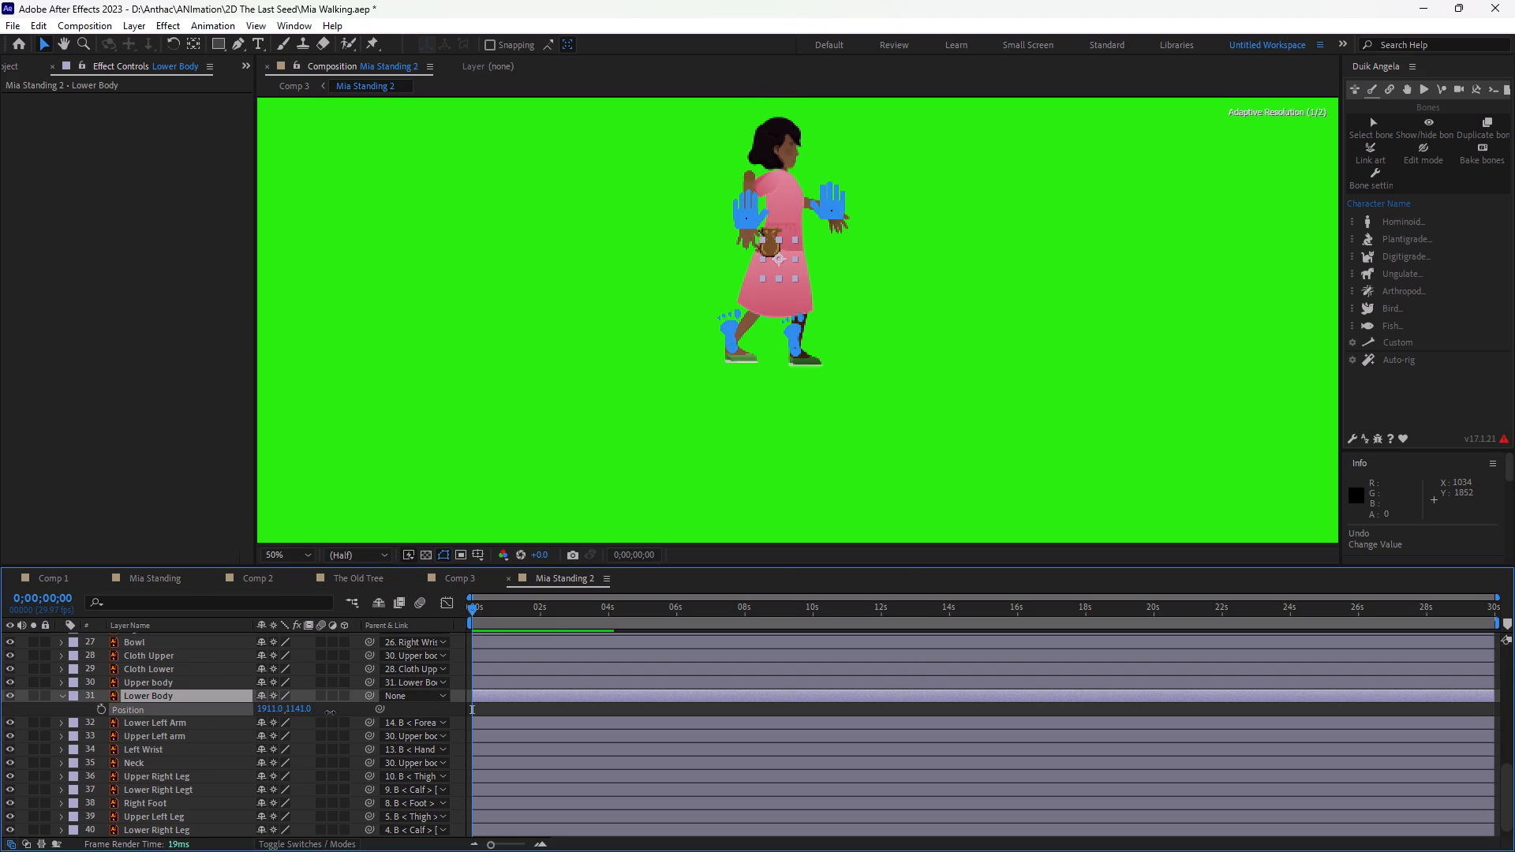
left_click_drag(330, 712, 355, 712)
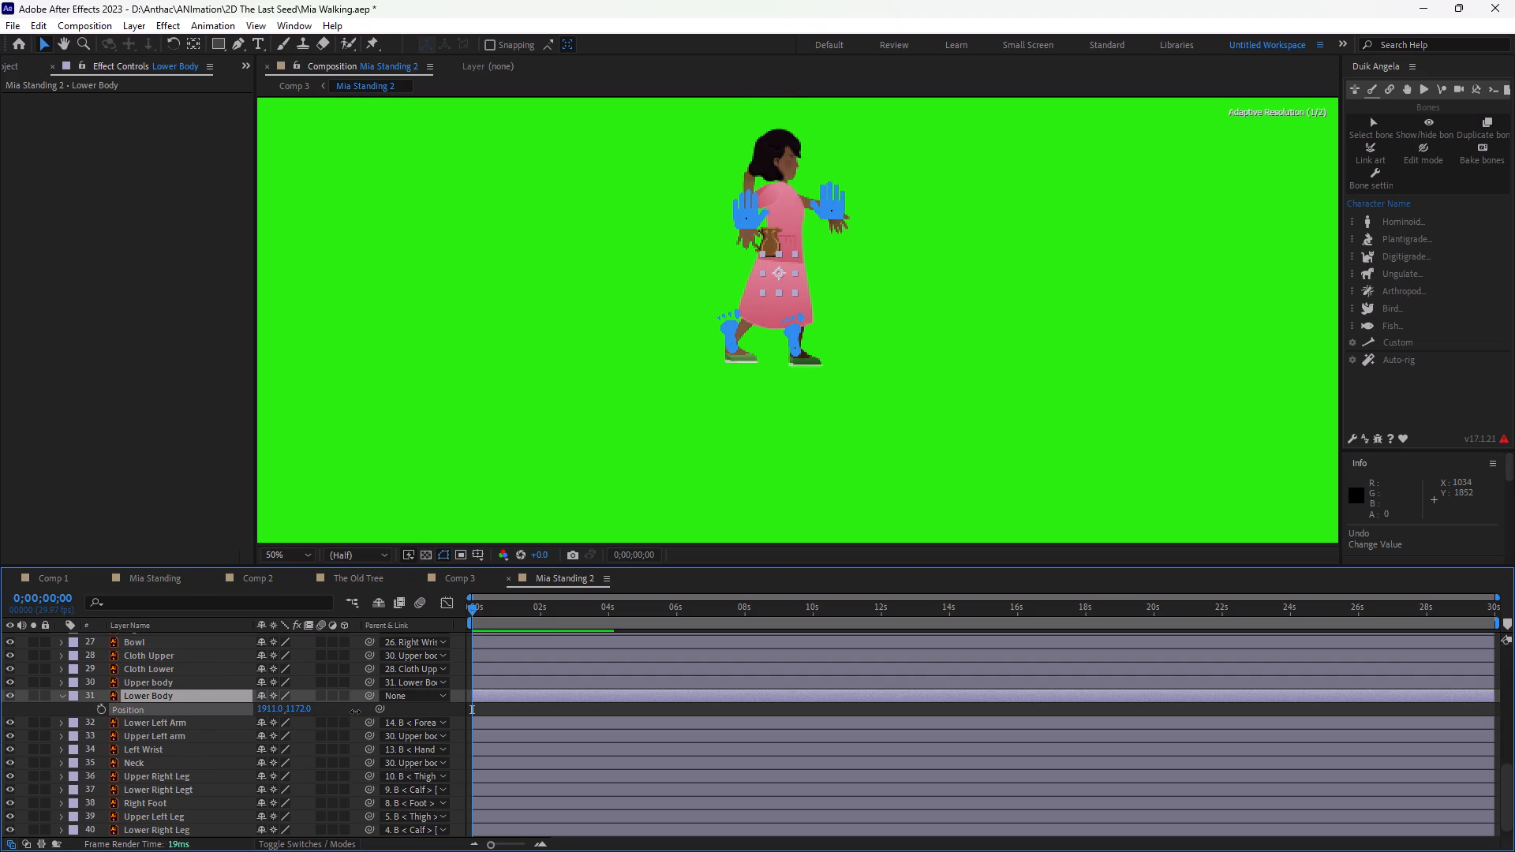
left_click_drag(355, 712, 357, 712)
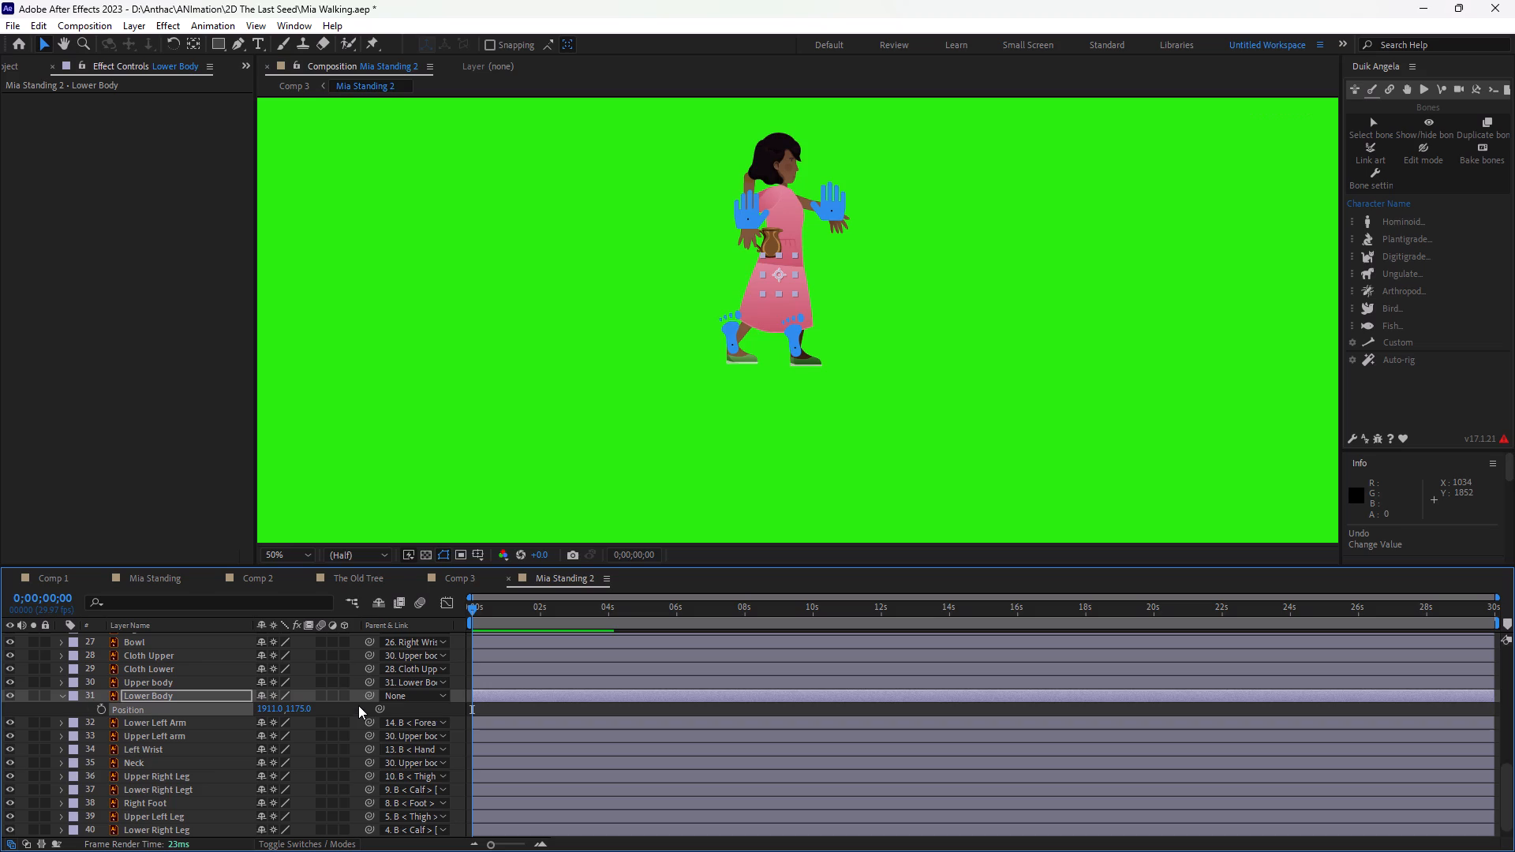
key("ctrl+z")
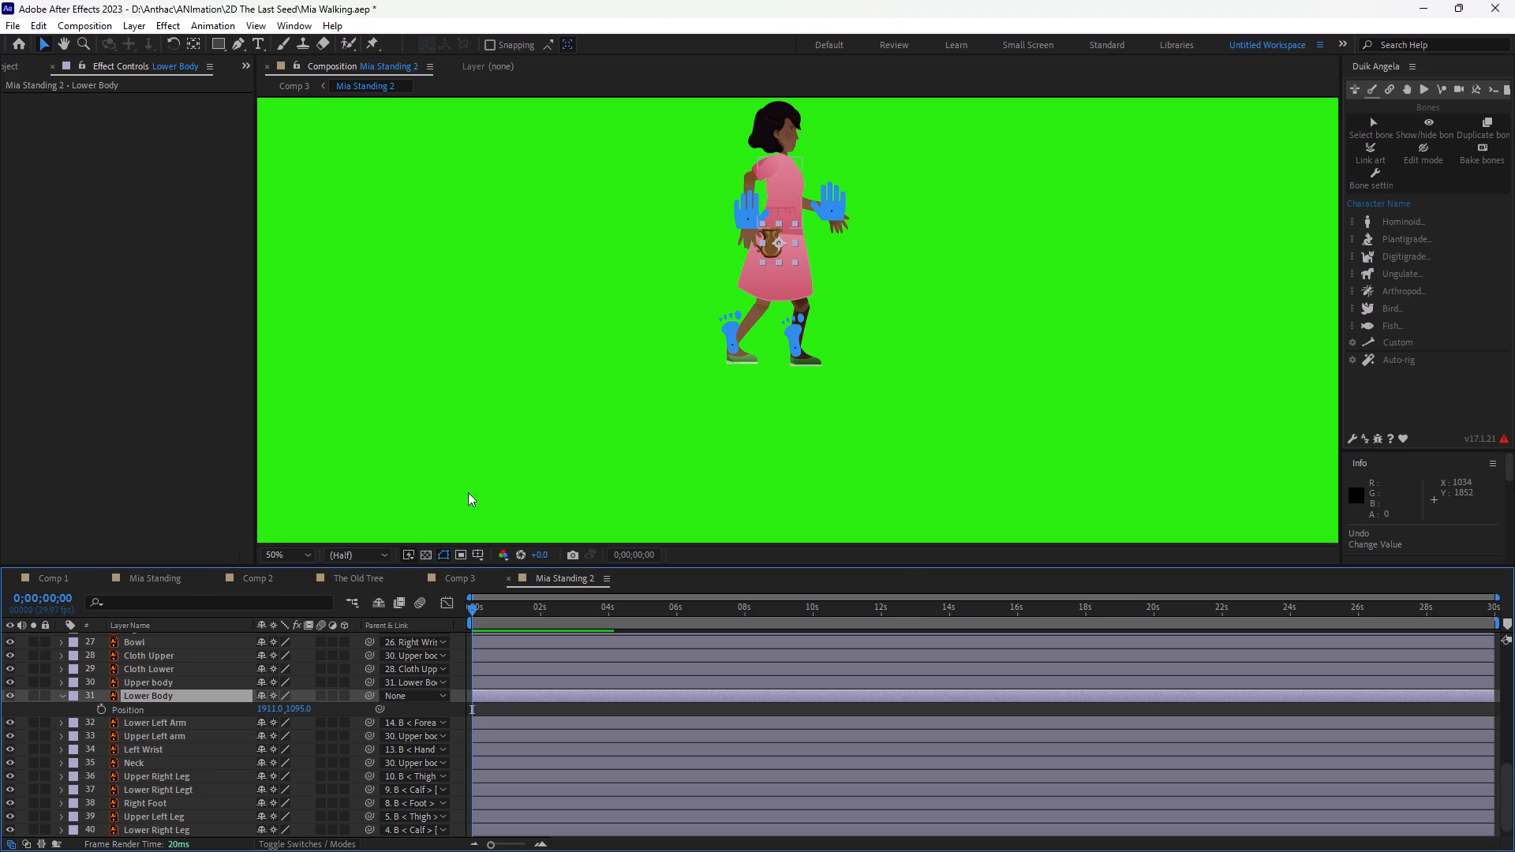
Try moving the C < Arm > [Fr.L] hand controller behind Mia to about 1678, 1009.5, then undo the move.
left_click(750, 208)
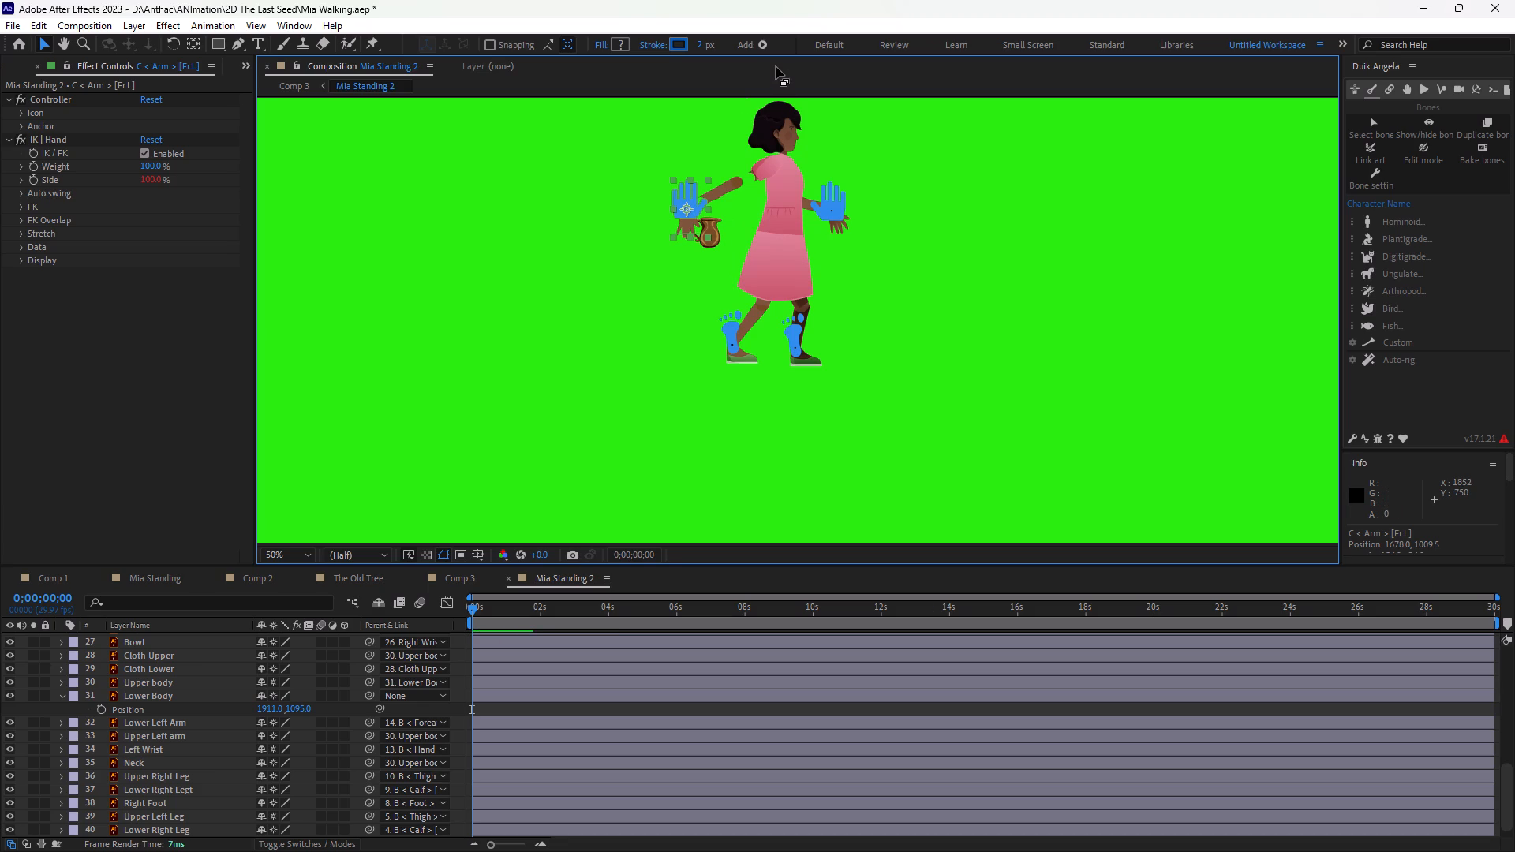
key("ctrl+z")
Undo the parenting of the Upper Left arm and Upper Right Arm layers to the Upper body layer.
key("ctrl+z")
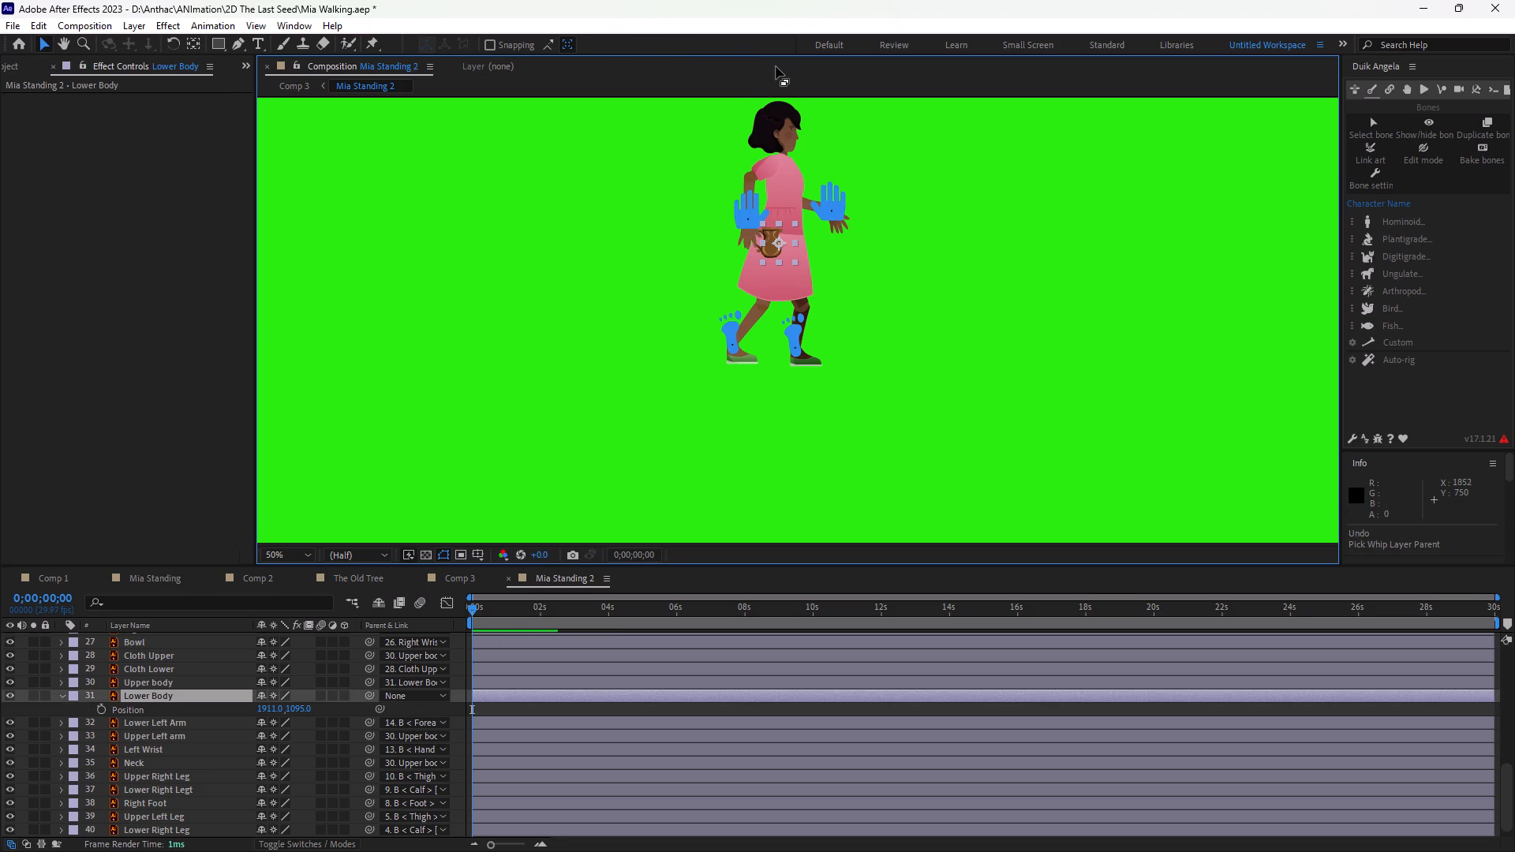
key("ctrl+z")
key("ctrl+z")
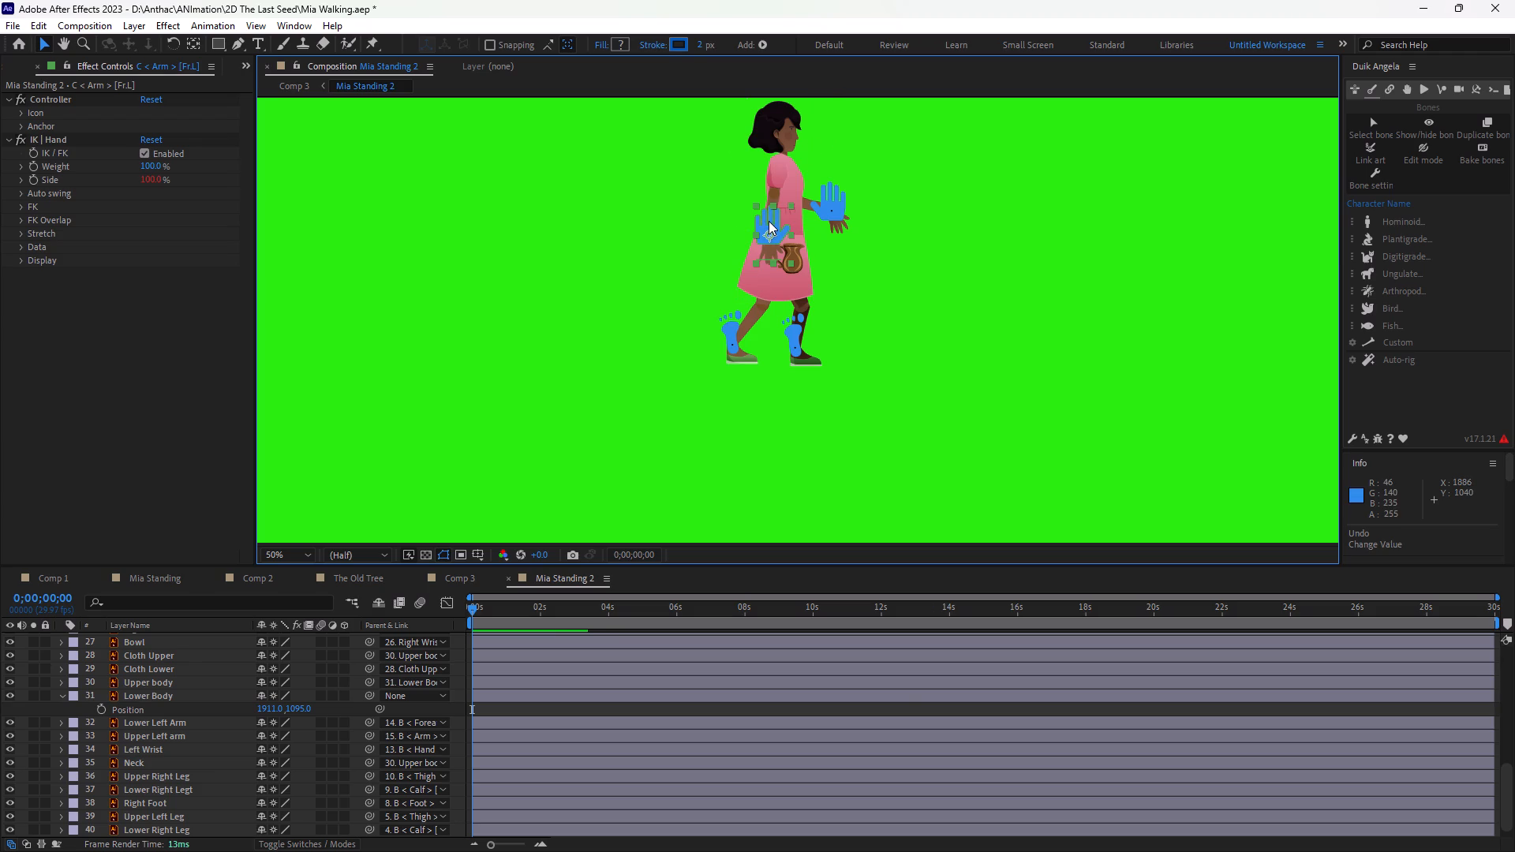
Swing the C < Arm > [Fr.L] hand controller back and forth to test the arm, leaving it at about Position 1904, 1035.5.
left_click_drag(769, 221, 736, 214)
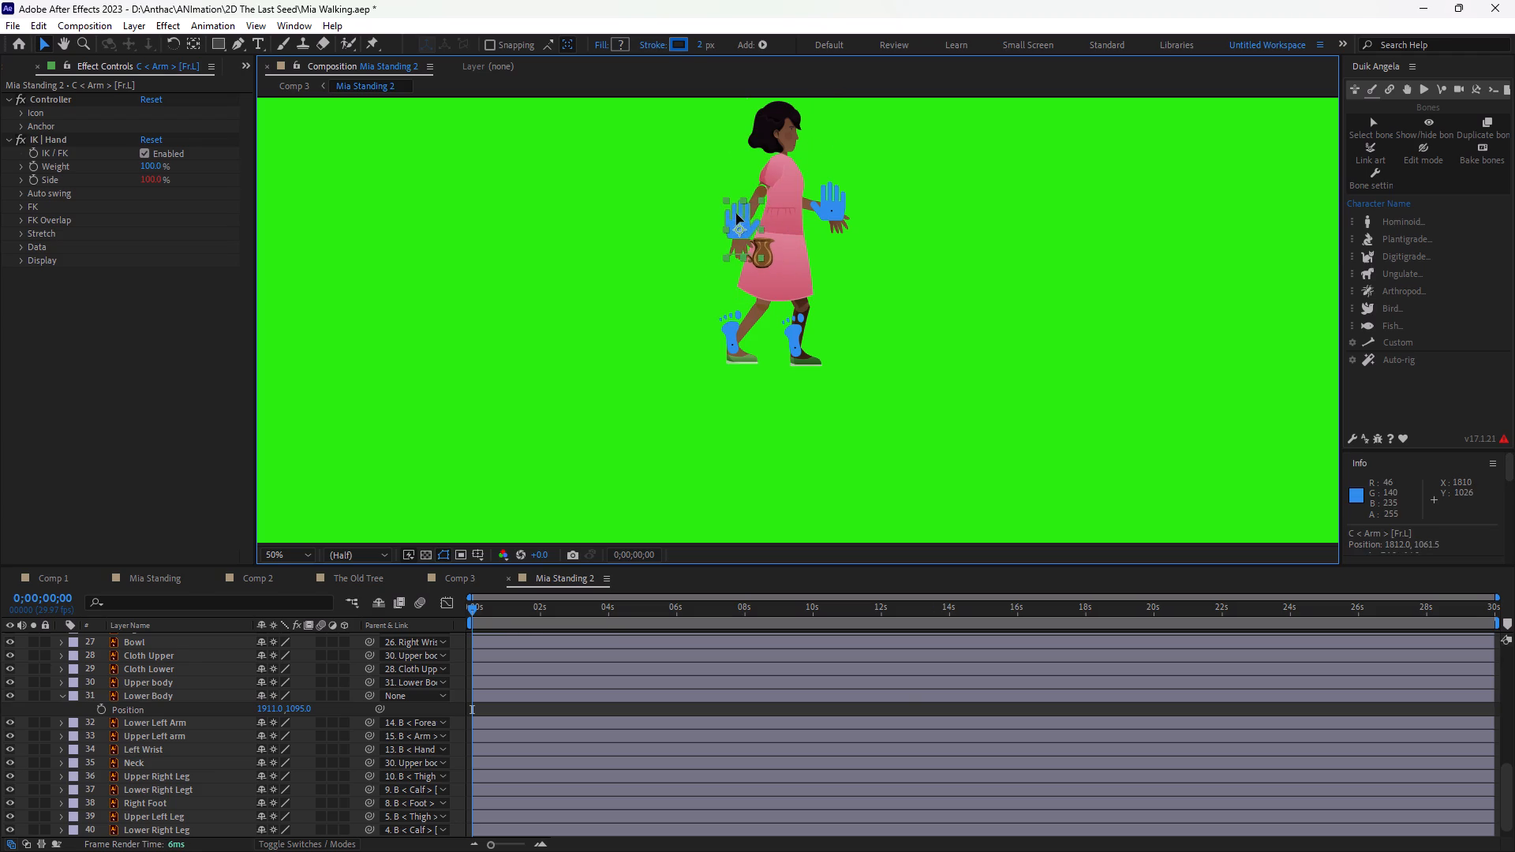
left_click_drag(736, 214, 713, 204)
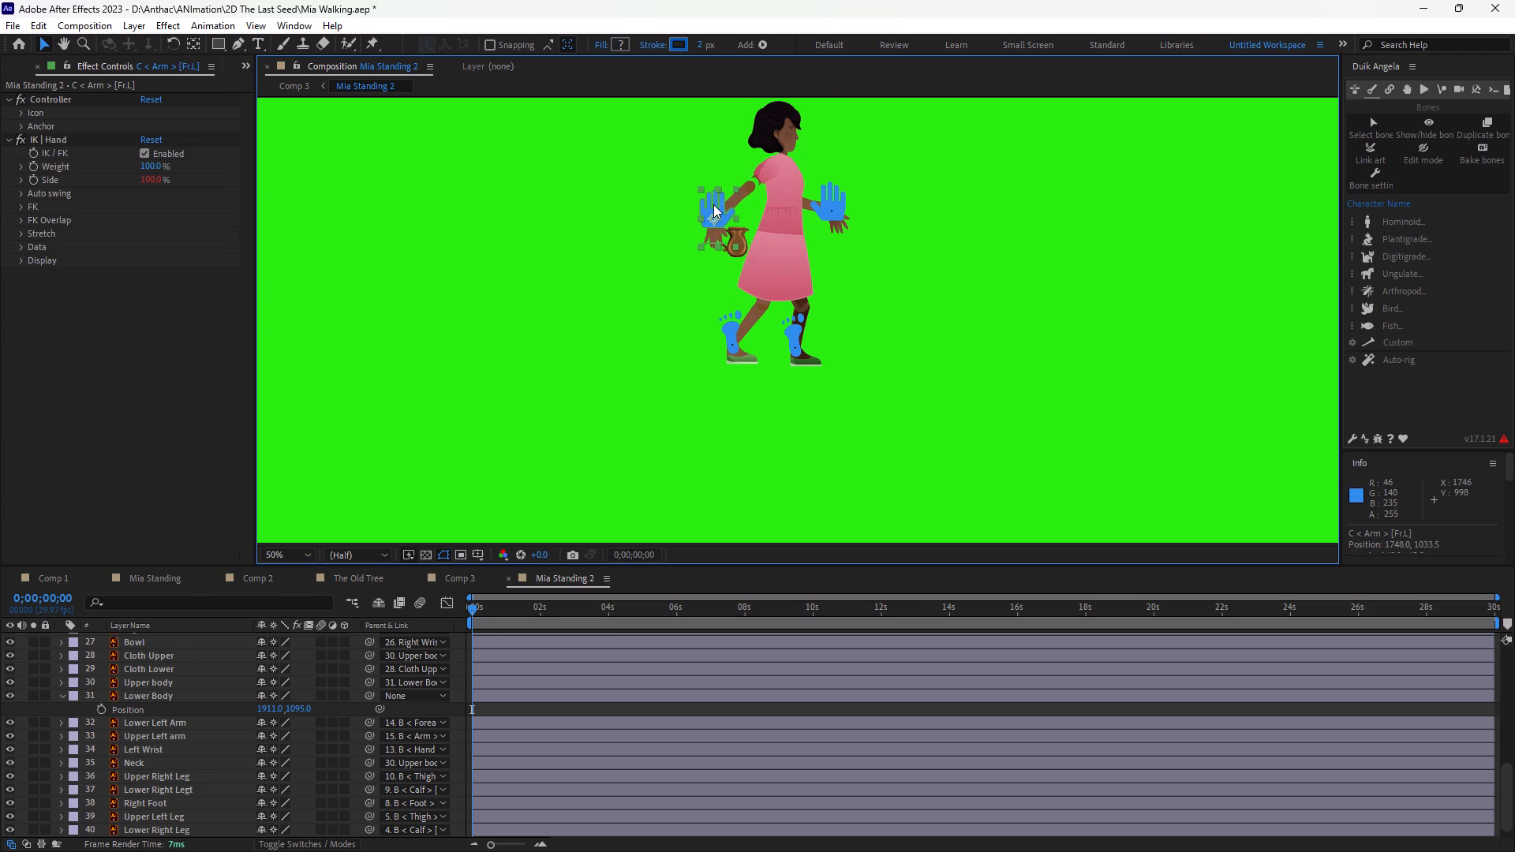
left_click_drag(713, 198, 721, 196)
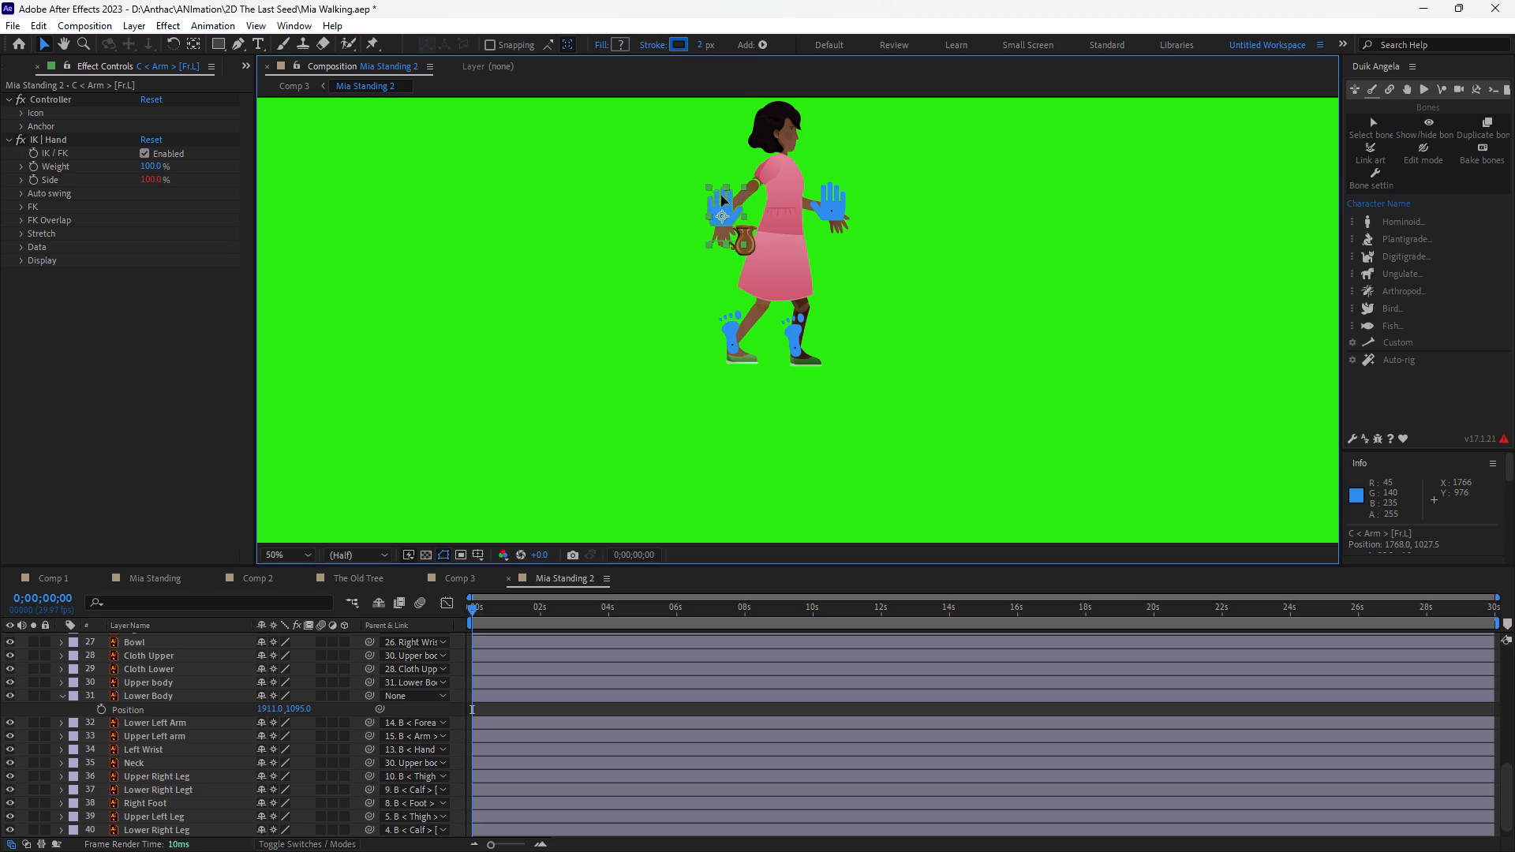
left_click_drag(721, 196, 720, 192)
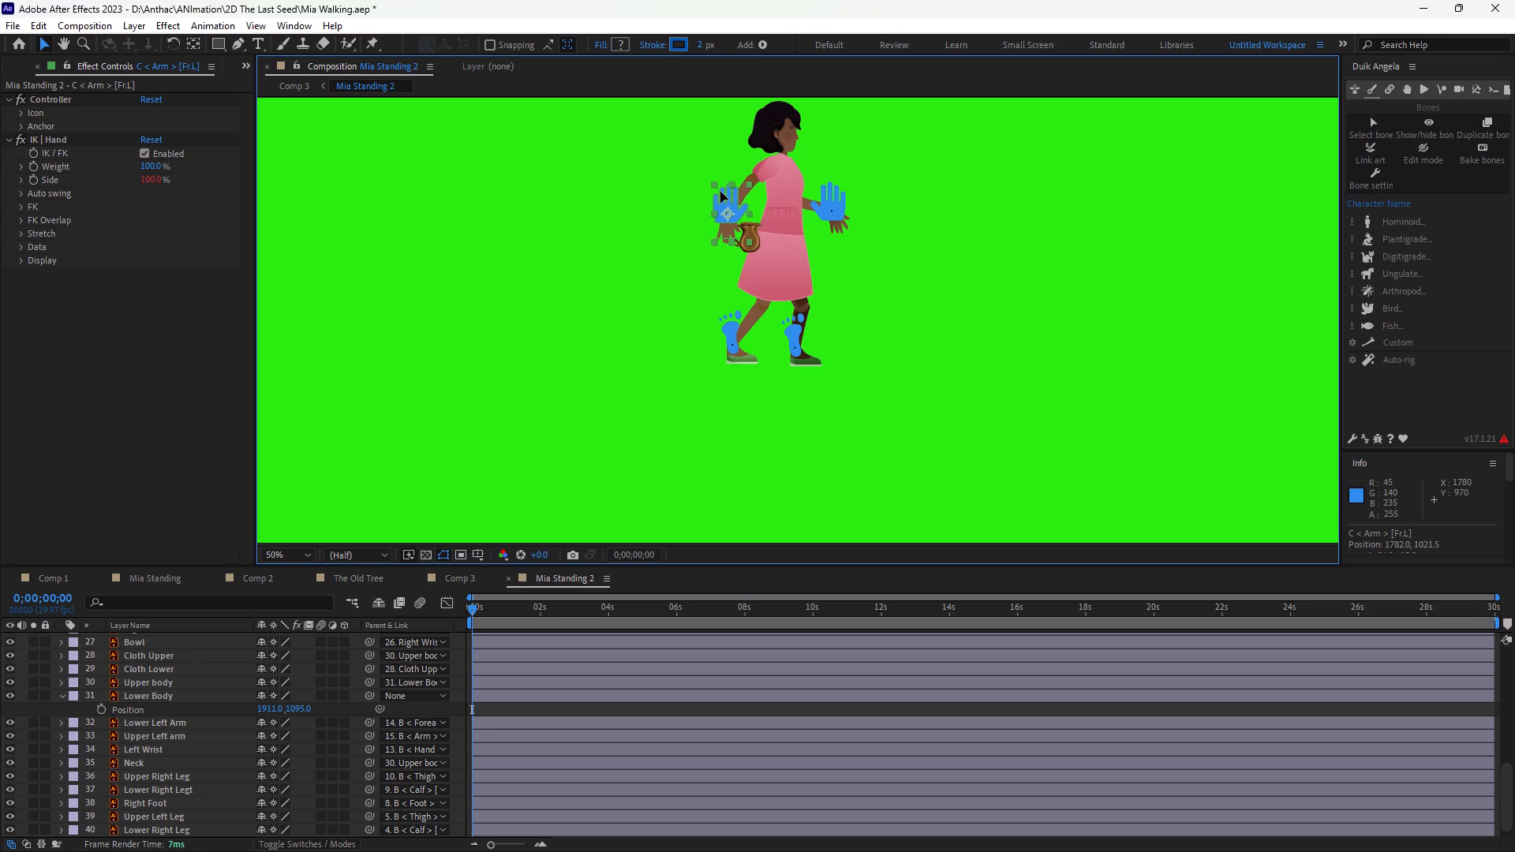
left_click_drag(720, 192, 732, 186)
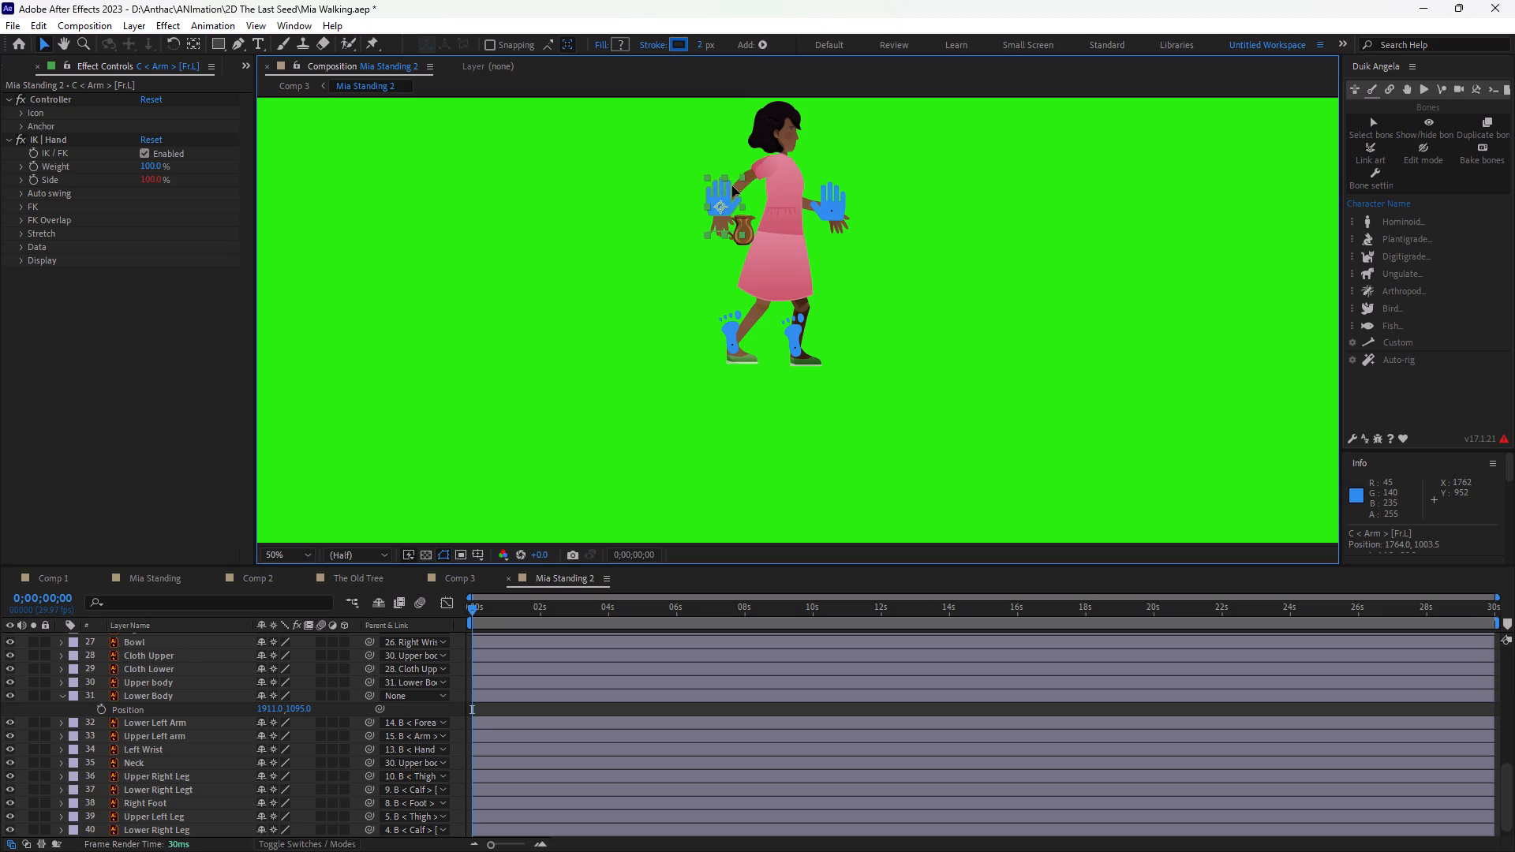
left_click_drag(732, 186, 751, 190)
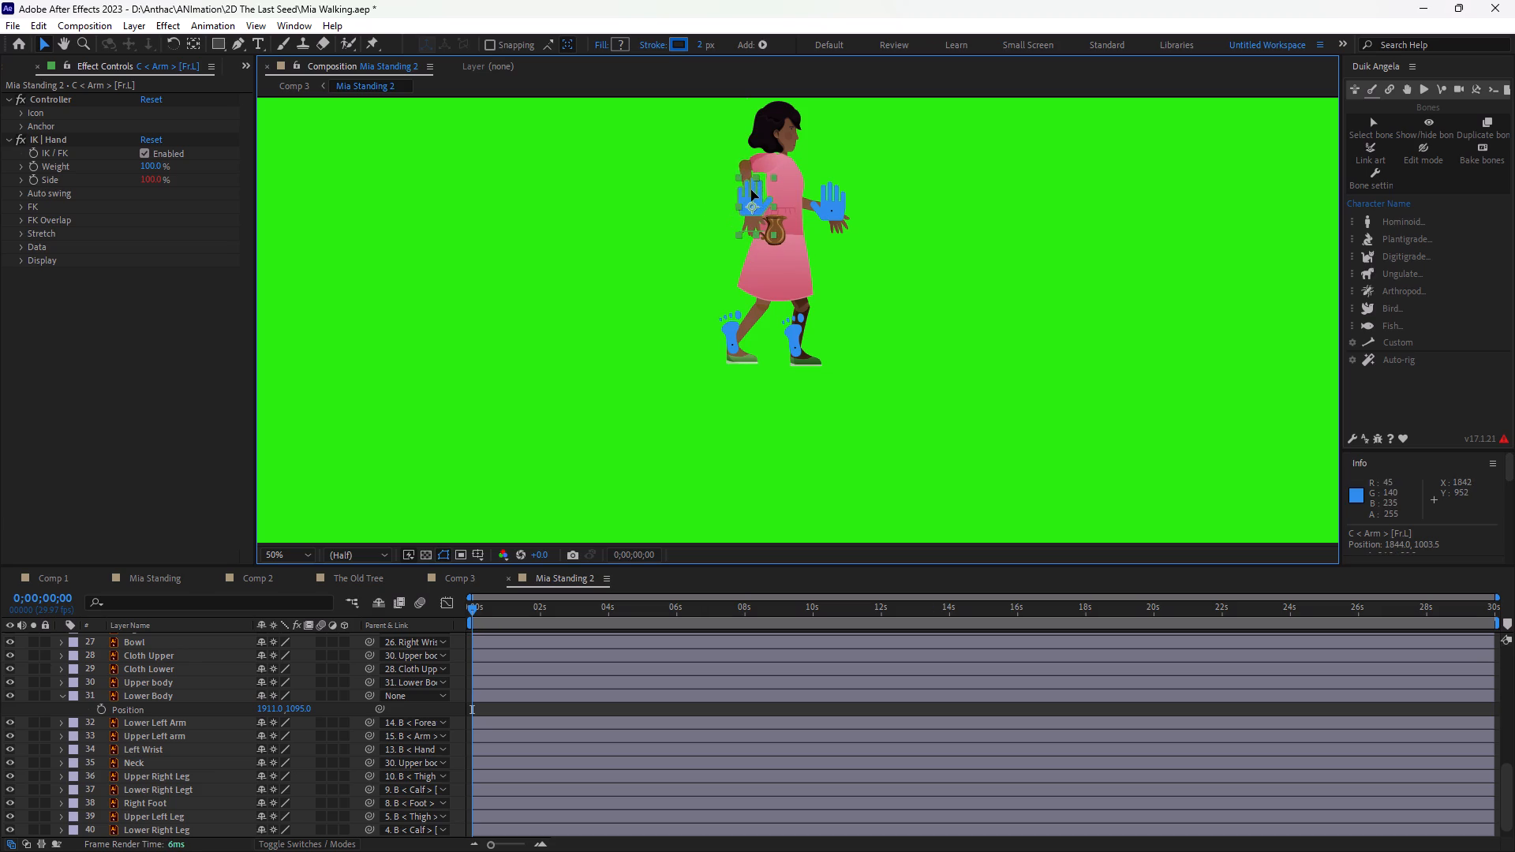
left_click_drag(751, 190, 768, 199)
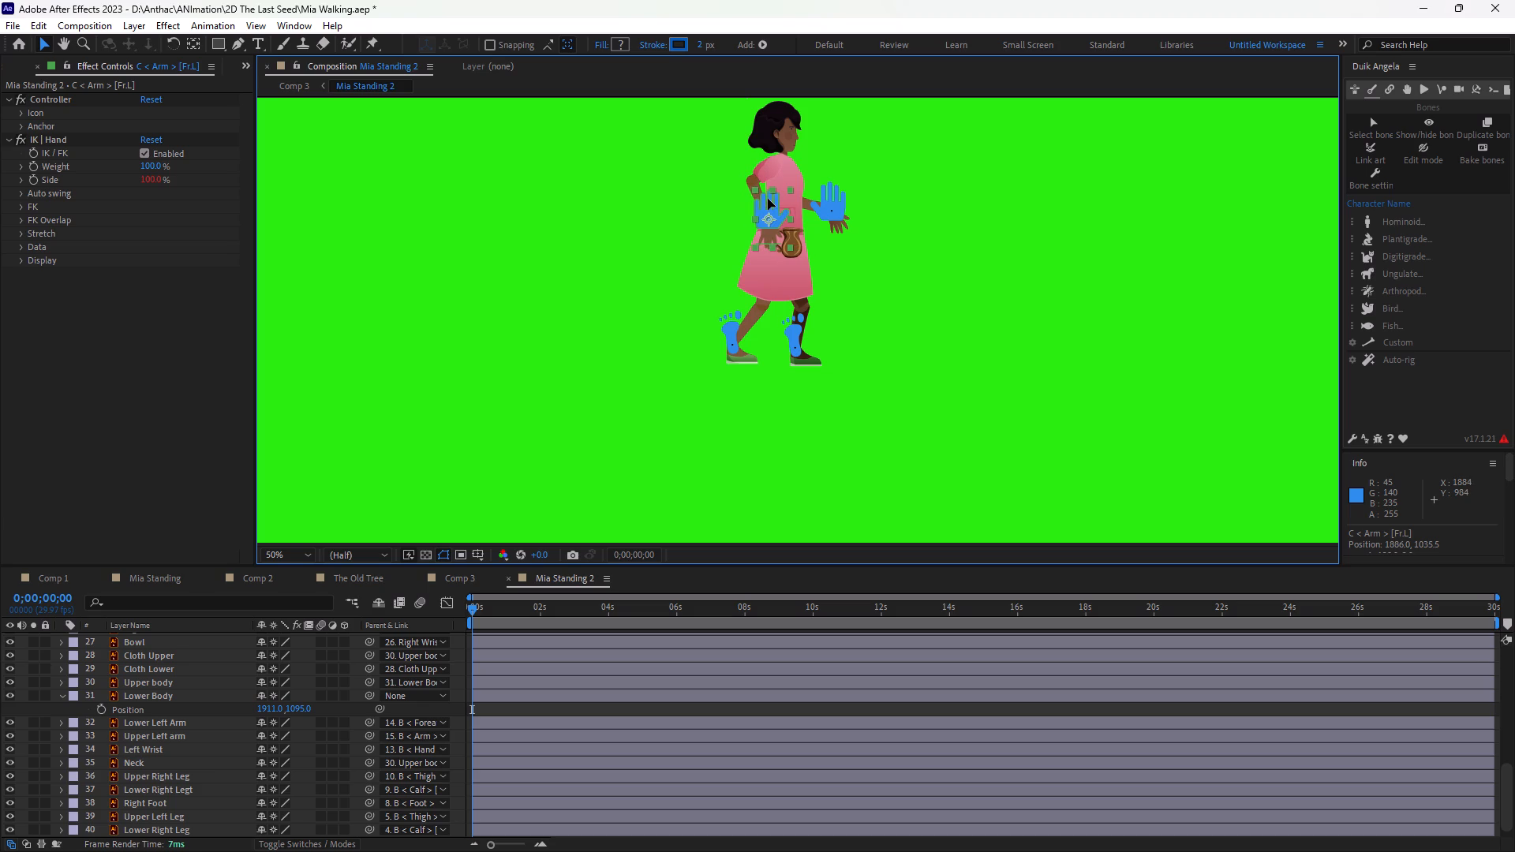
left_click_drag(768, 199, 775, 199)
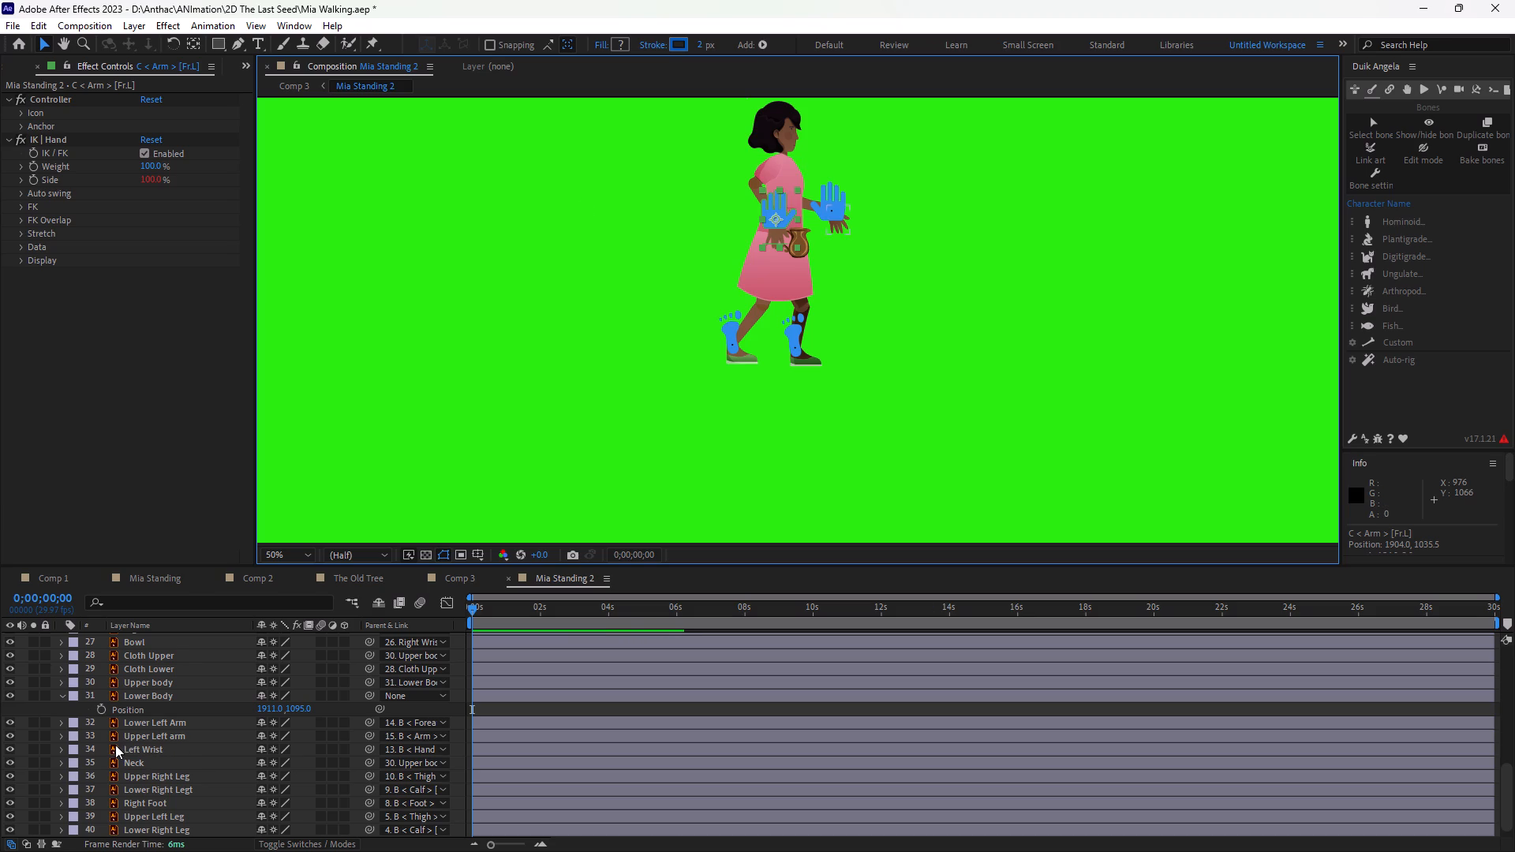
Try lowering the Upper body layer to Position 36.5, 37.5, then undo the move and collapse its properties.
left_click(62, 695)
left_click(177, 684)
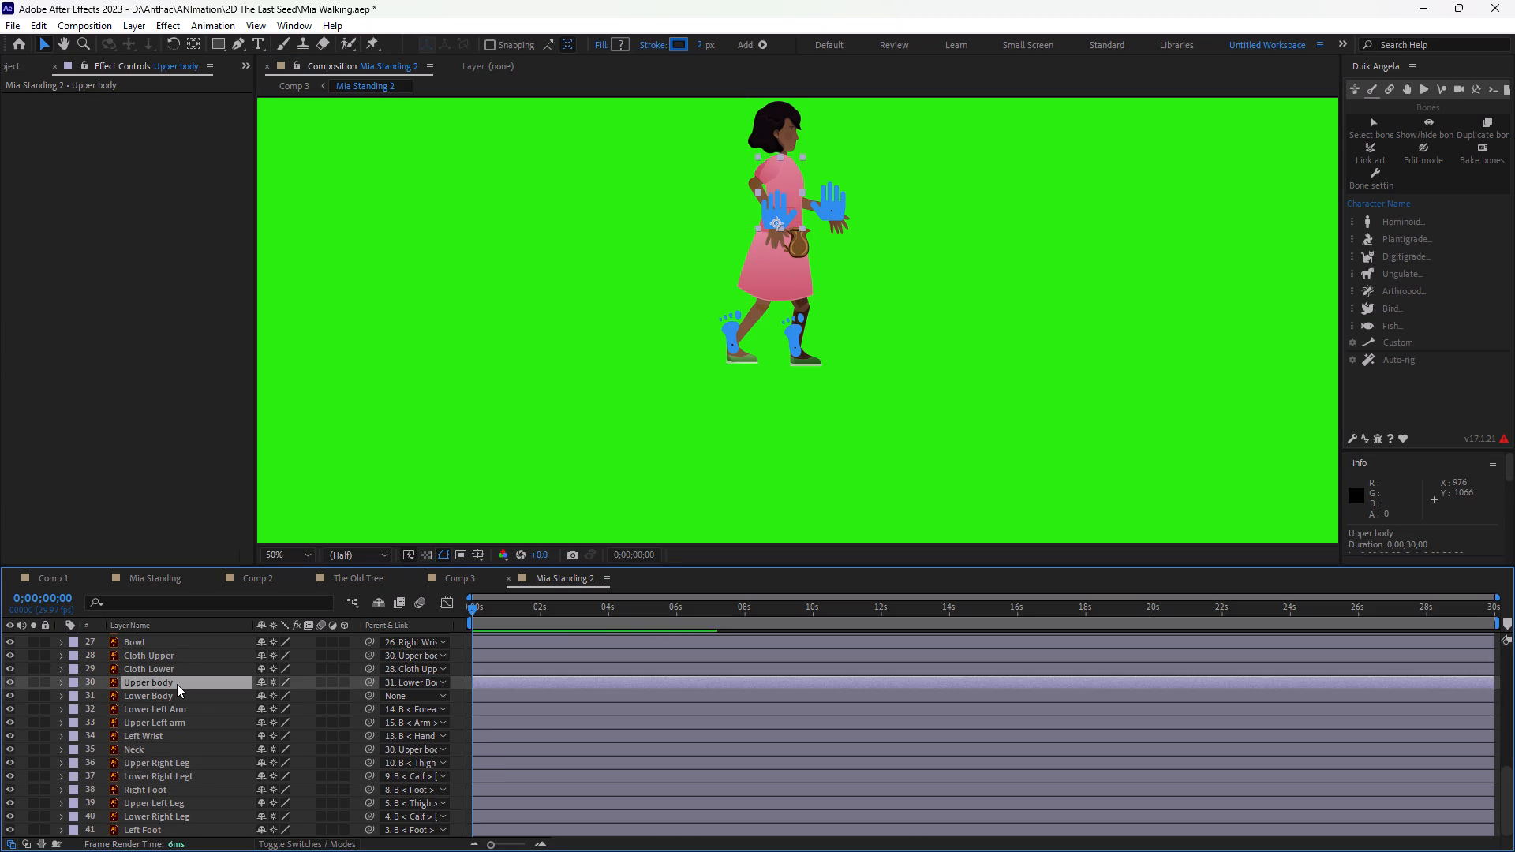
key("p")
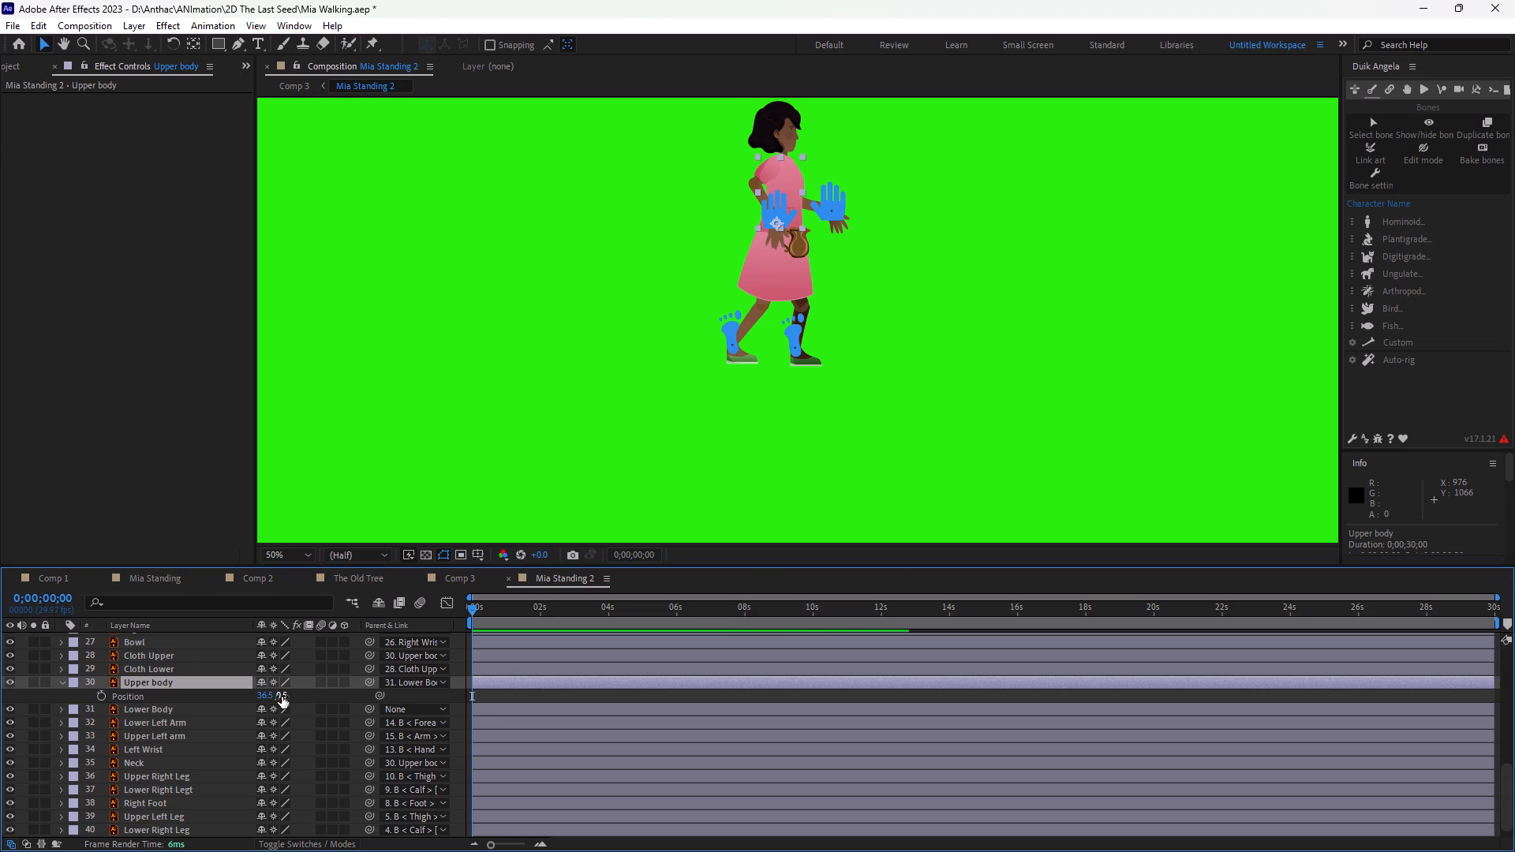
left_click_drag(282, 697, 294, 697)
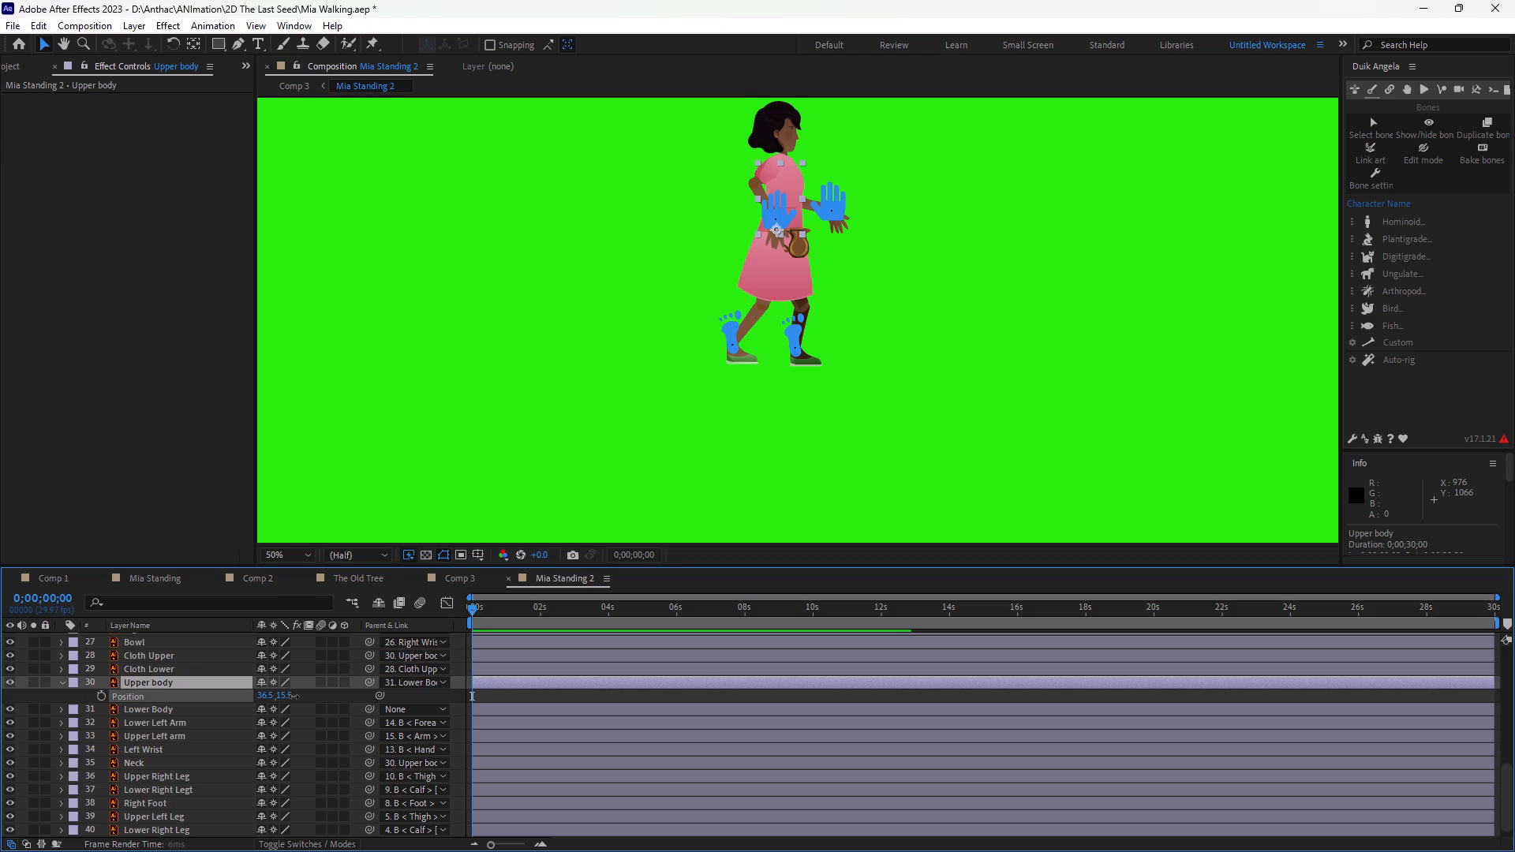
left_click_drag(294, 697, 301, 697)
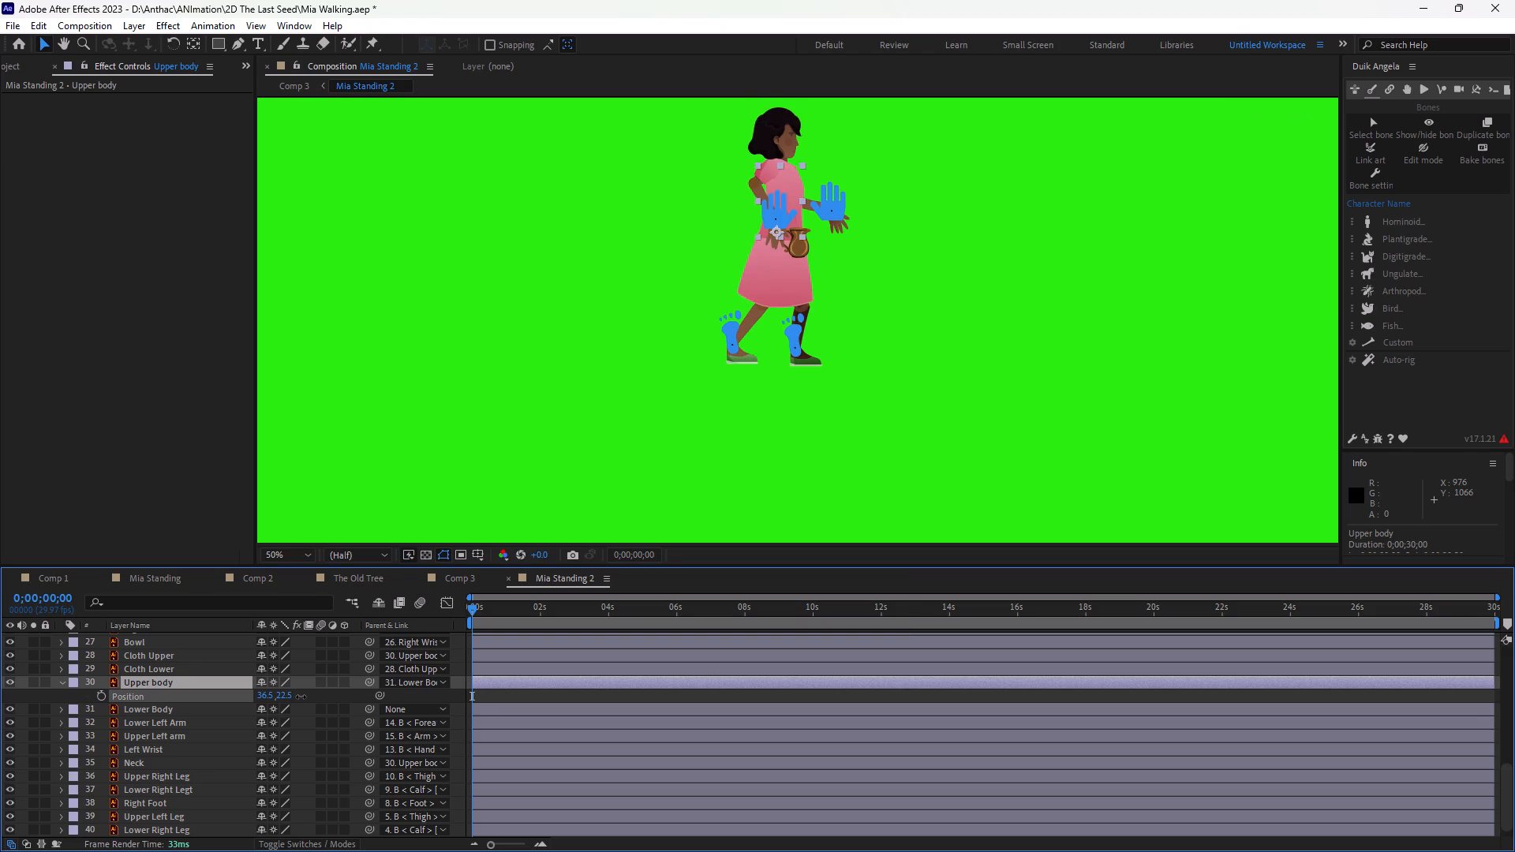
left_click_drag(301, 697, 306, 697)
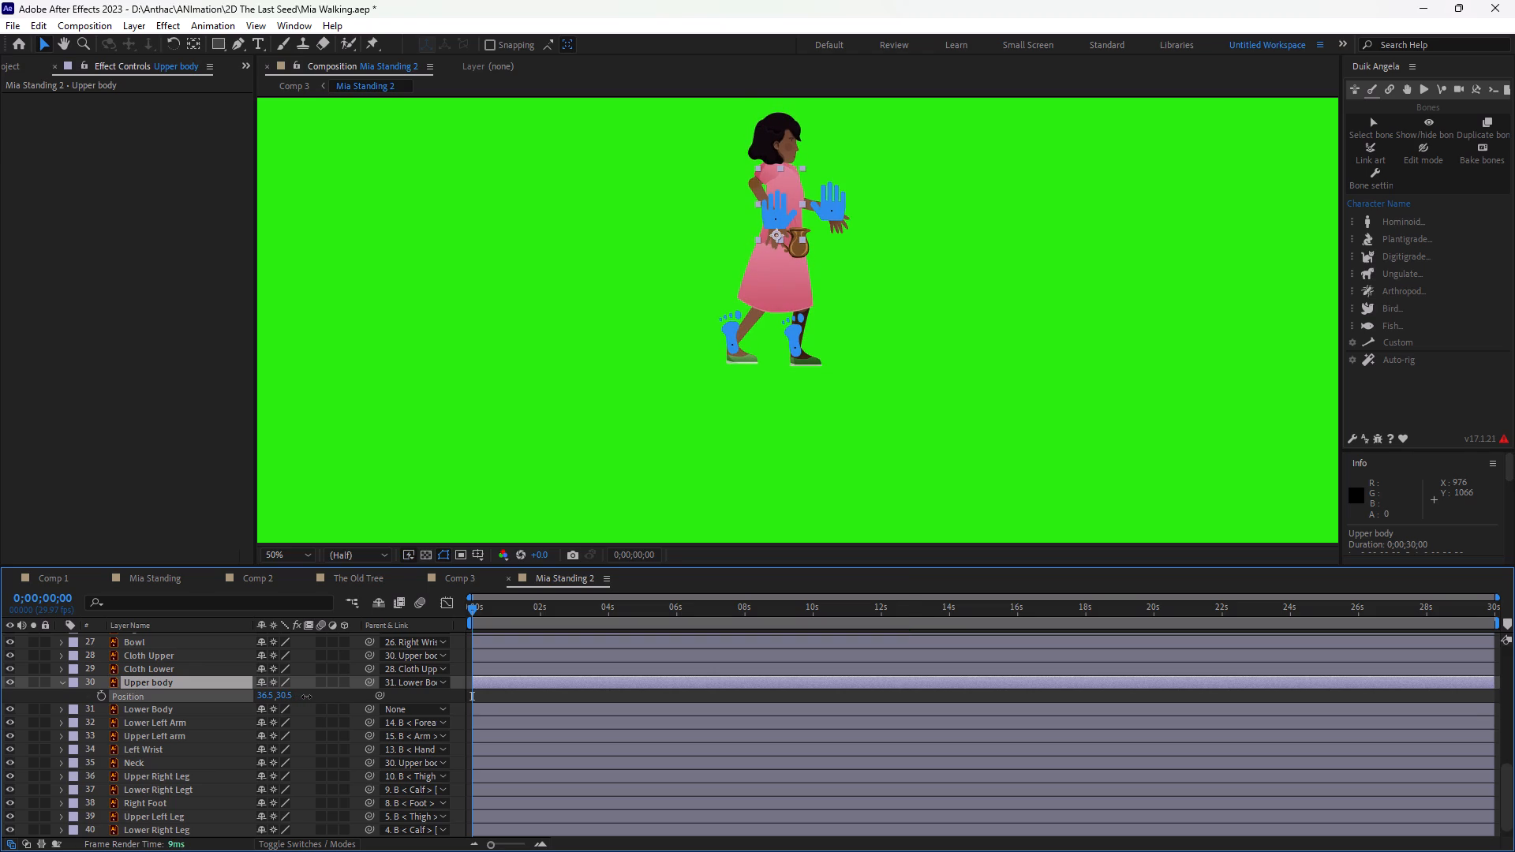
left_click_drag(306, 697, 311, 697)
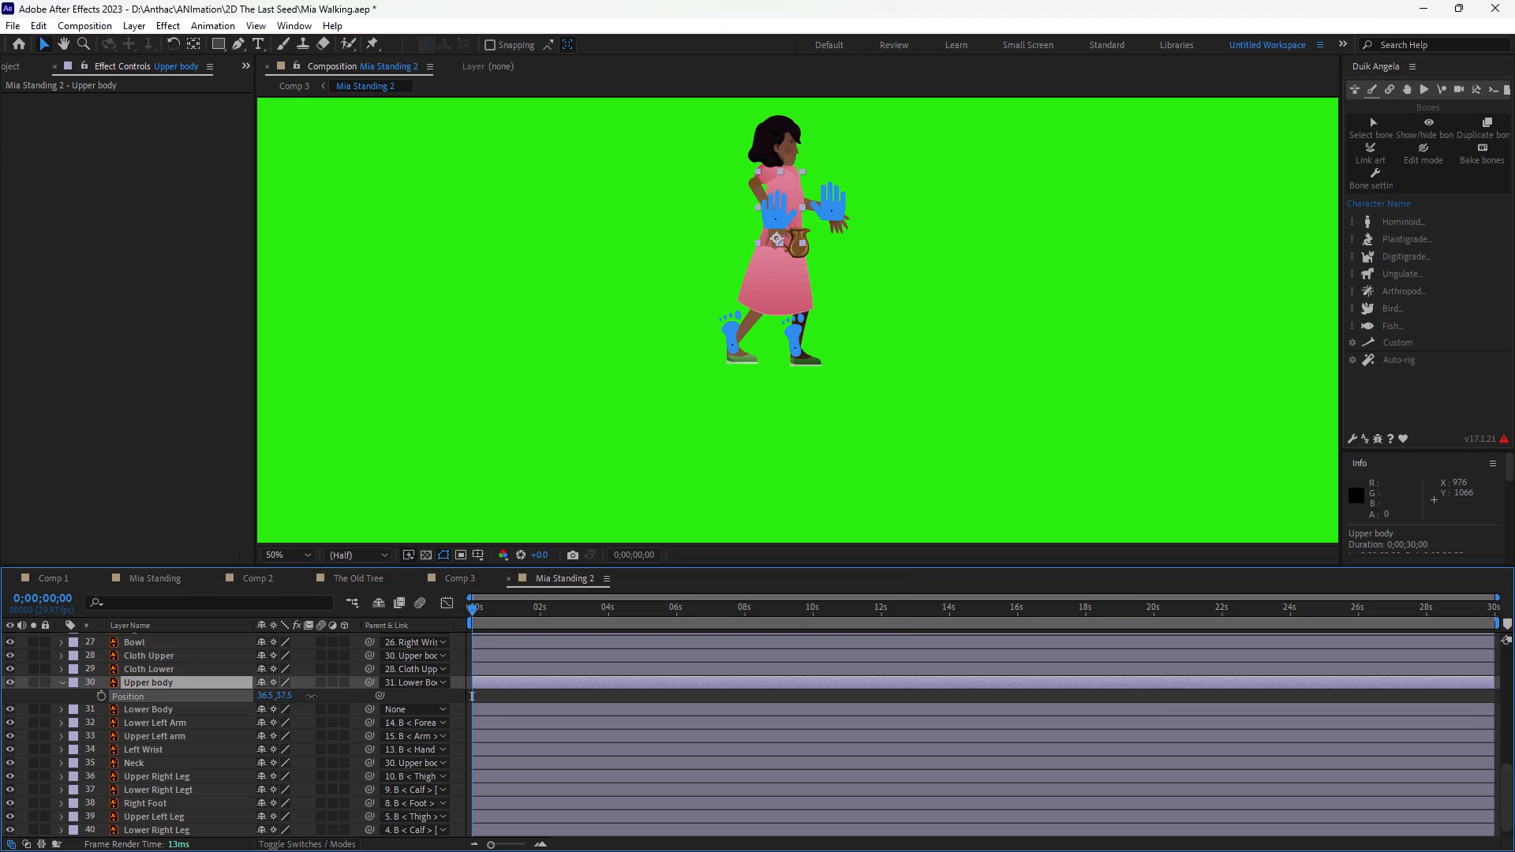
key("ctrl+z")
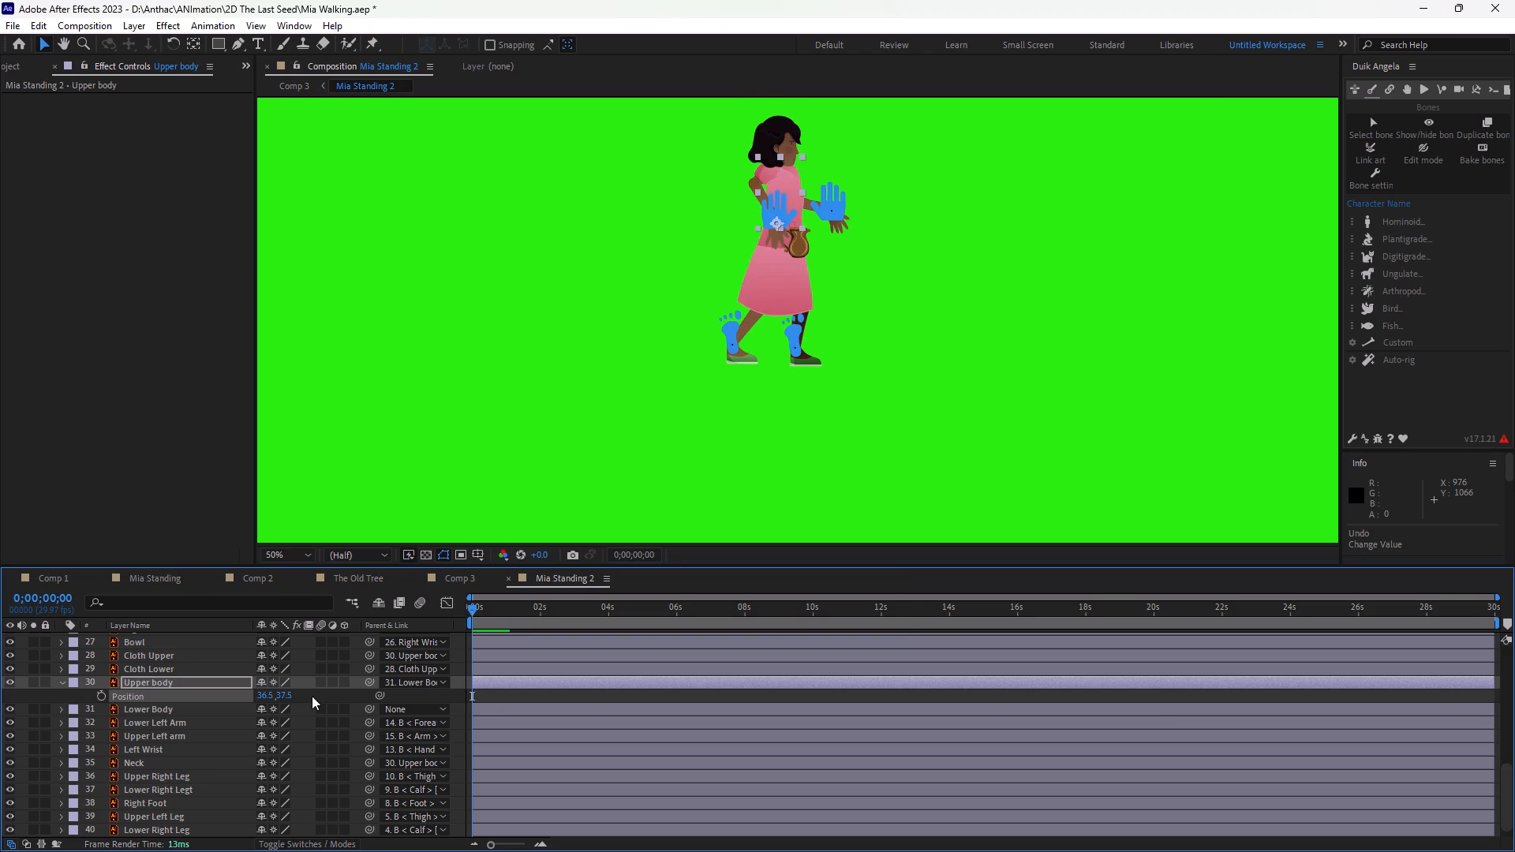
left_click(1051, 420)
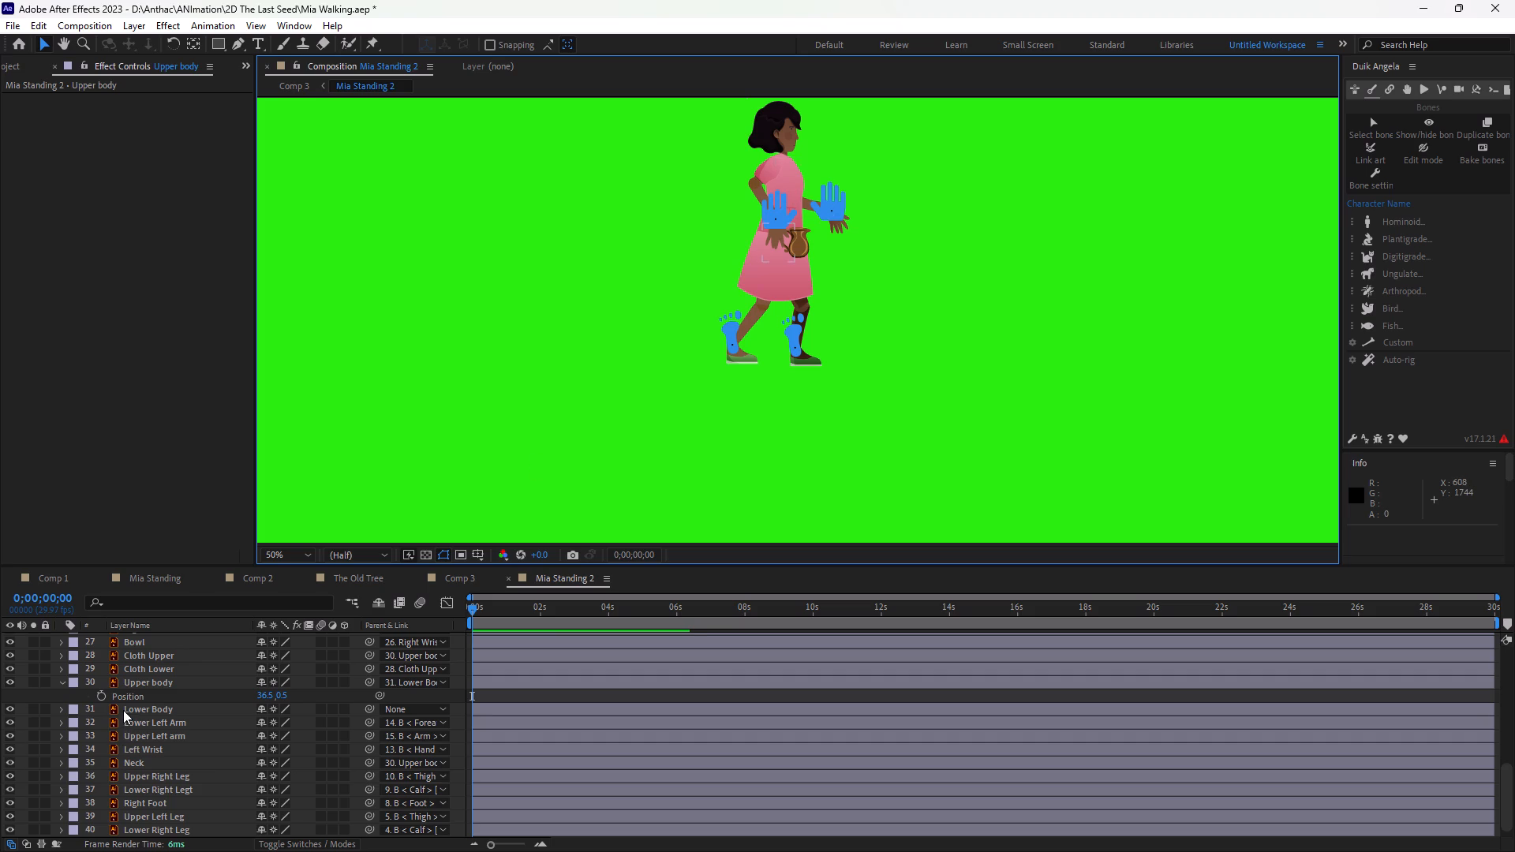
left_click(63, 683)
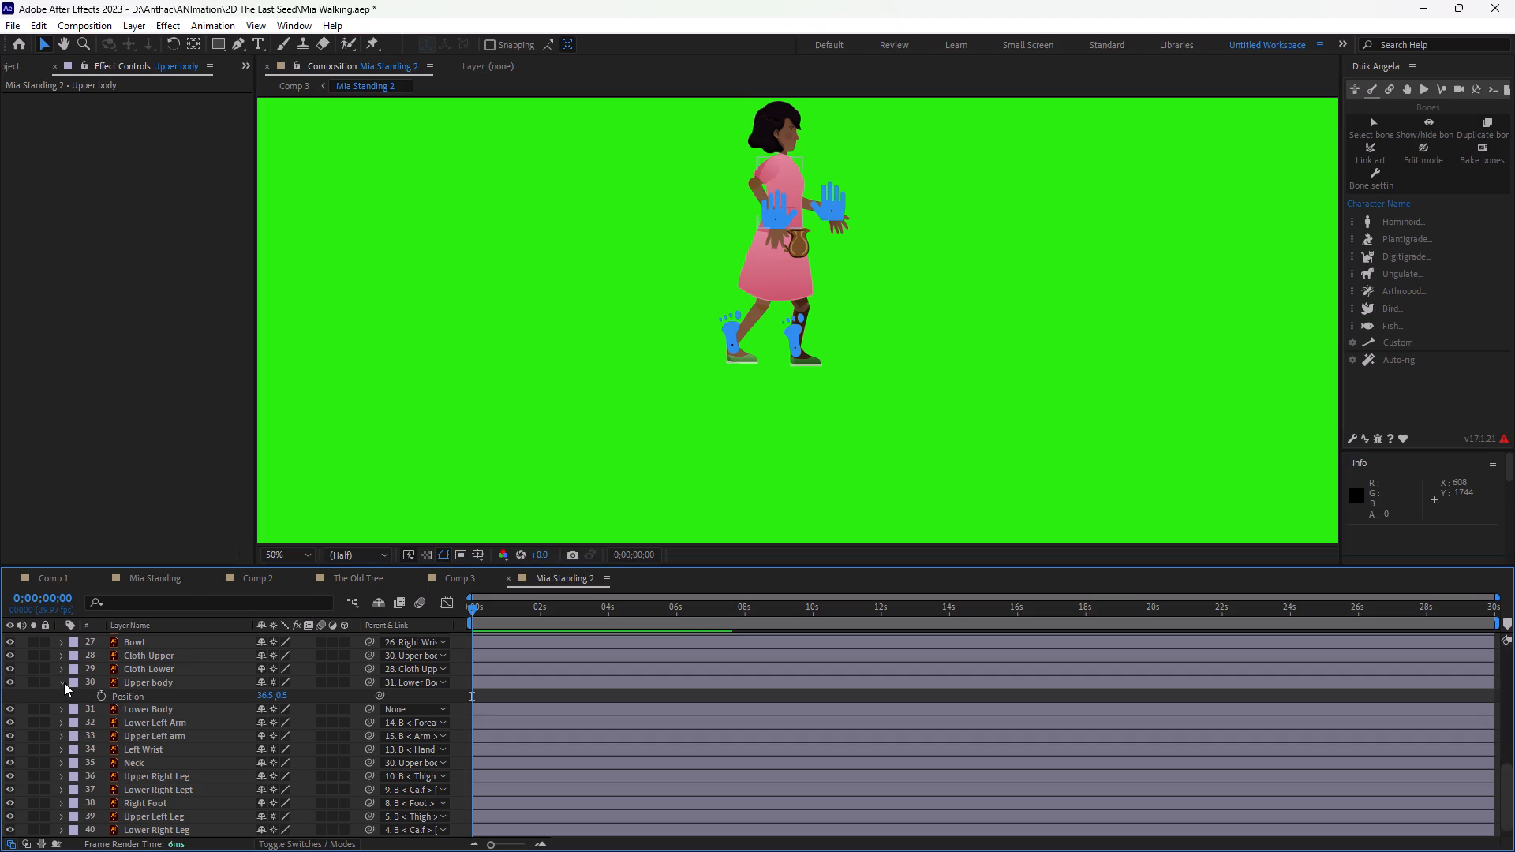
Nudge the C < Leg > [Bk.L] 2 foot controller to about Position 1943.5, 1357.5 and check Mia's pose in Comp 3.
left_click(461, 579)
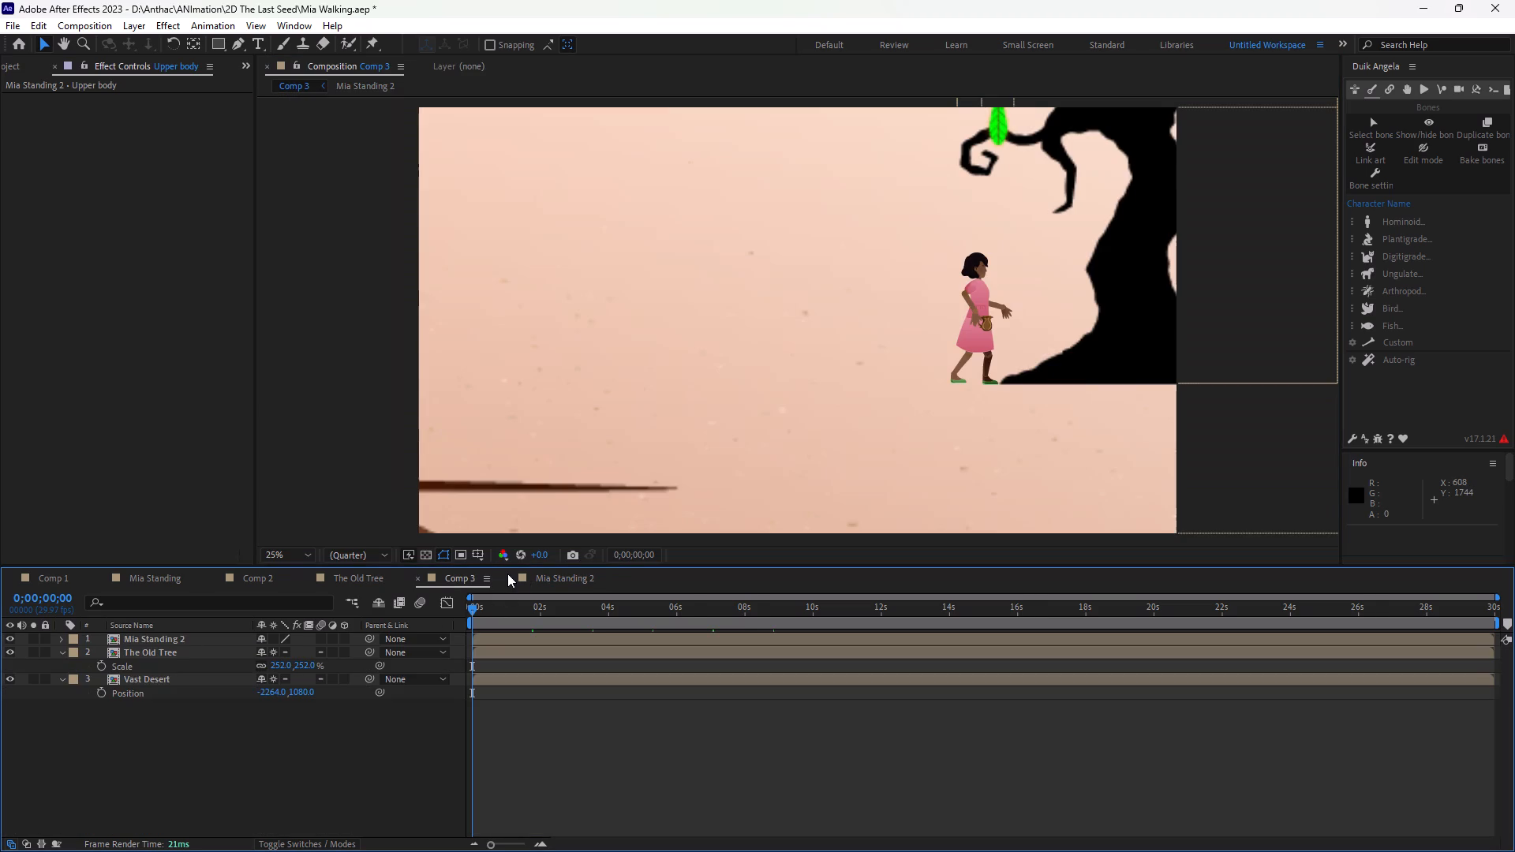
left_click(543, 577)
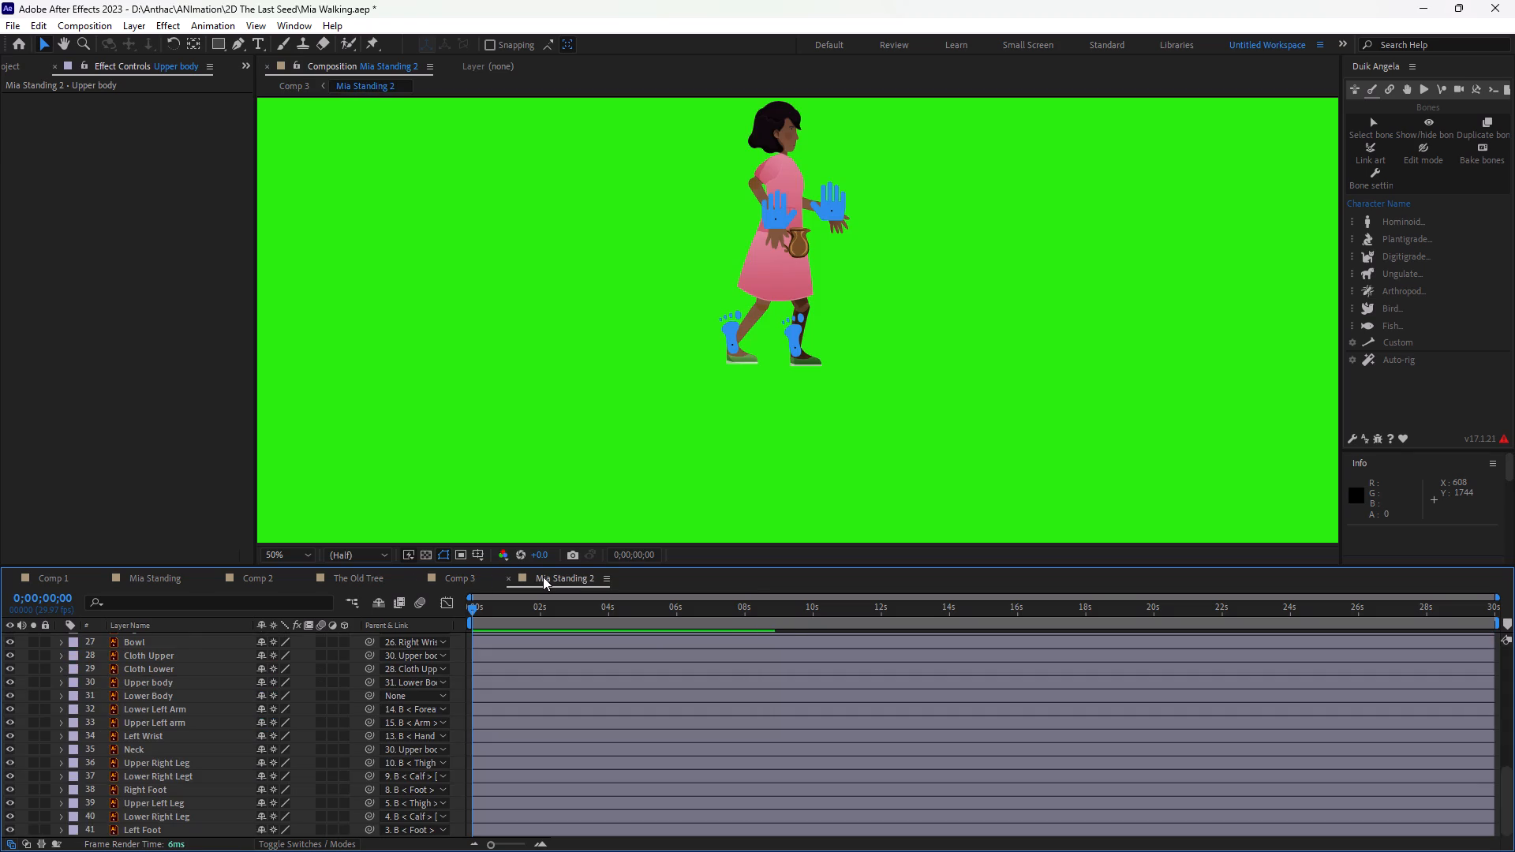
left_click(452, 577)
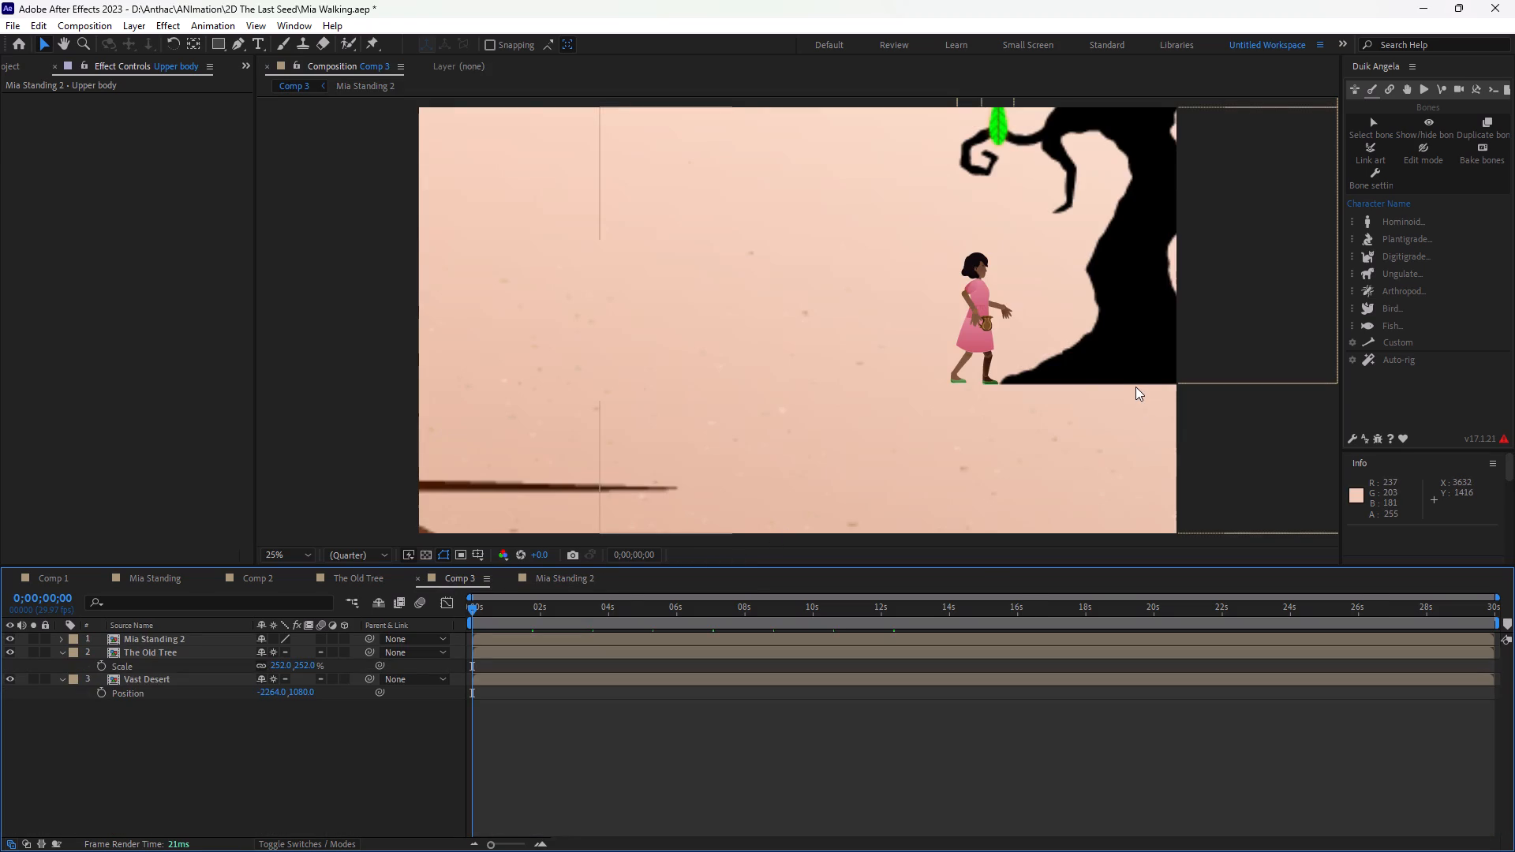
left_click(555, 578)
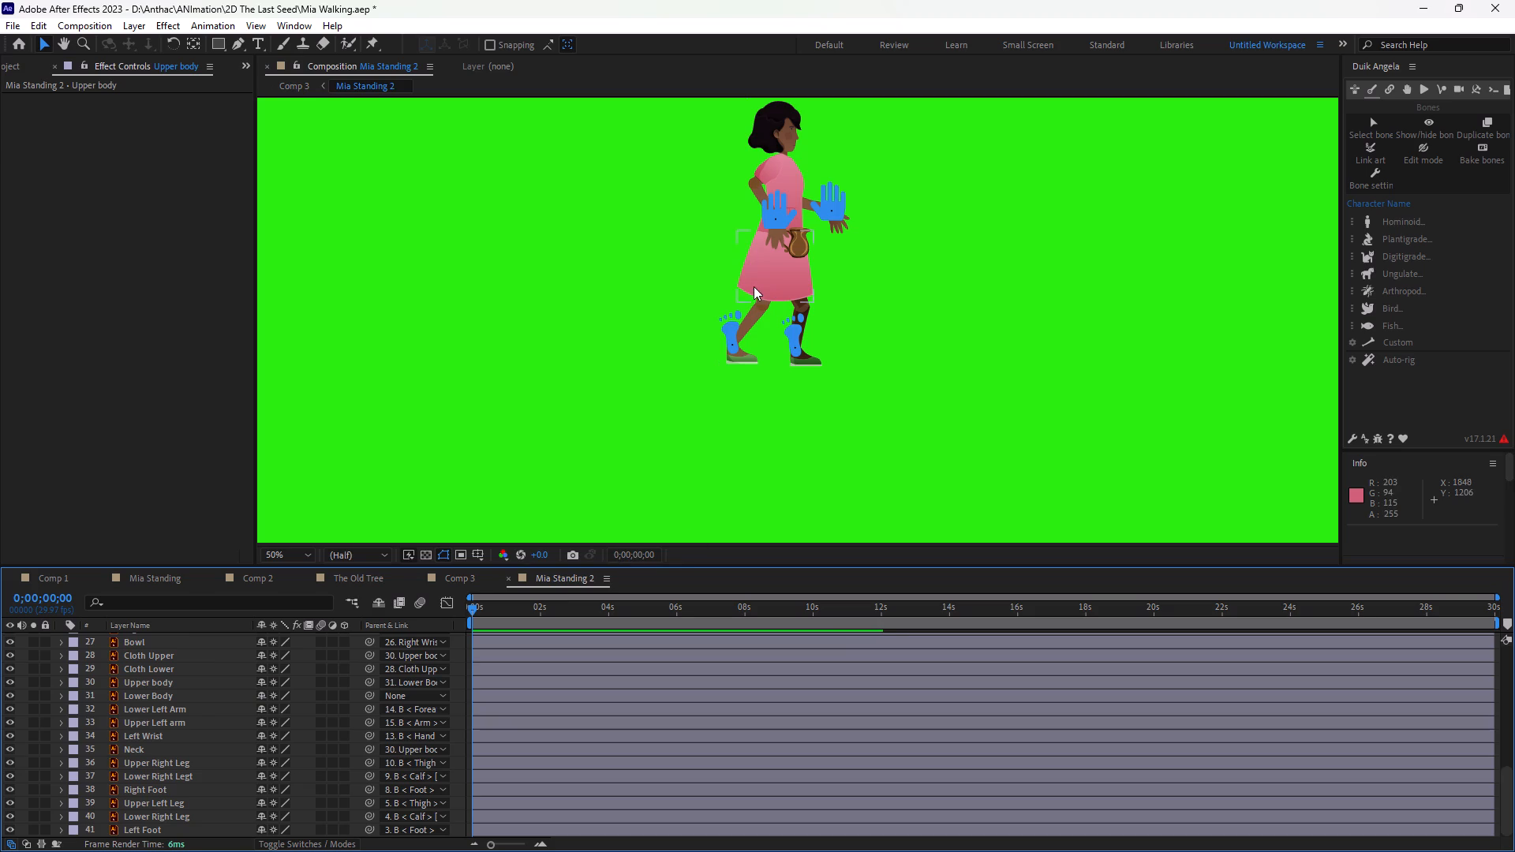
left_click(792, 341)
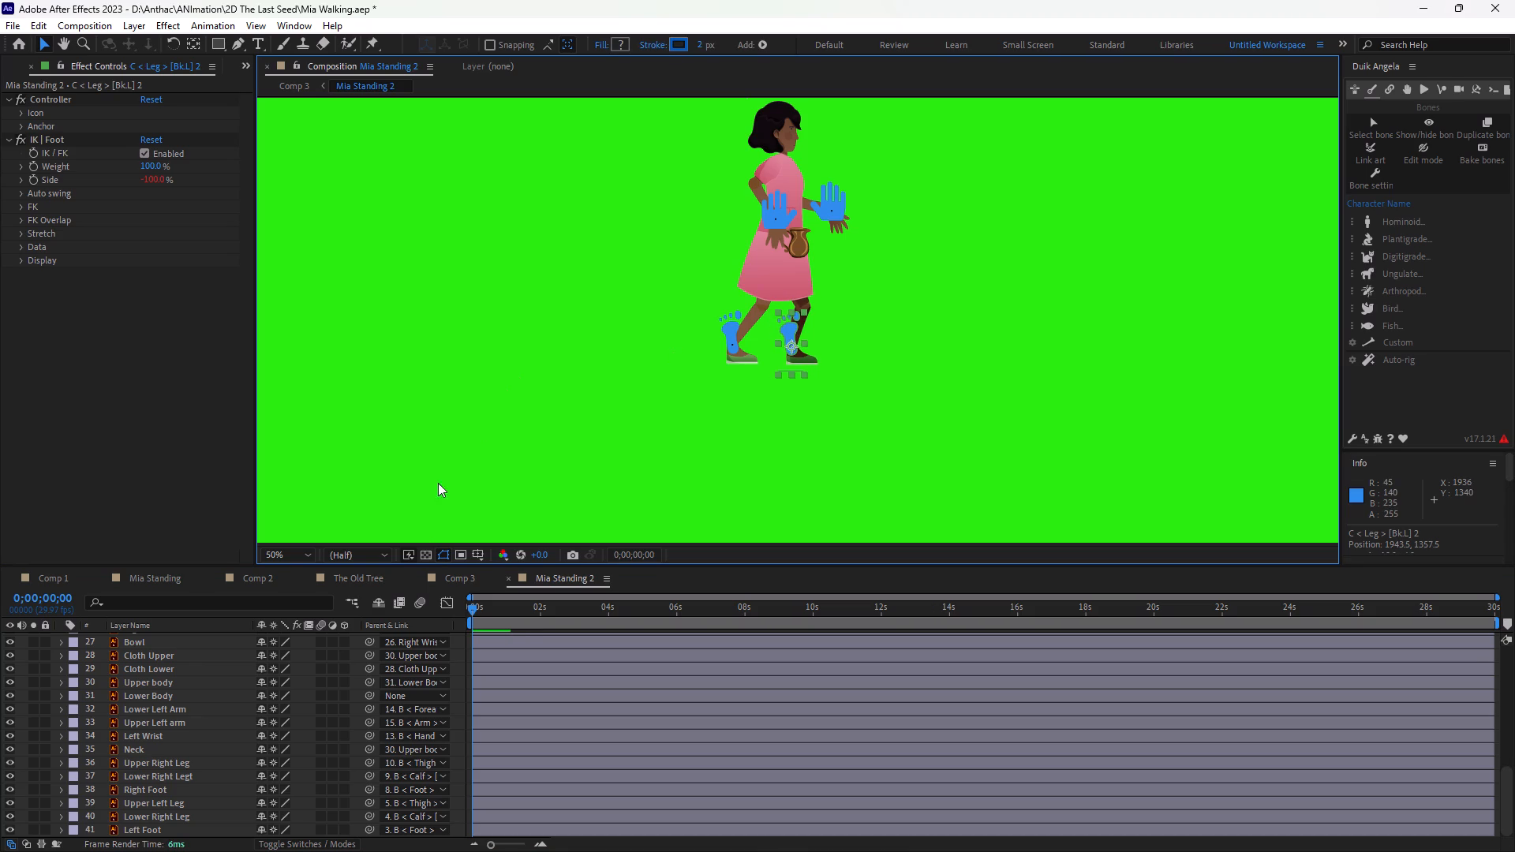
left_click(454, 572)
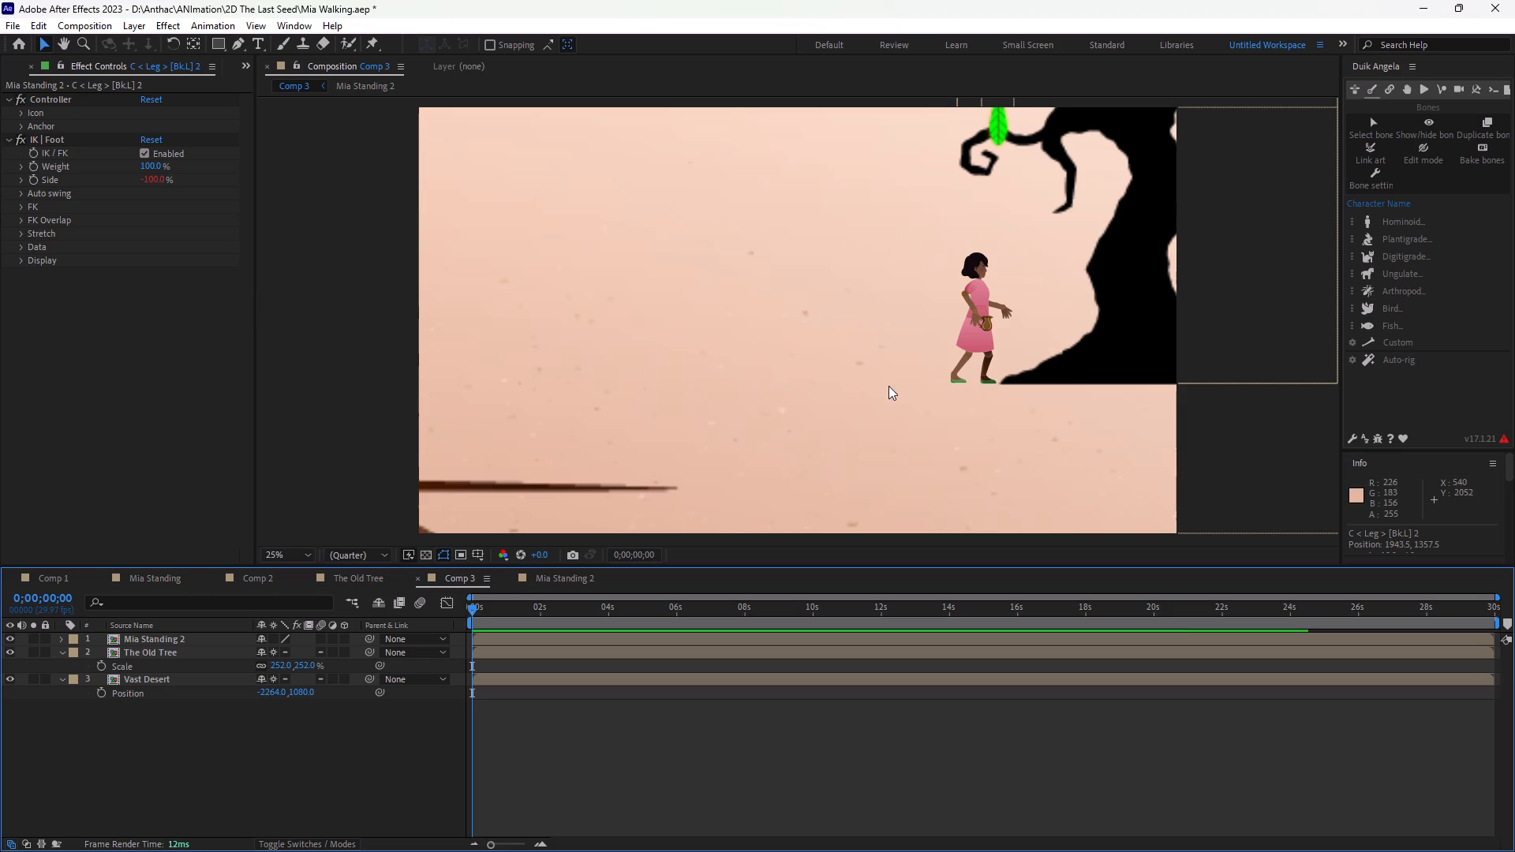
left_click(551, 572)
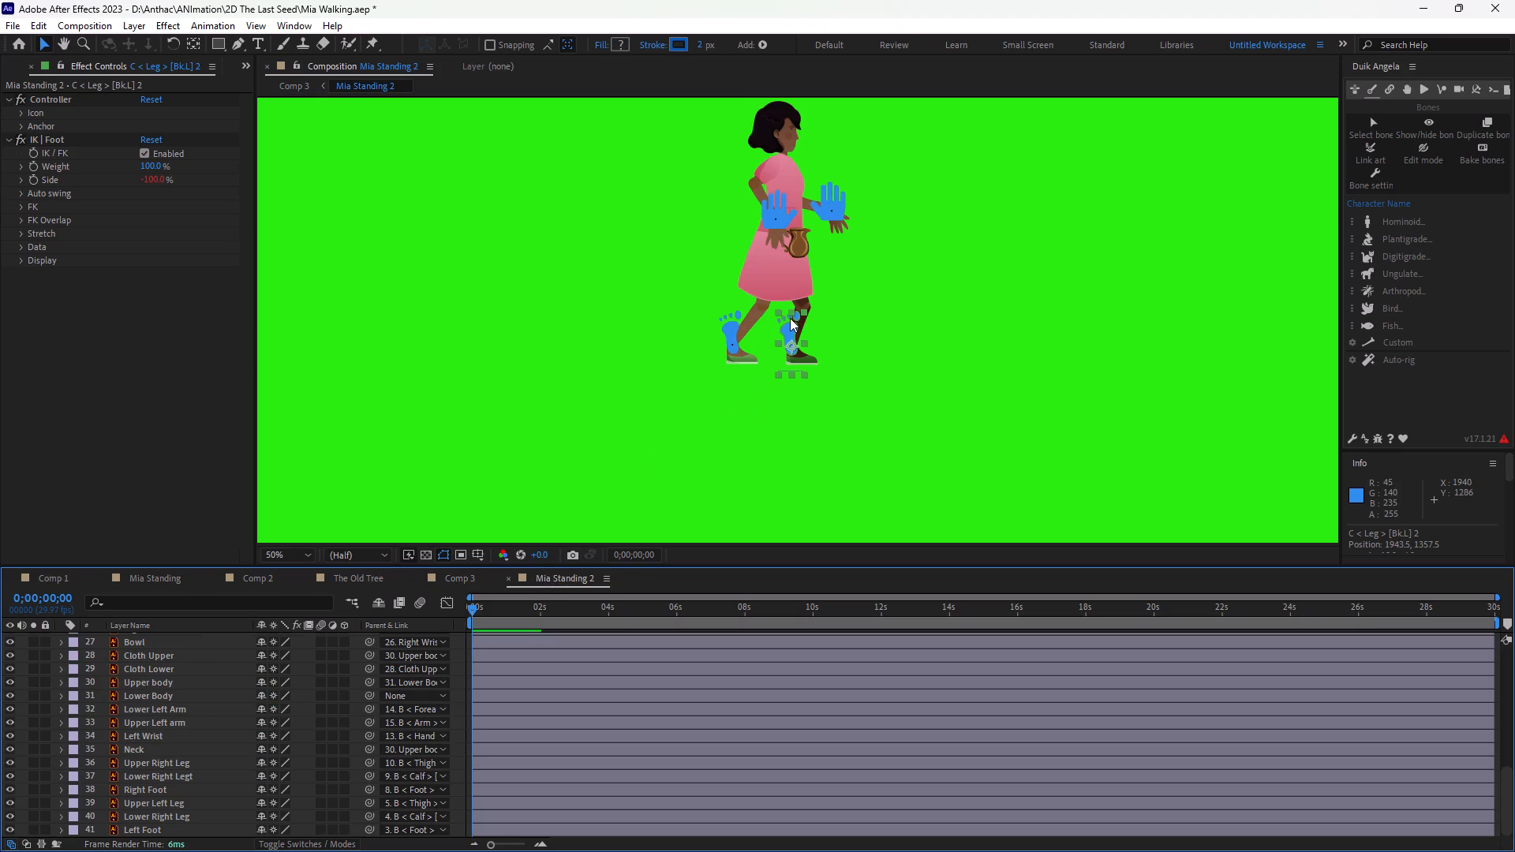
Lift and move back the C < Leg > [Bk.L] 2 foot controller to test the leg, leaving it at about Position 1915.5, 1355.5.
left_click_drag(786, 326, 781, 323)
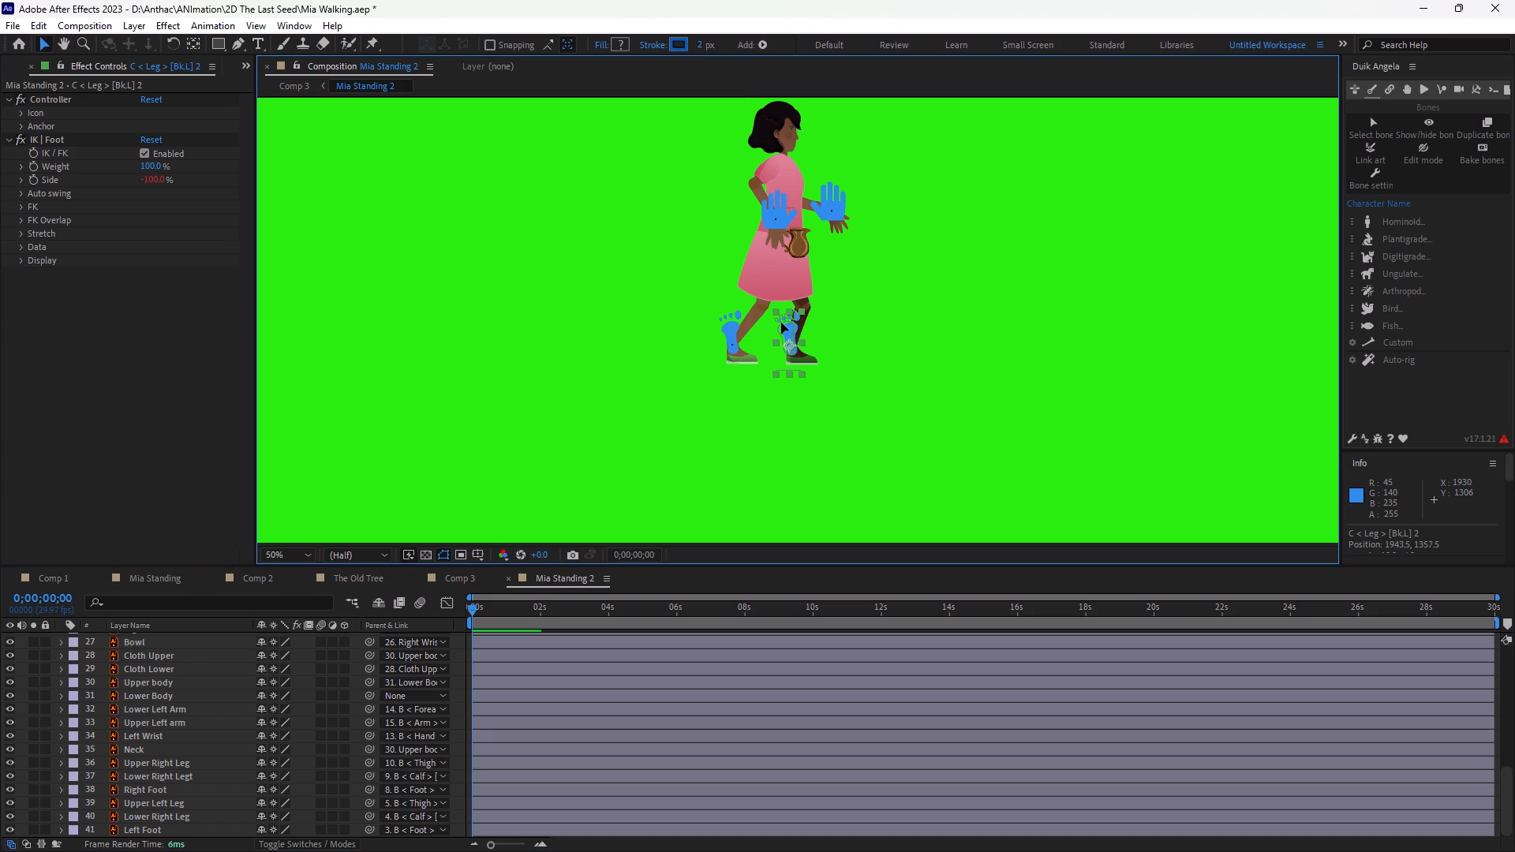
left_click_drag(781, 323, 772, 310)
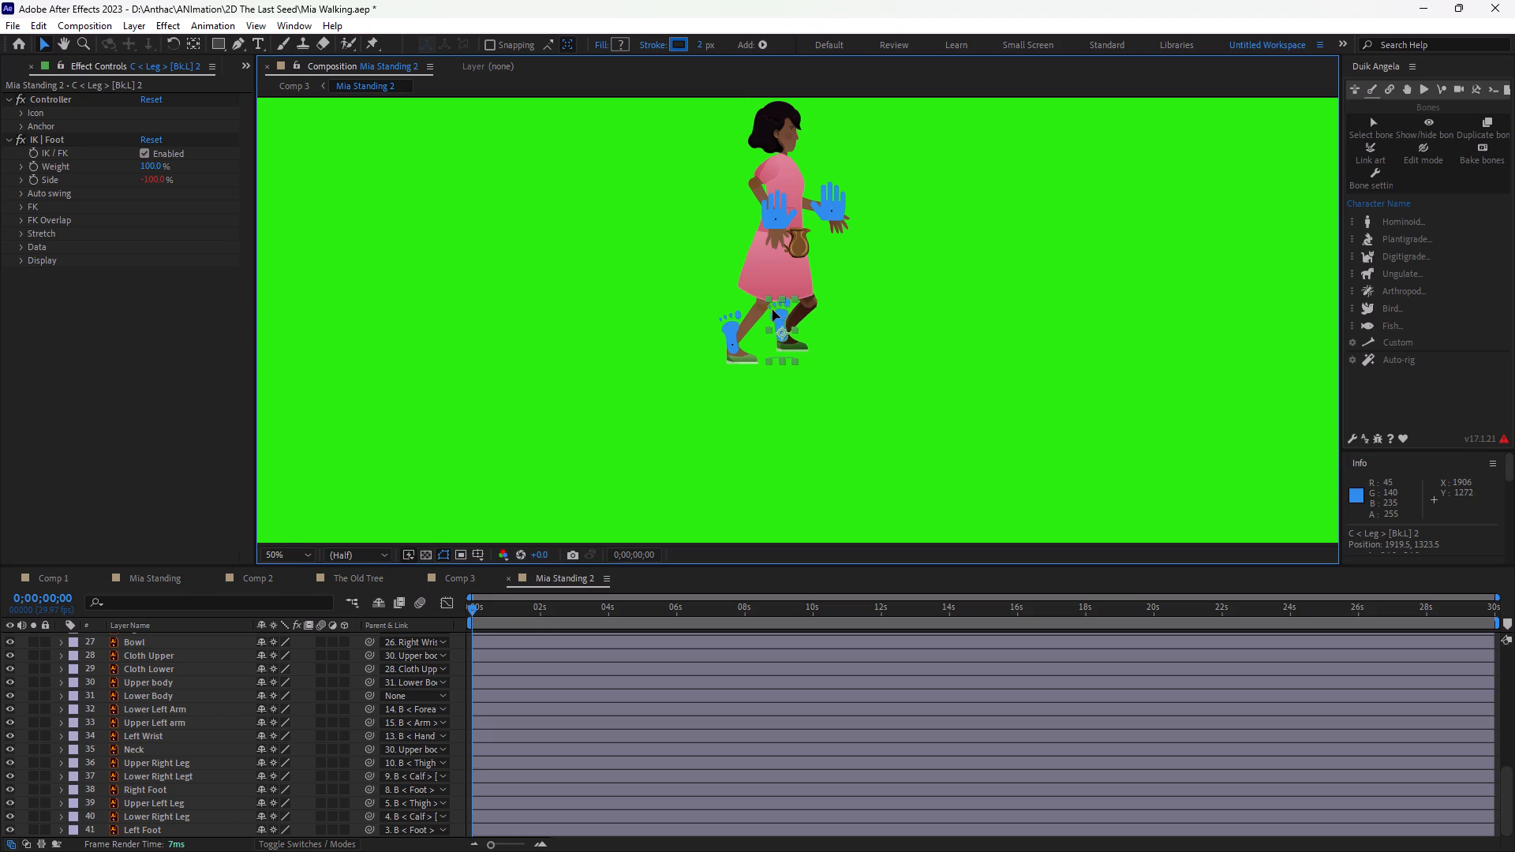
left_click_drag(772, 310, 775, 323)
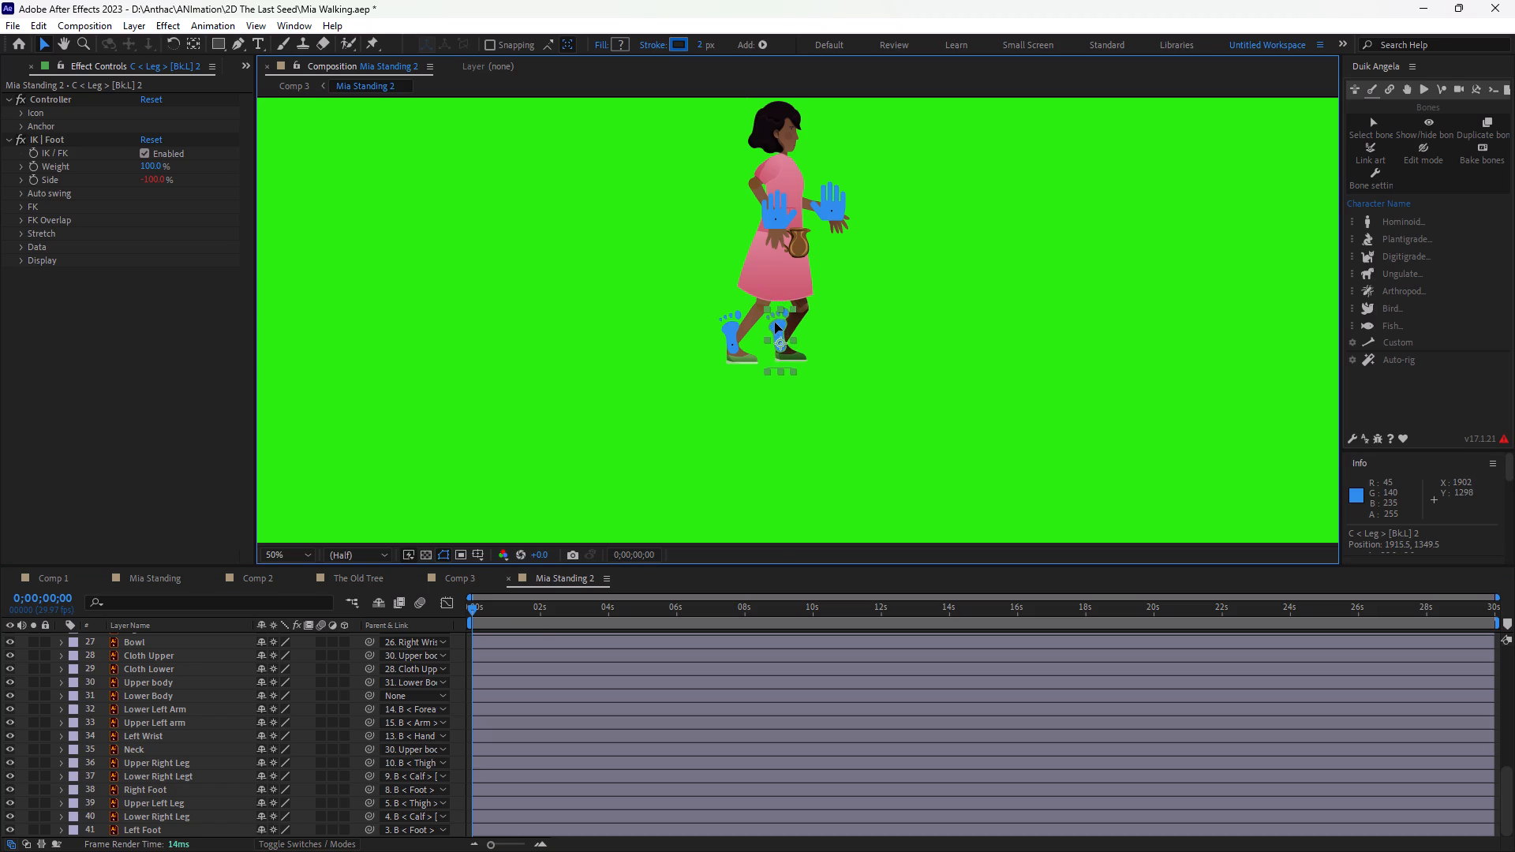
left_click_drag(775, 323, 775, 325)
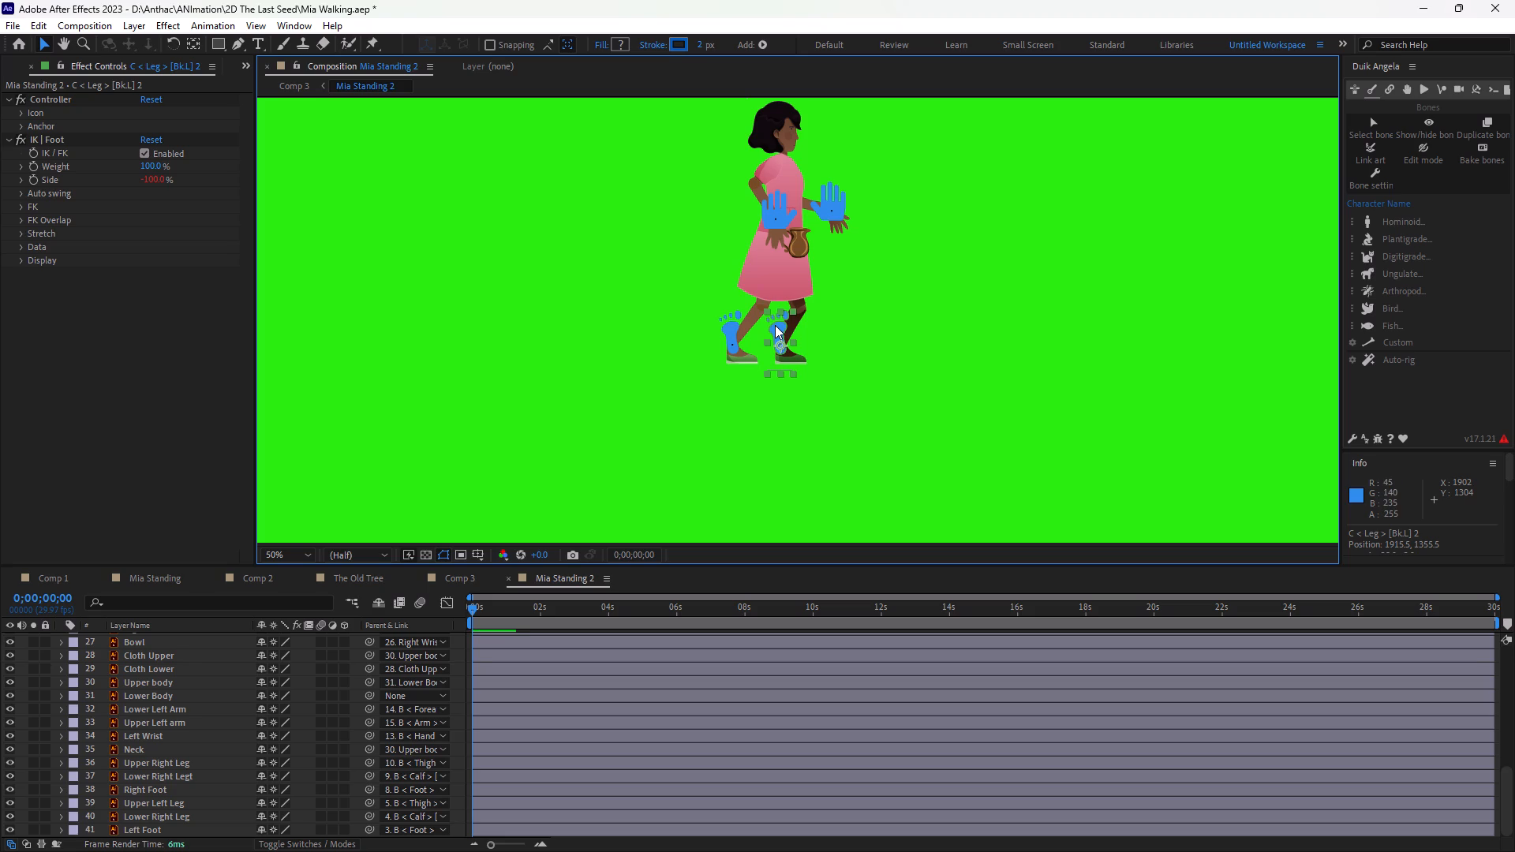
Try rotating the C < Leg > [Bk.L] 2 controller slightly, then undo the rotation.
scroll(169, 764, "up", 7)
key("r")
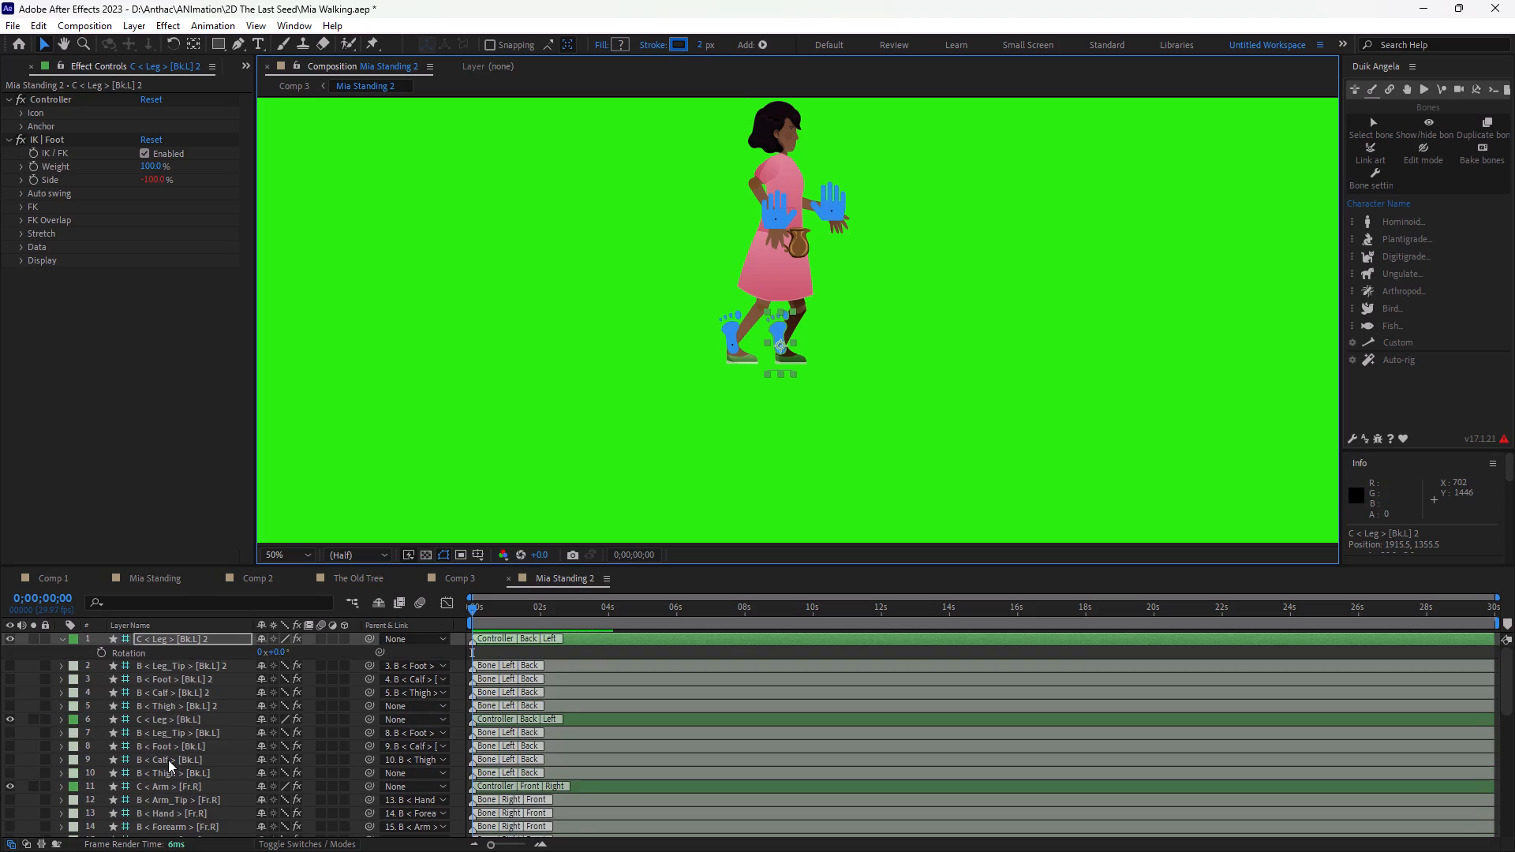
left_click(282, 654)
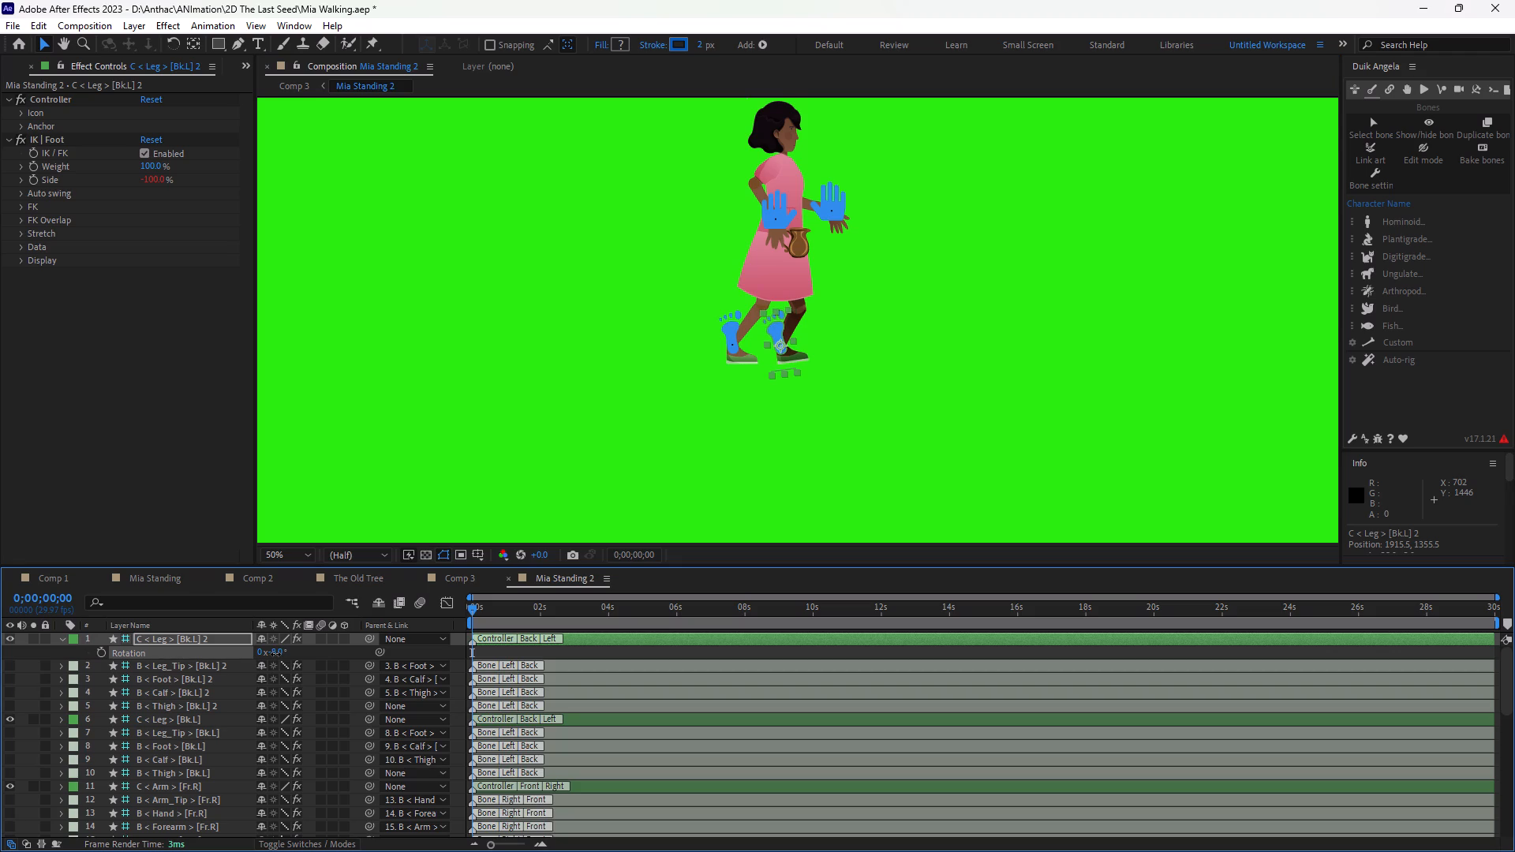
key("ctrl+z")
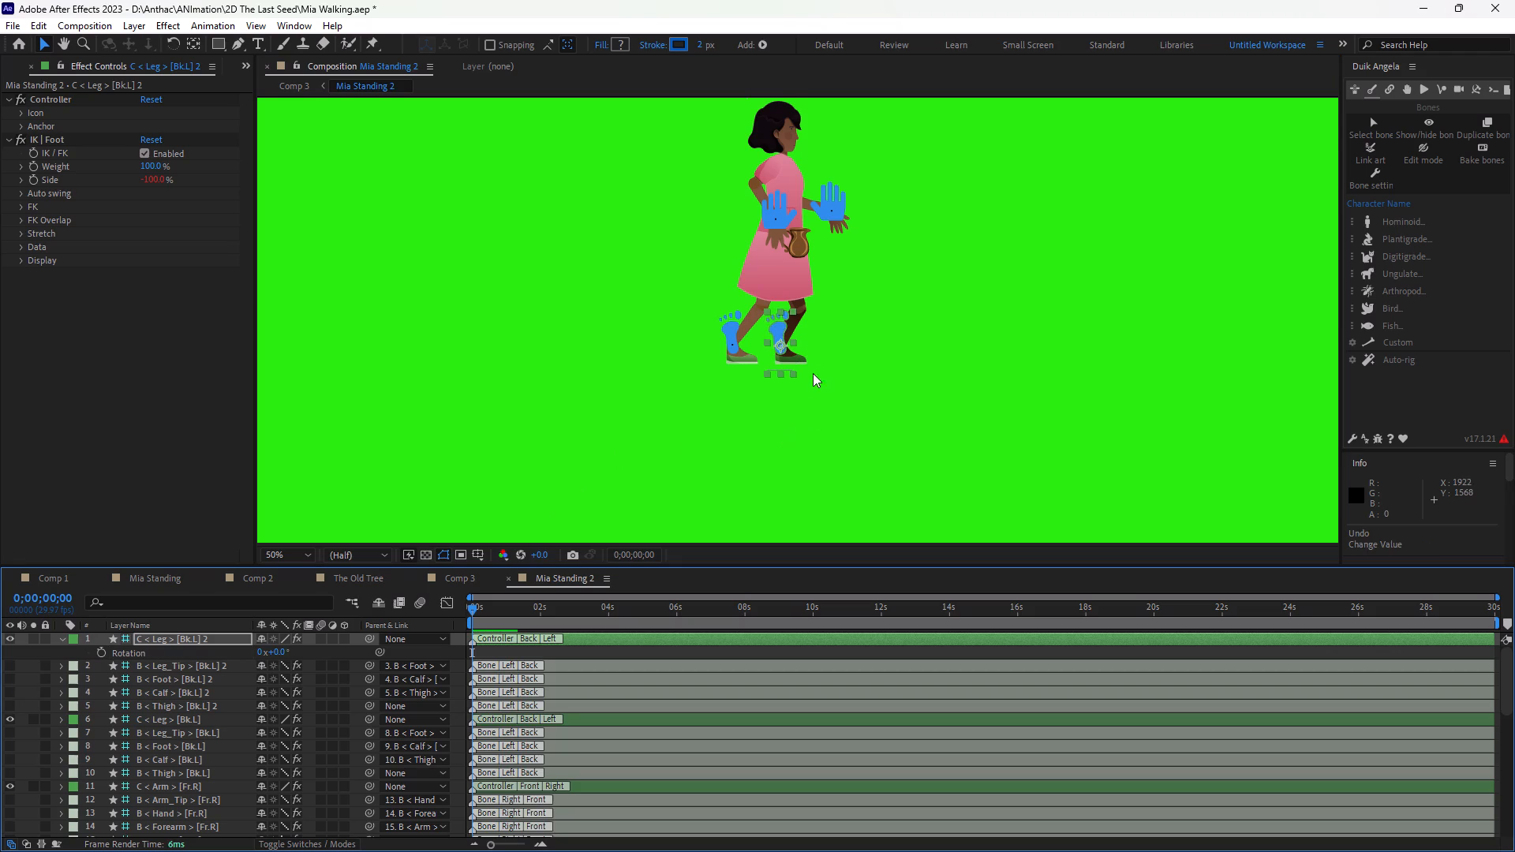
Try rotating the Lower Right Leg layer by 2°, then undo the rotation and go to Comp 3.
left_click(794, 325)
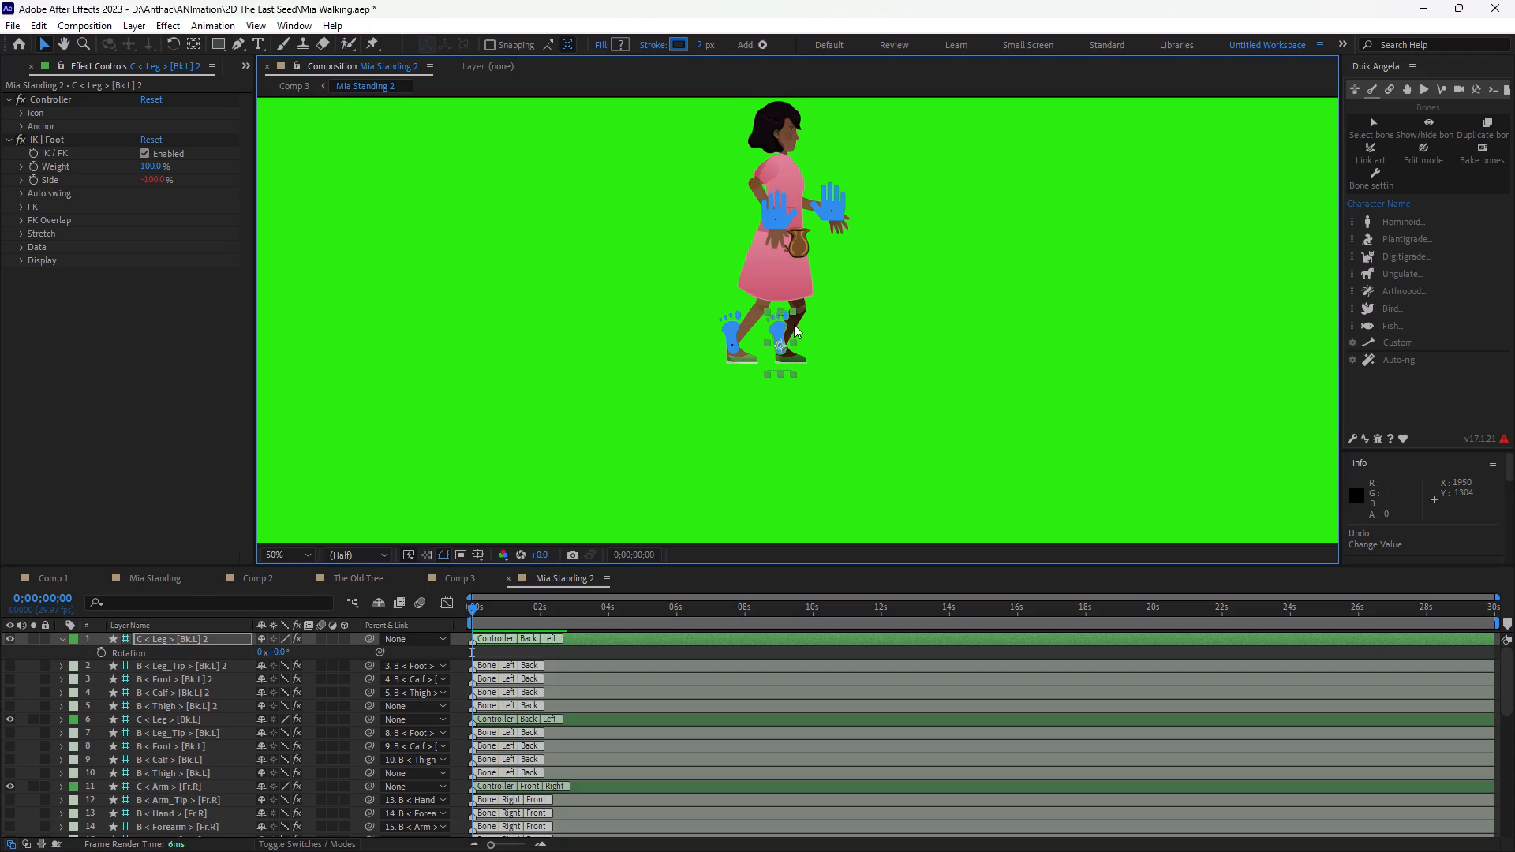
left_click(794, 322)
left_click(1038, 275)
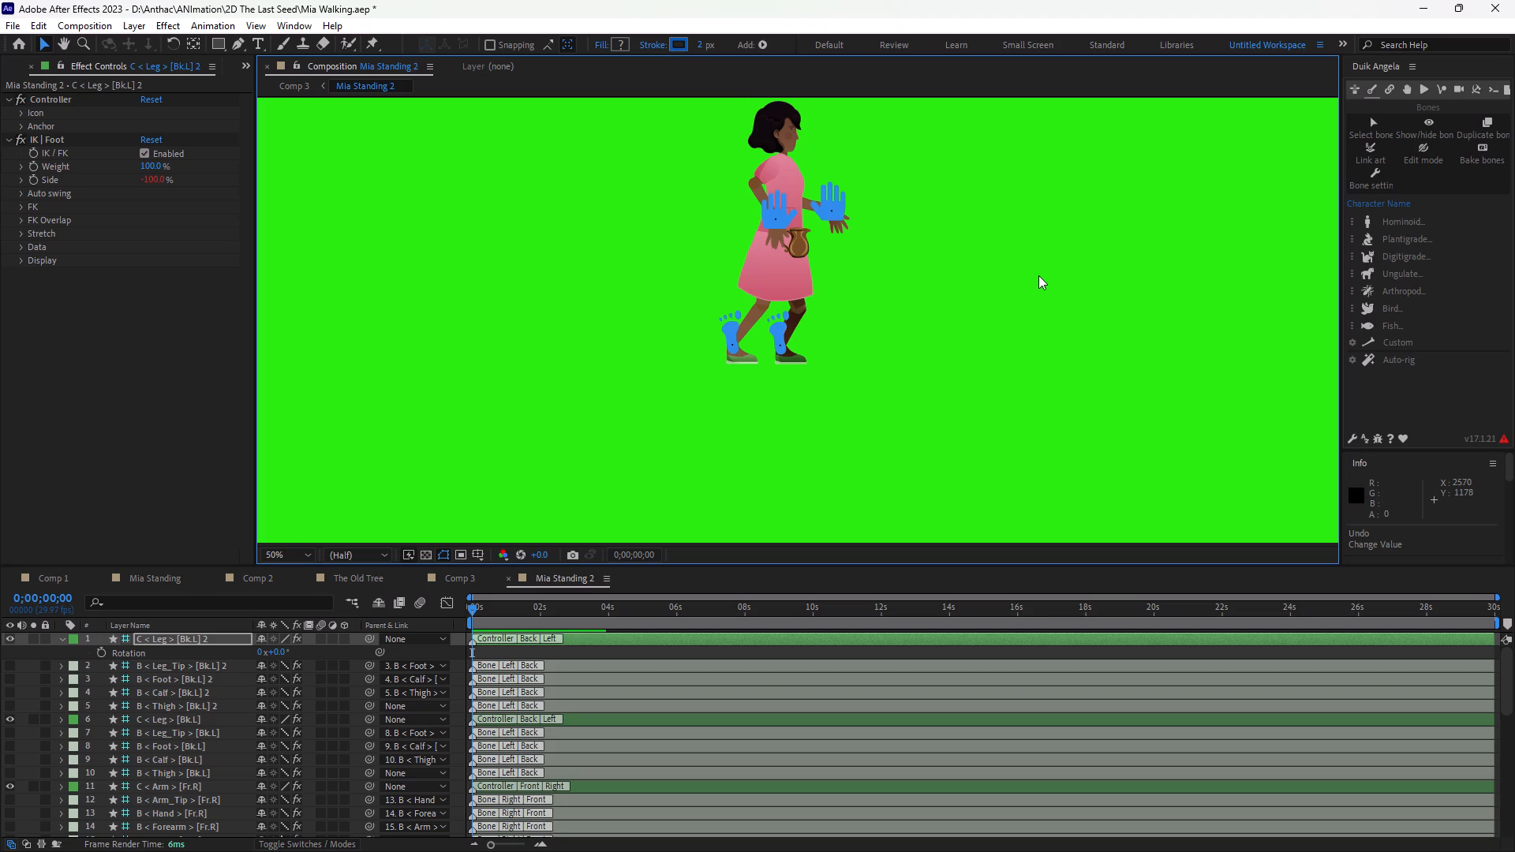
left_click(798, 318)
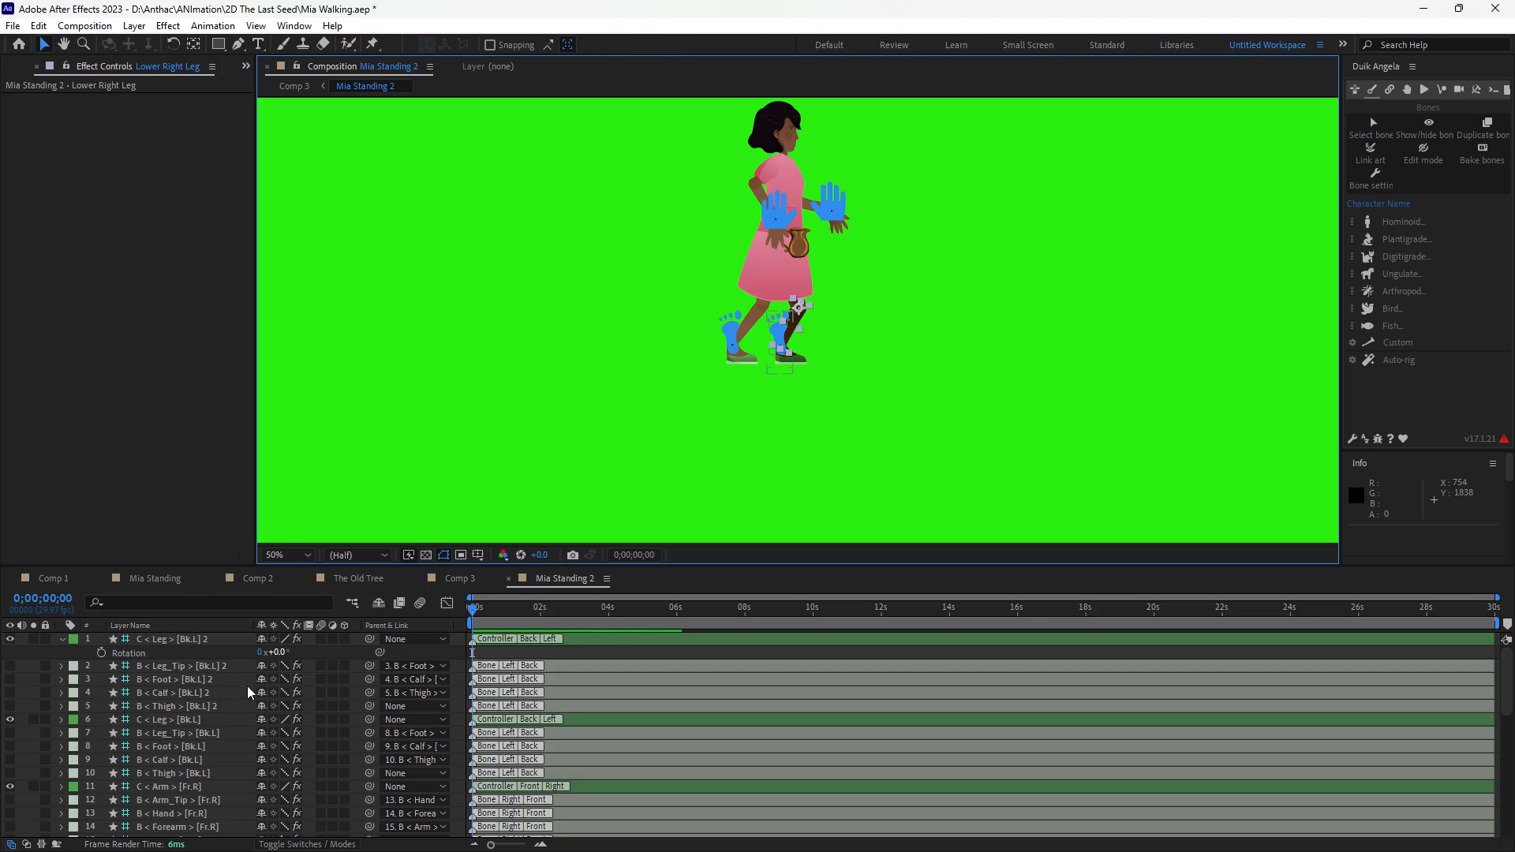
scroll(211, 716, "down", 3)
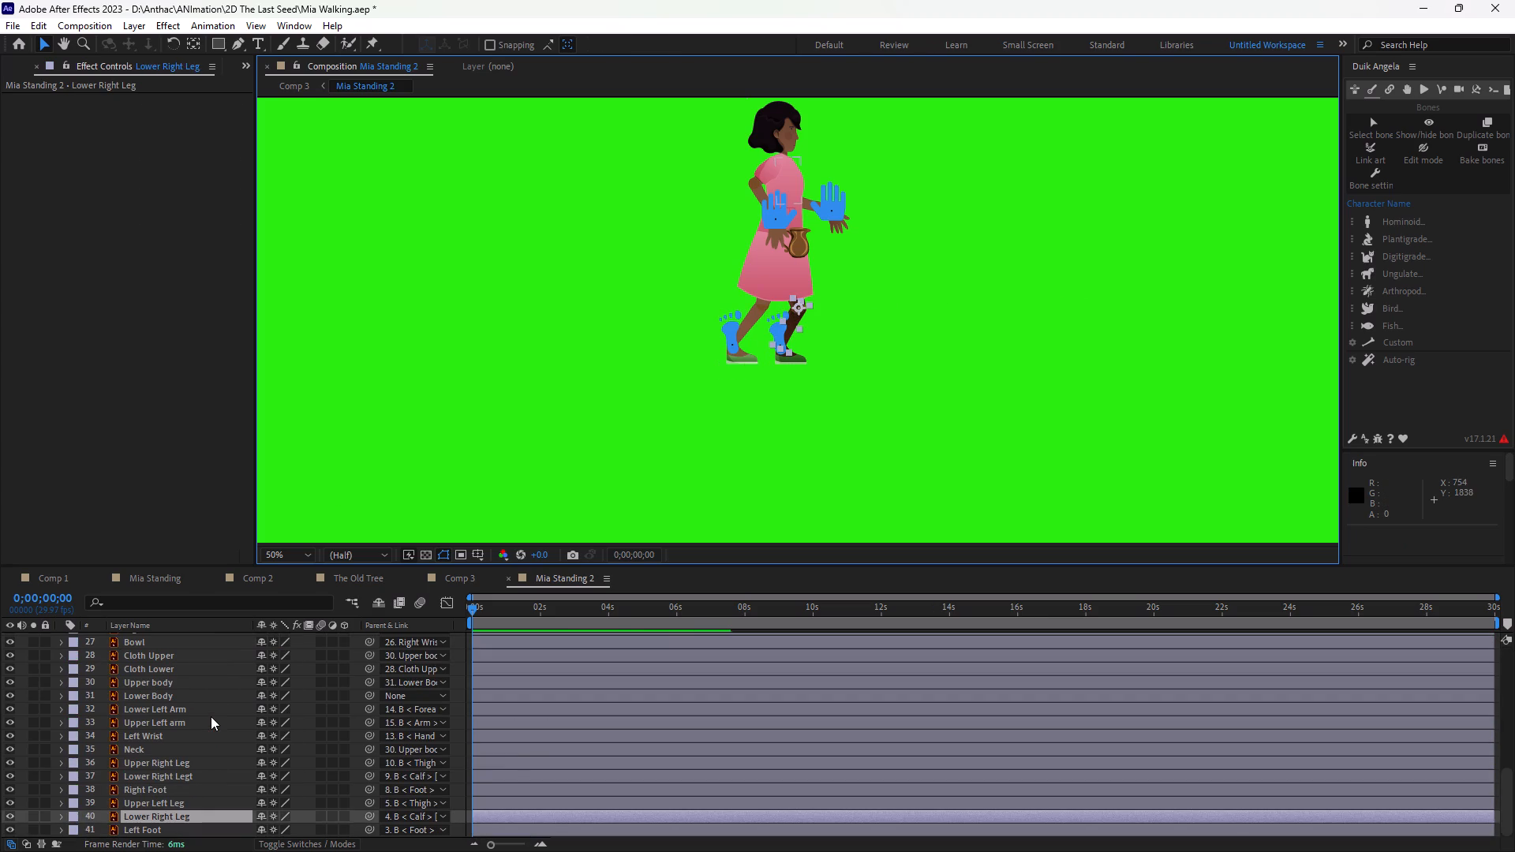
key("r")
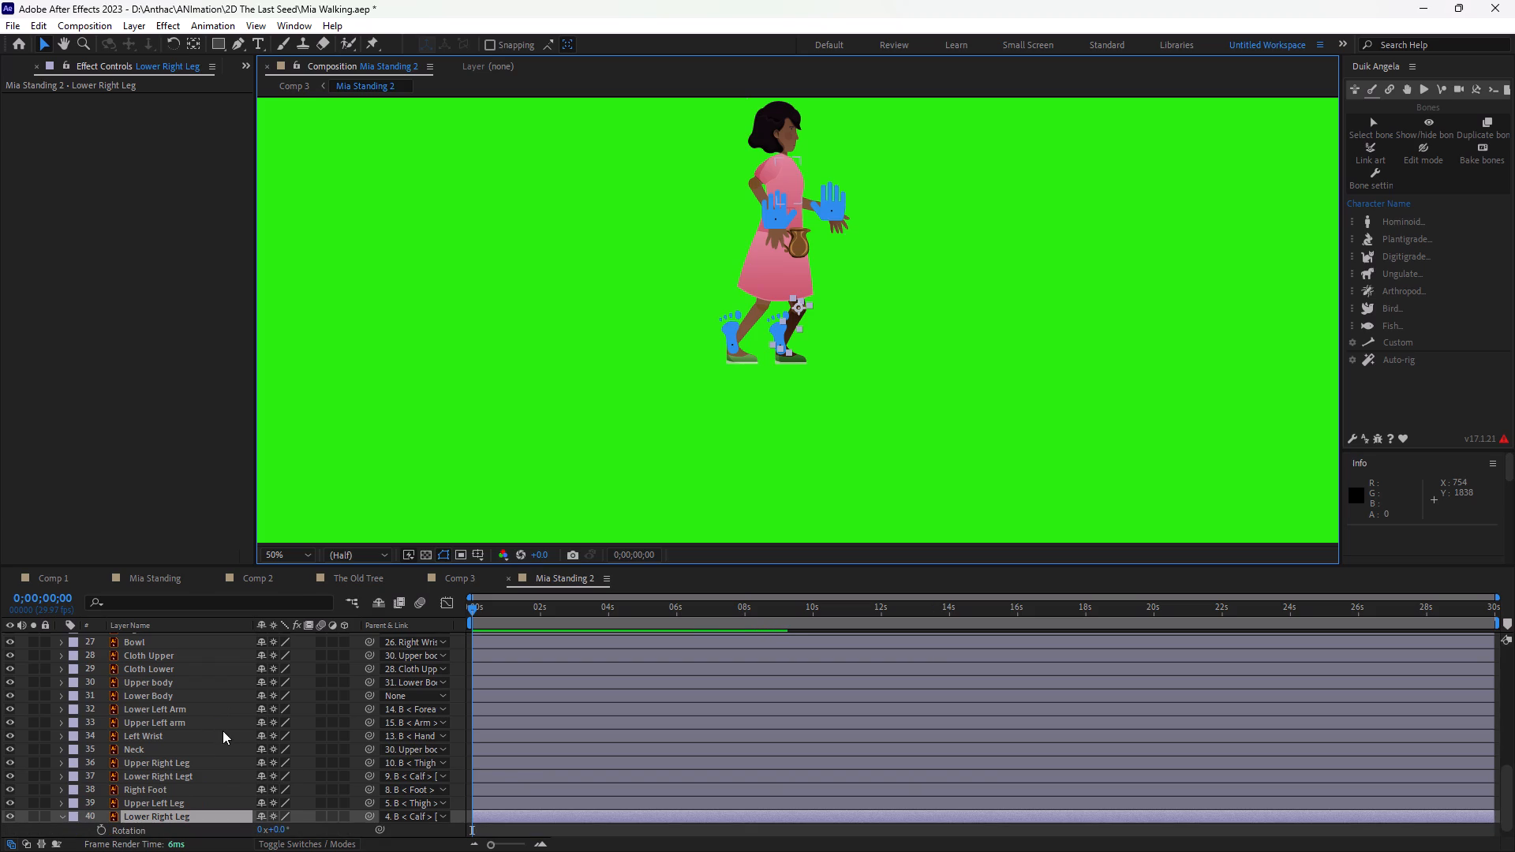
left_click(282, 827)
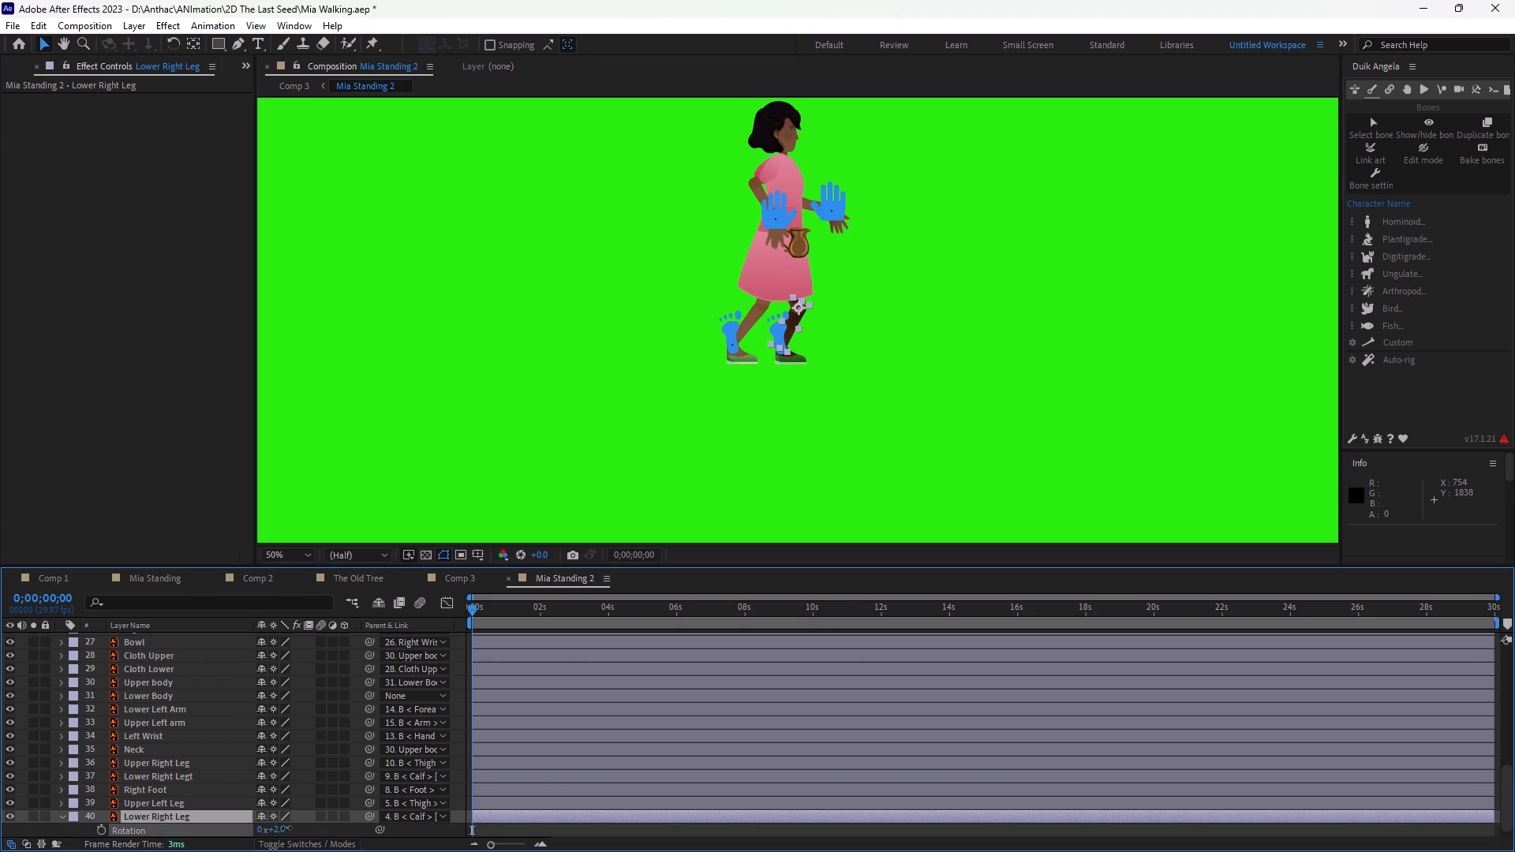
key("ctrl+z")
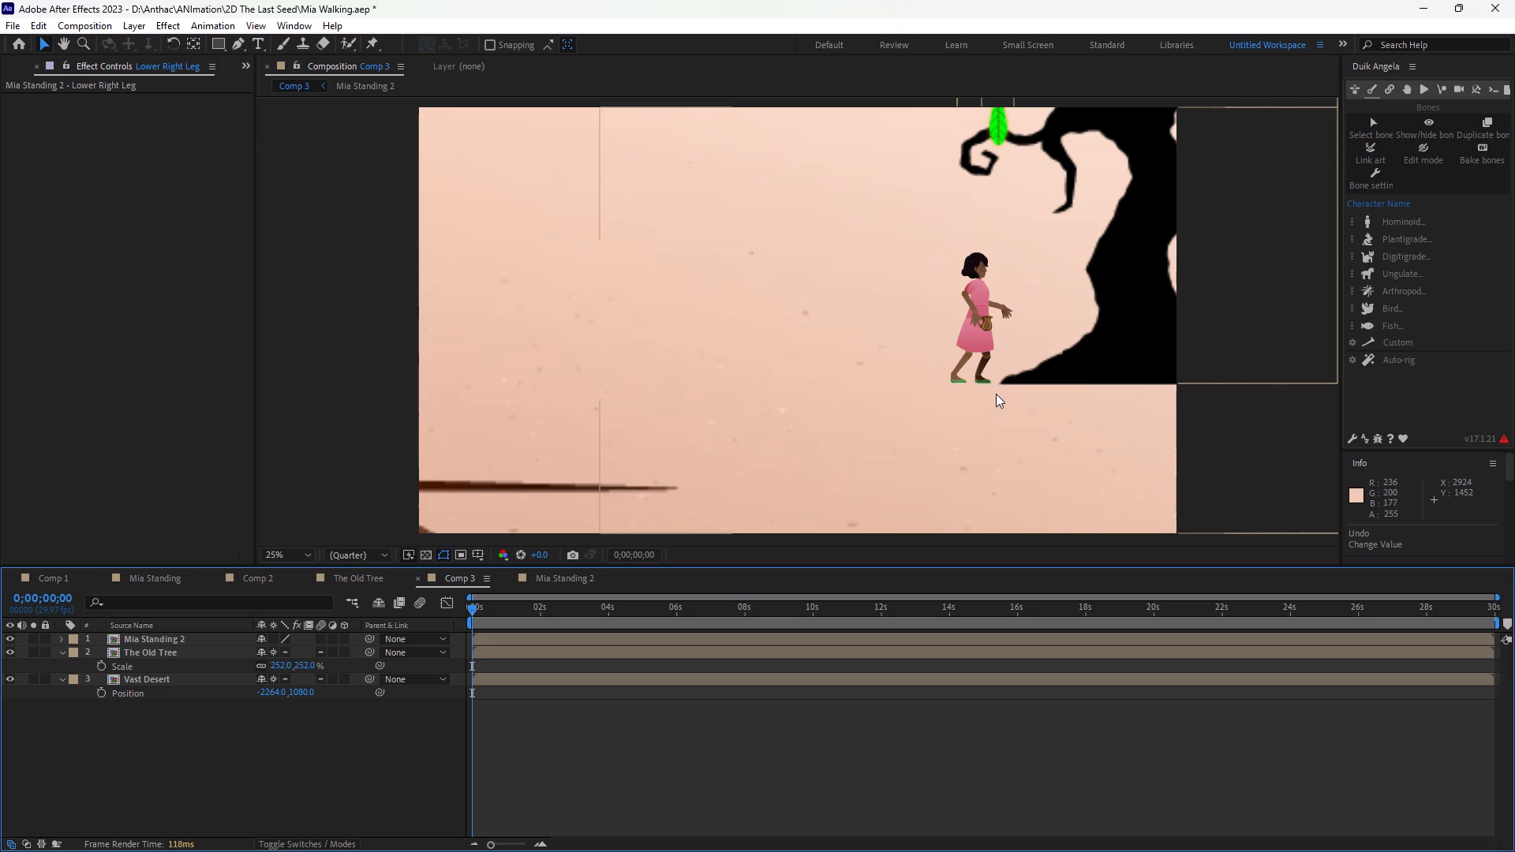
Move the Mia Standing 2 layer below The Old Tree in Comp 3's layer order.
left_click(980, 367)
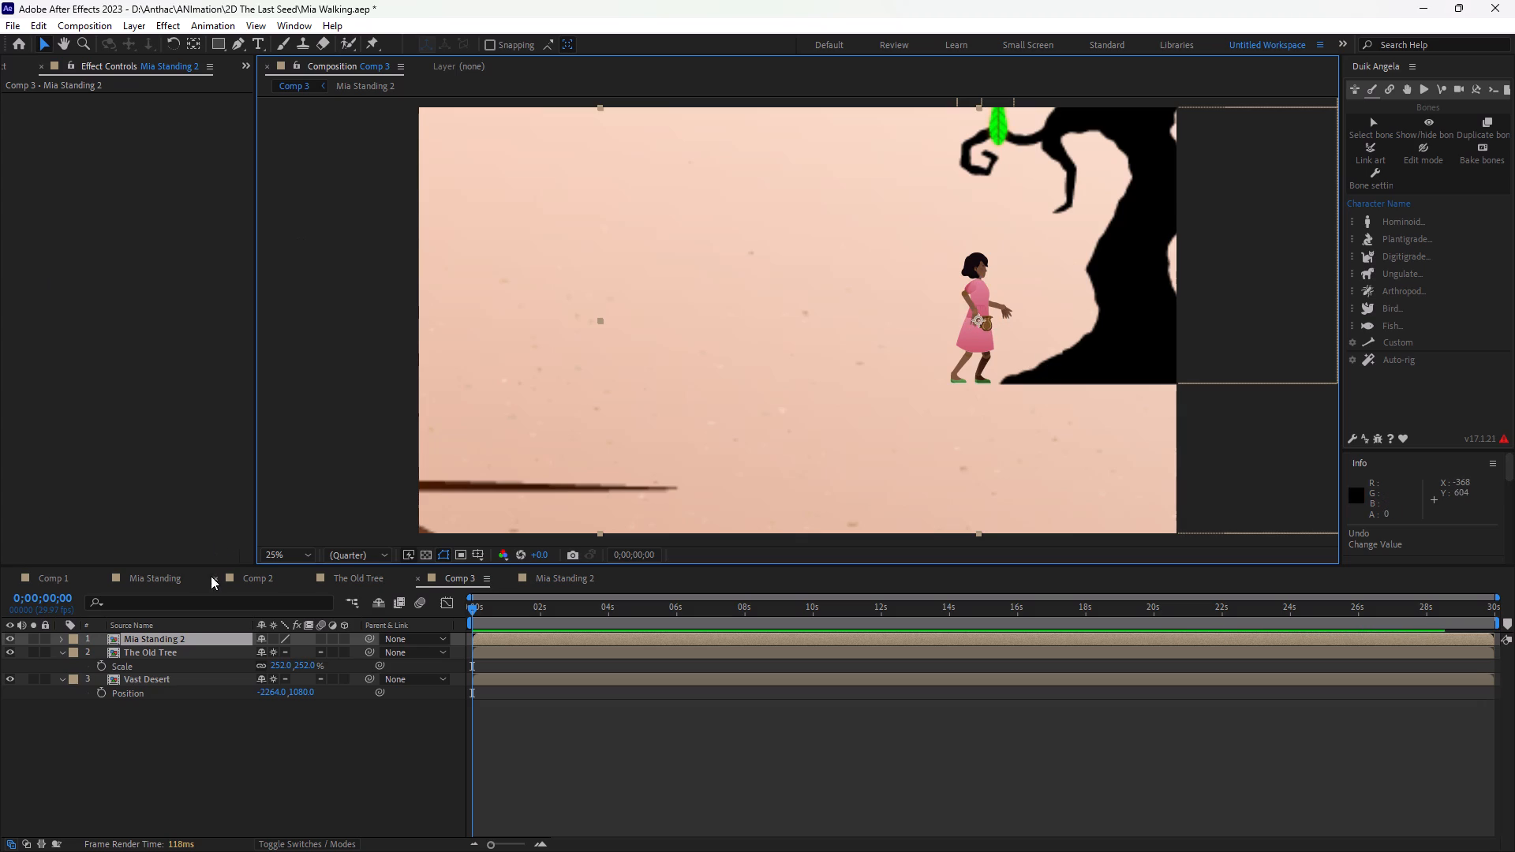
left_click_drag(187, 637, 188, 652)
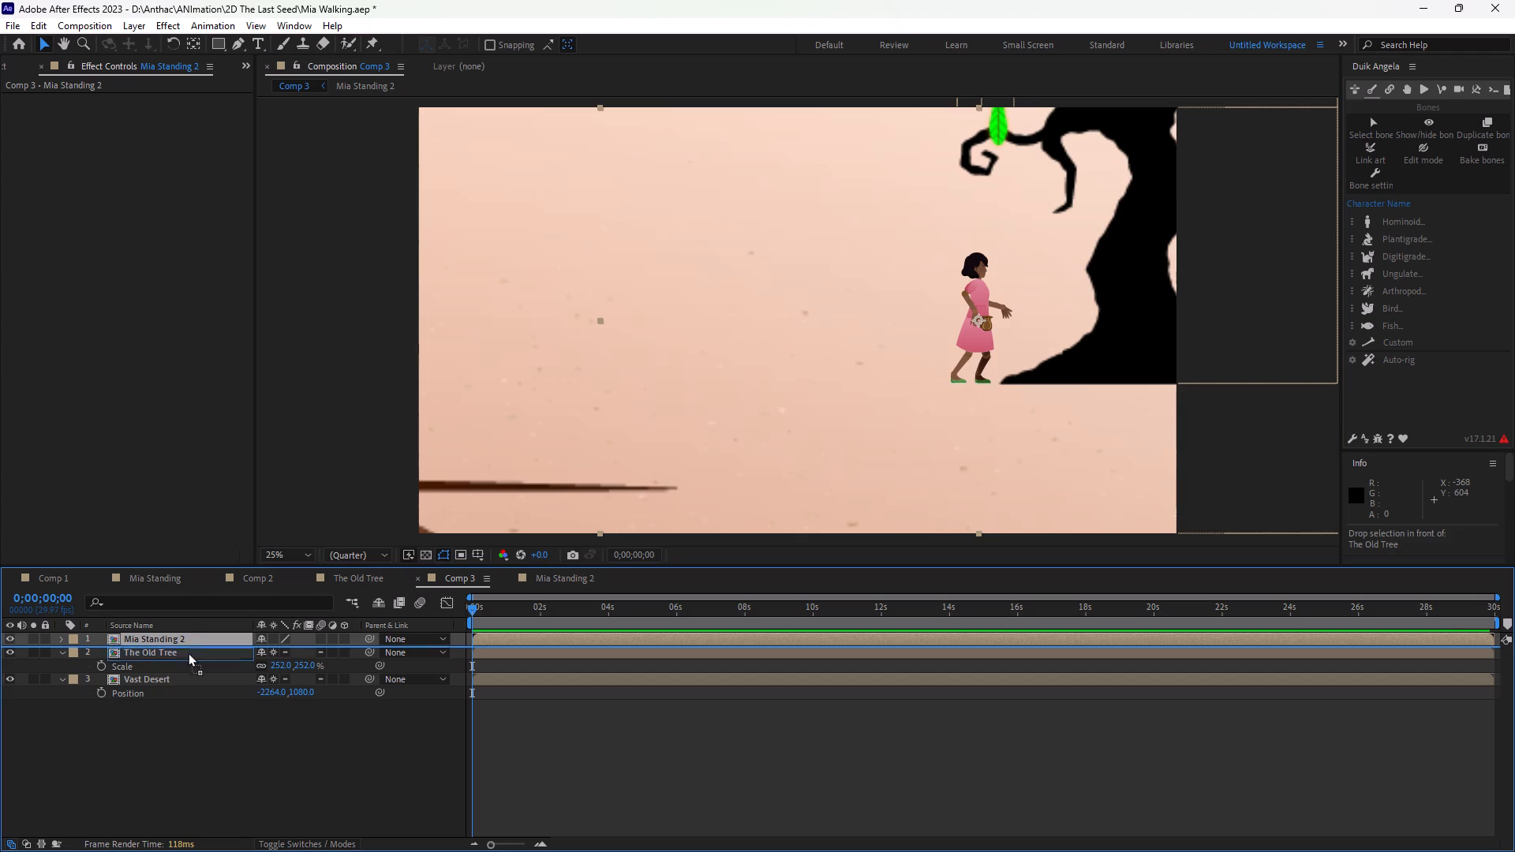
left_click_drag(188, 652, 188, 656)
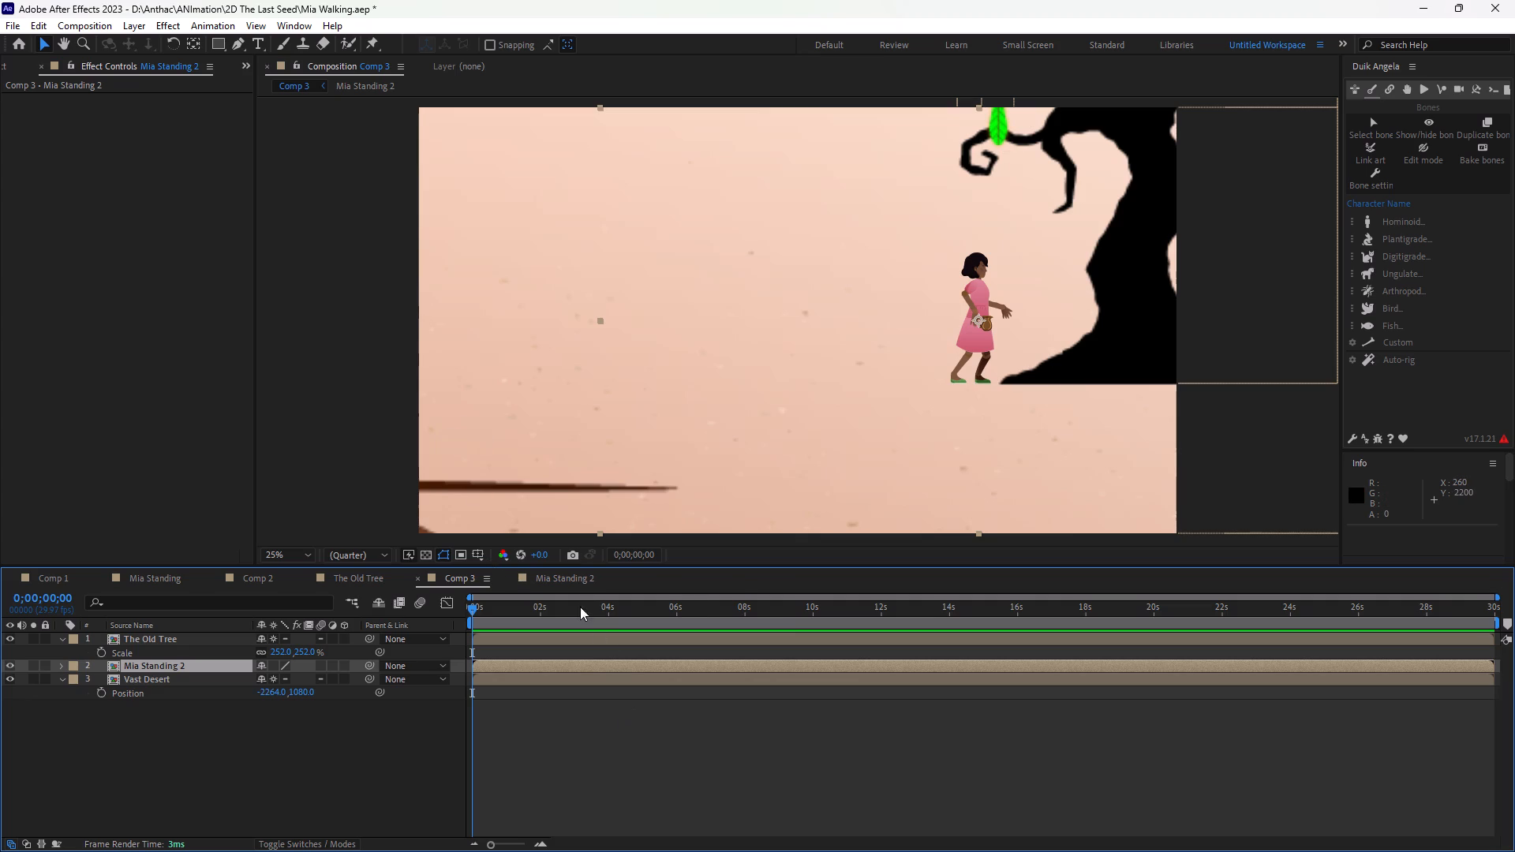
Return to Mia Standing 2, collapse the properties of C < Leg > [Bk.L] 2 and select that controller.
left_click(576, 577)
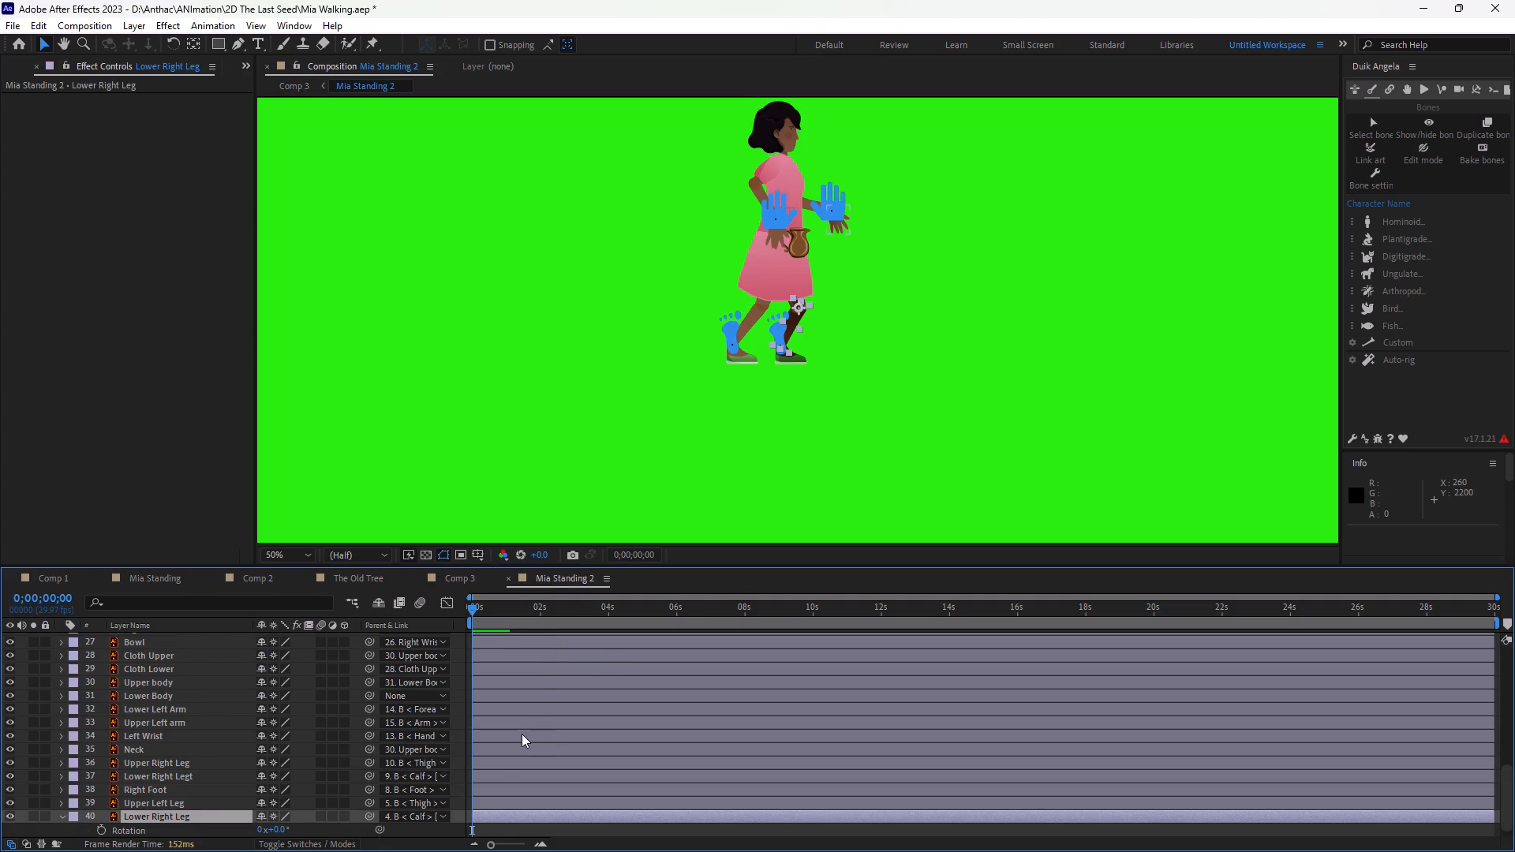
scroll(522, 734, "up", 8)
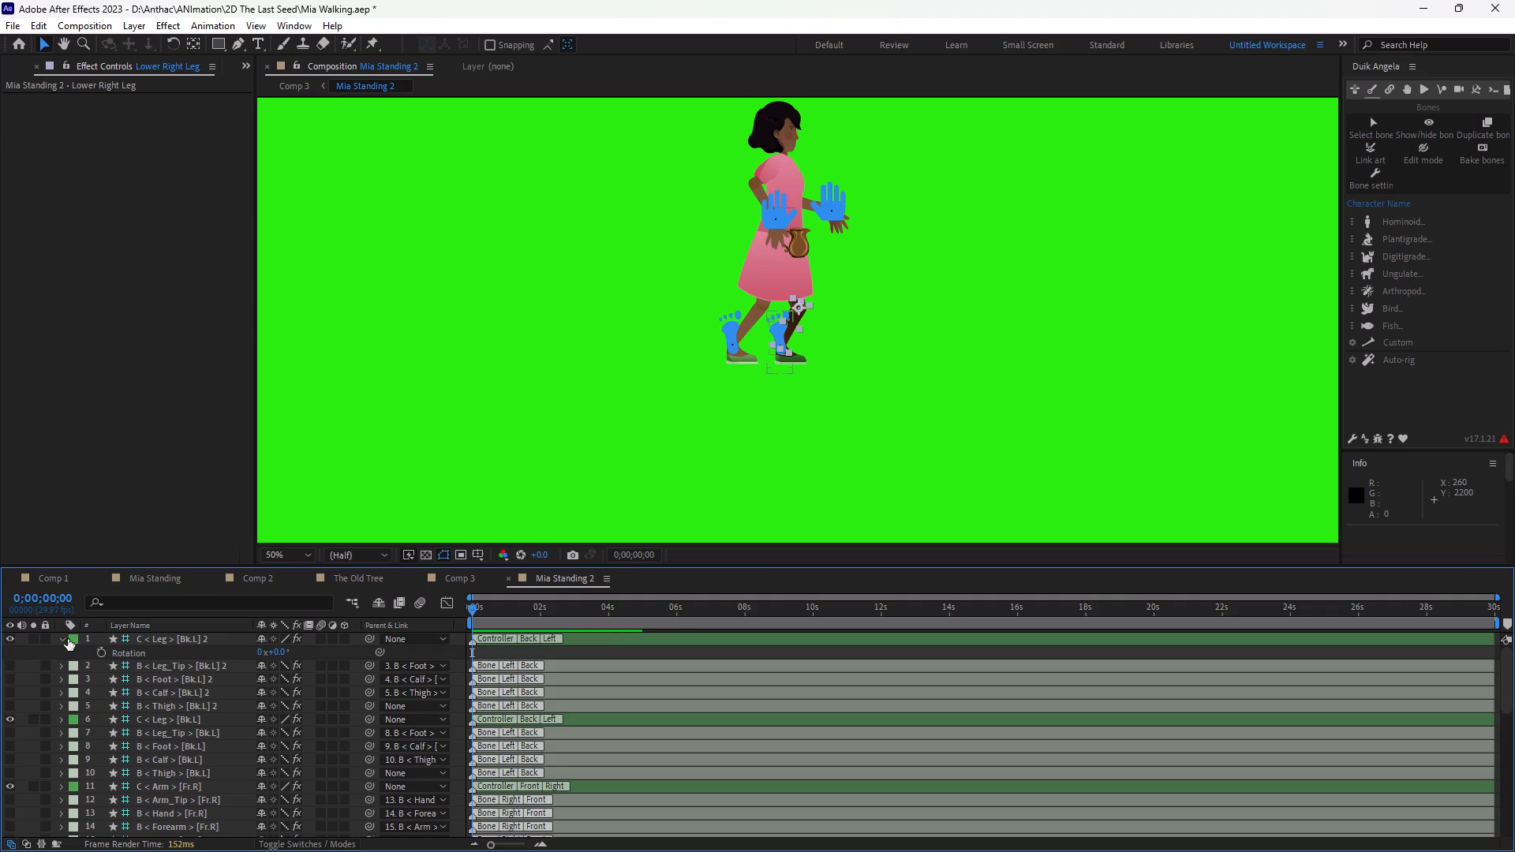
left_click(60, 640)
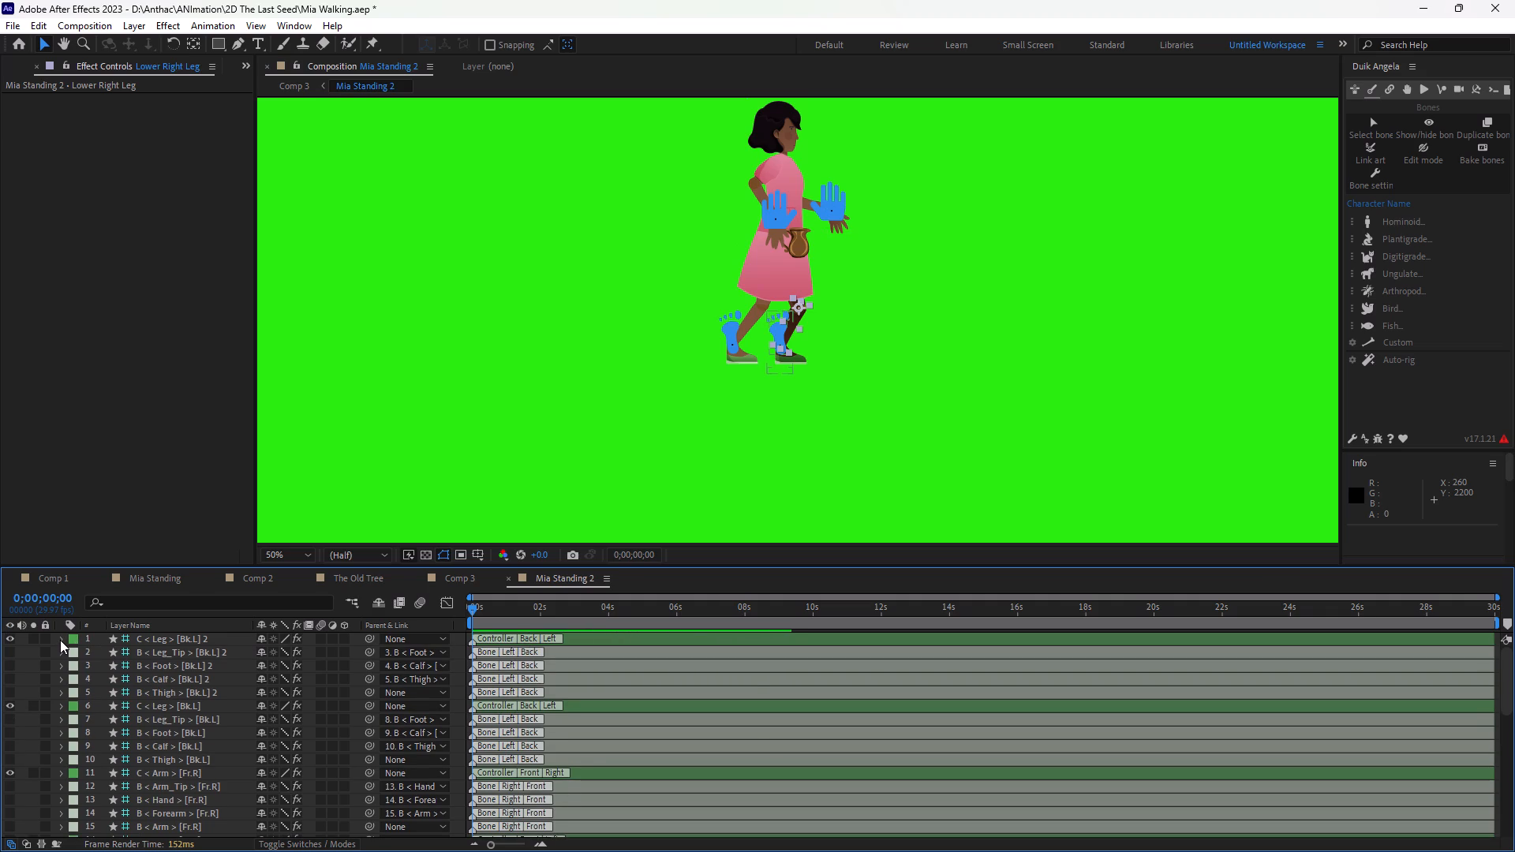
left_click(175, 640)
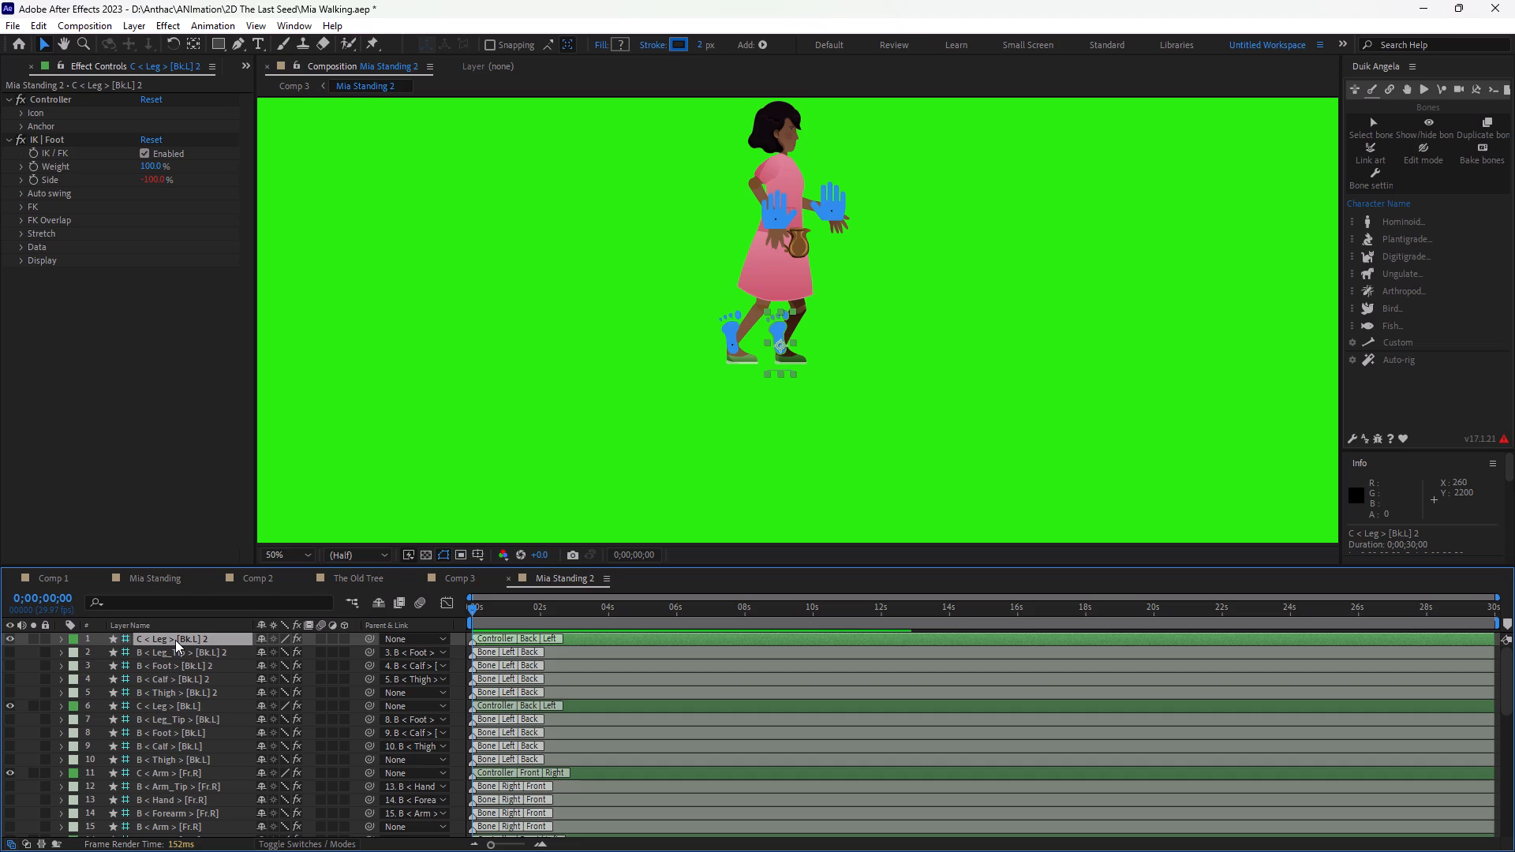
Lower both hand controllers slightly, placing C < Arm > [Fr.L] at about Position 1894, 1057.5 and bringing C < Arm > [Fr.R] closer to the body.
left_click(780, 206)
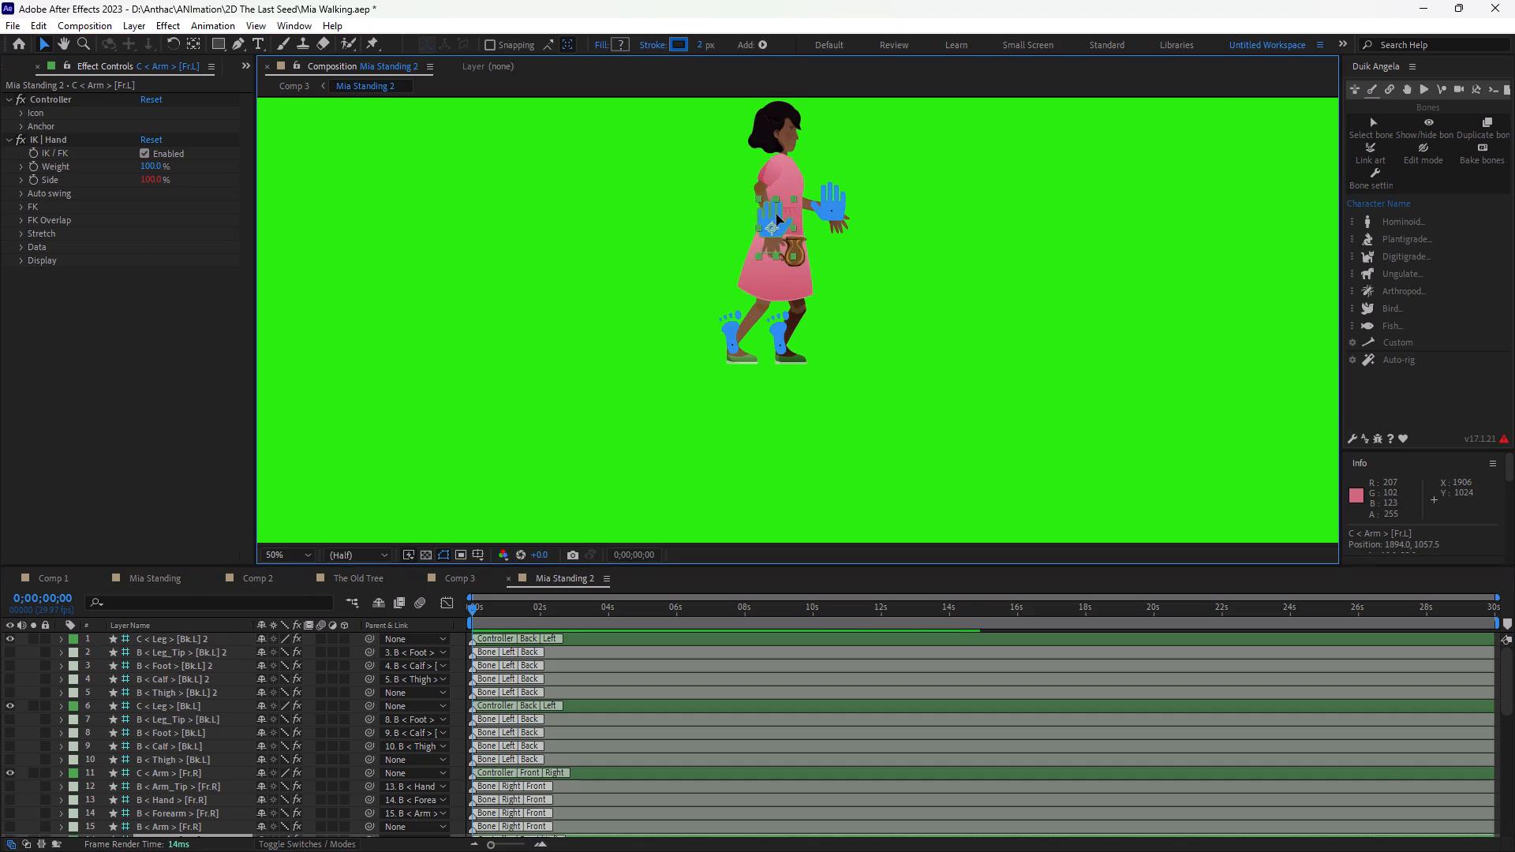
left_click_drag(832, 204, 832, 216)
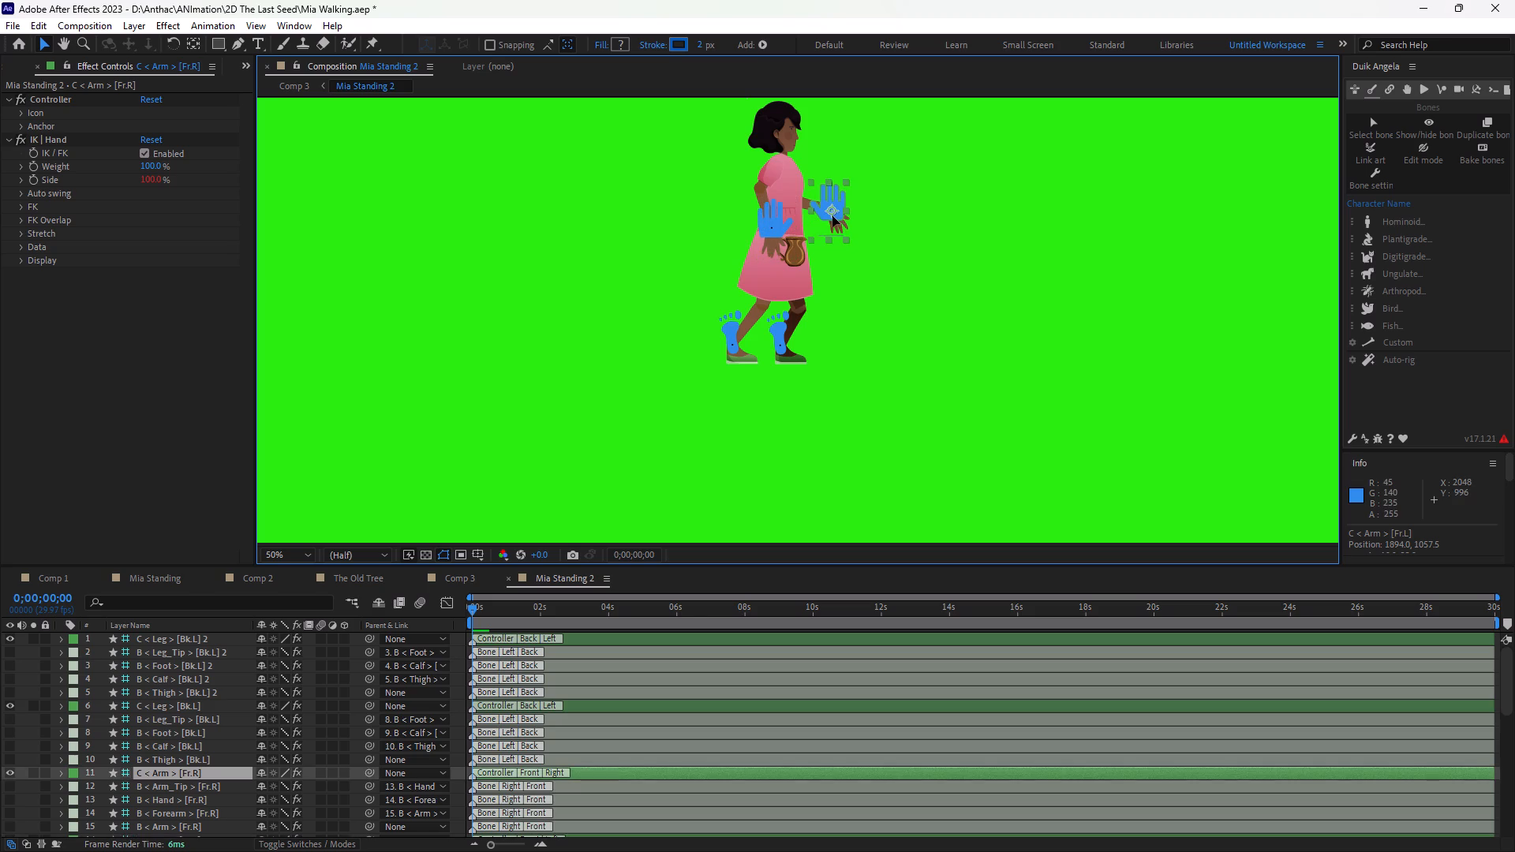
left_click_drag(832, 216, 828, 217)
left_click(892, 243)
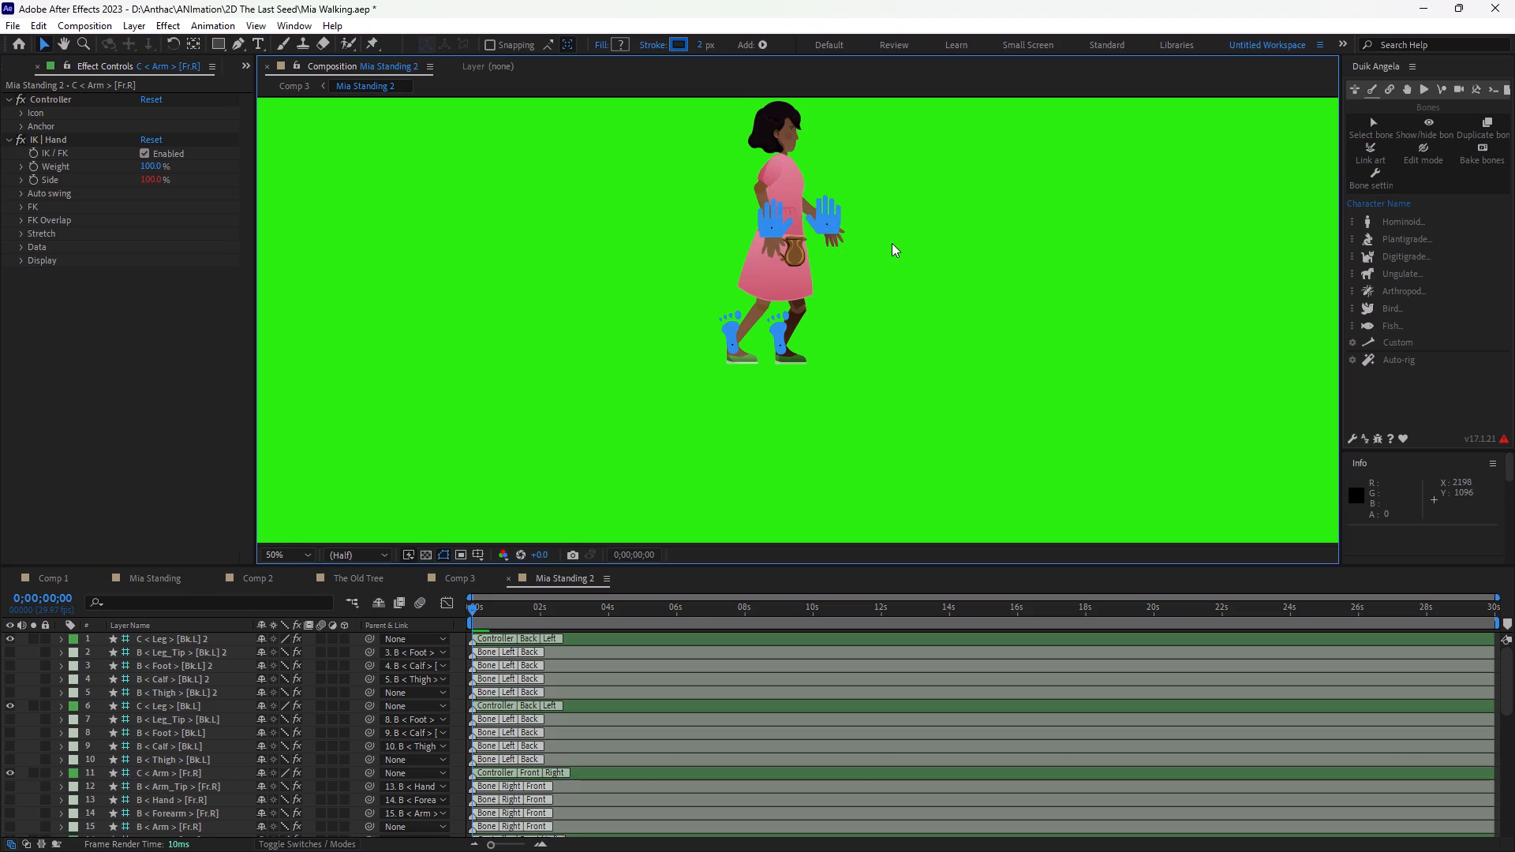
Collapse the Rotation property of the Lower Right Leg layer.
scroll(181, 671, "down", 4)
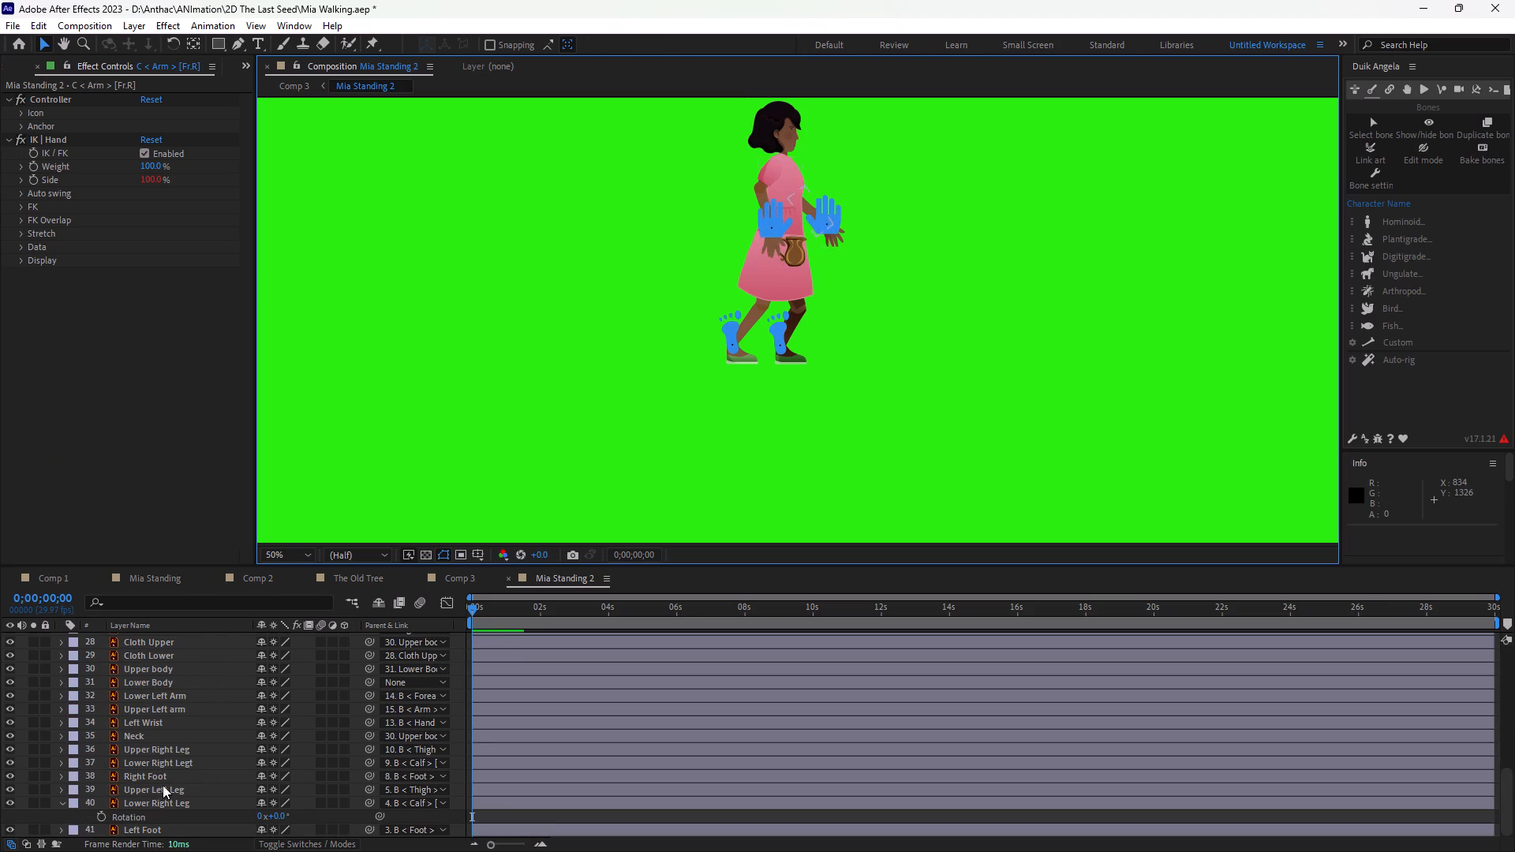
left_click(61, 805)
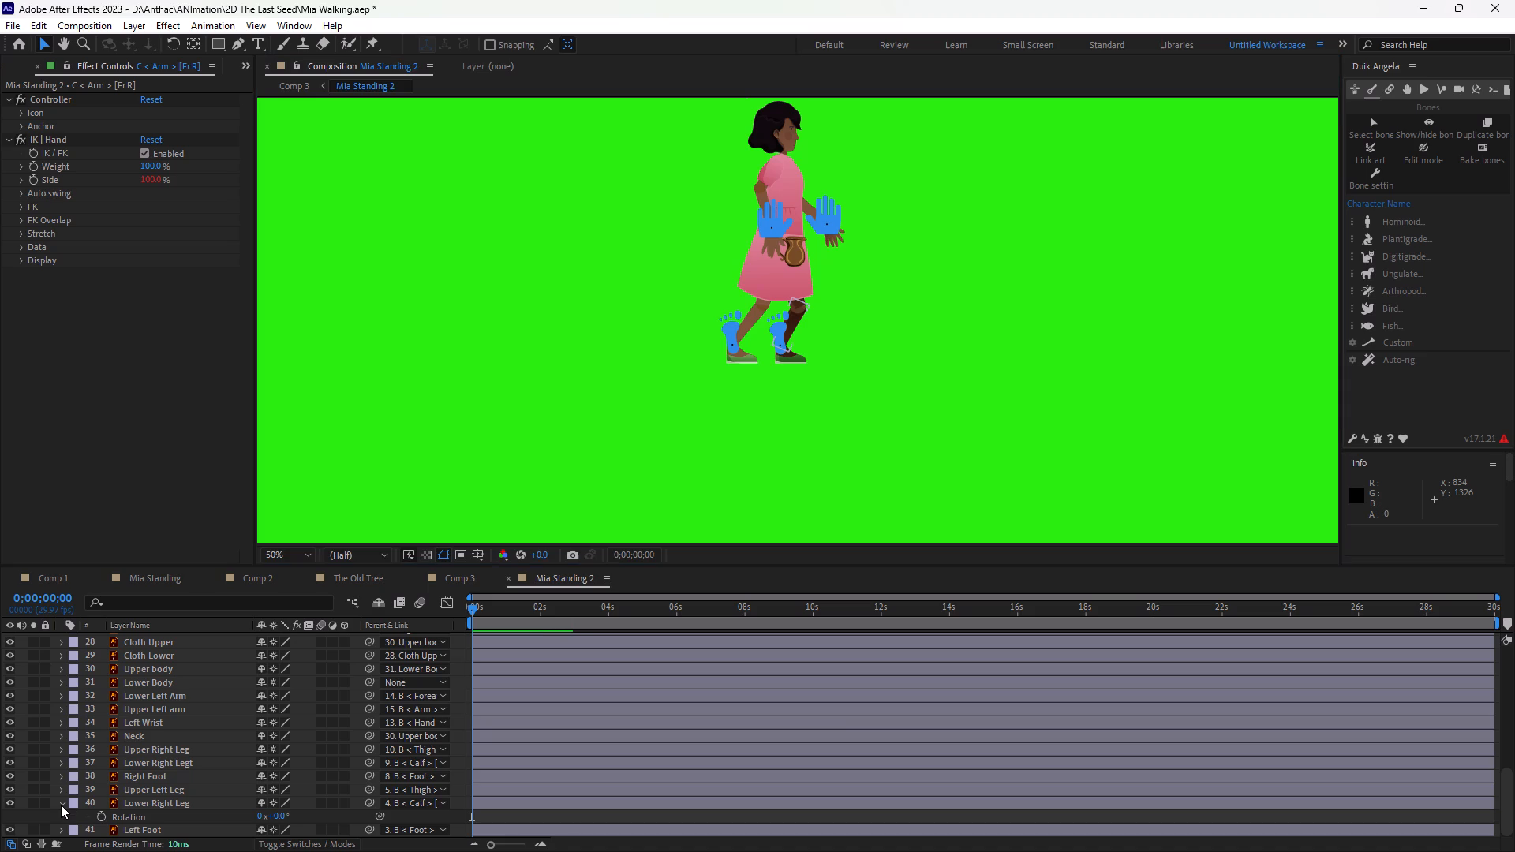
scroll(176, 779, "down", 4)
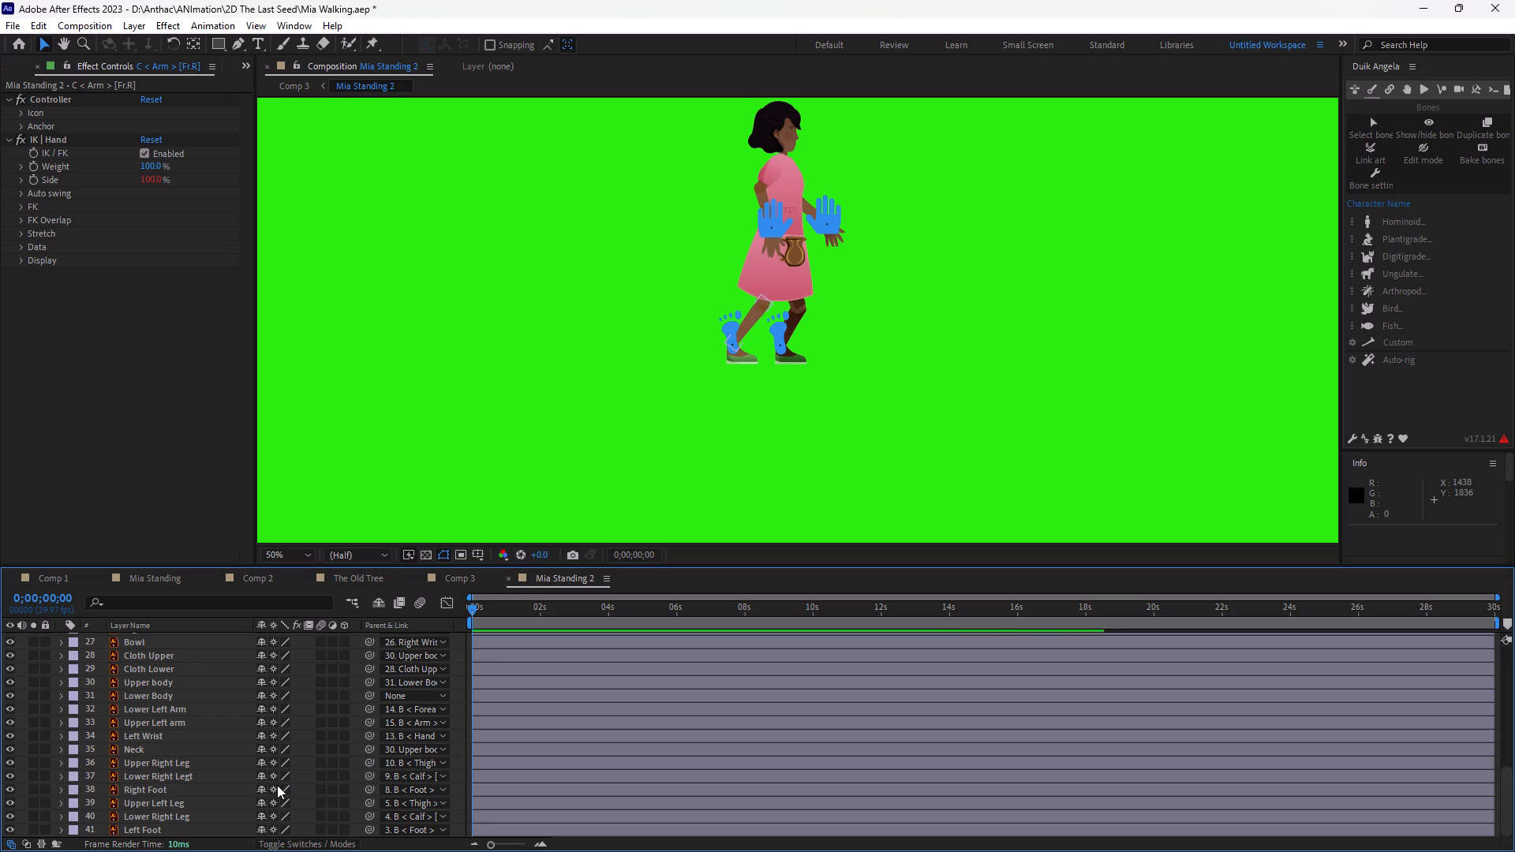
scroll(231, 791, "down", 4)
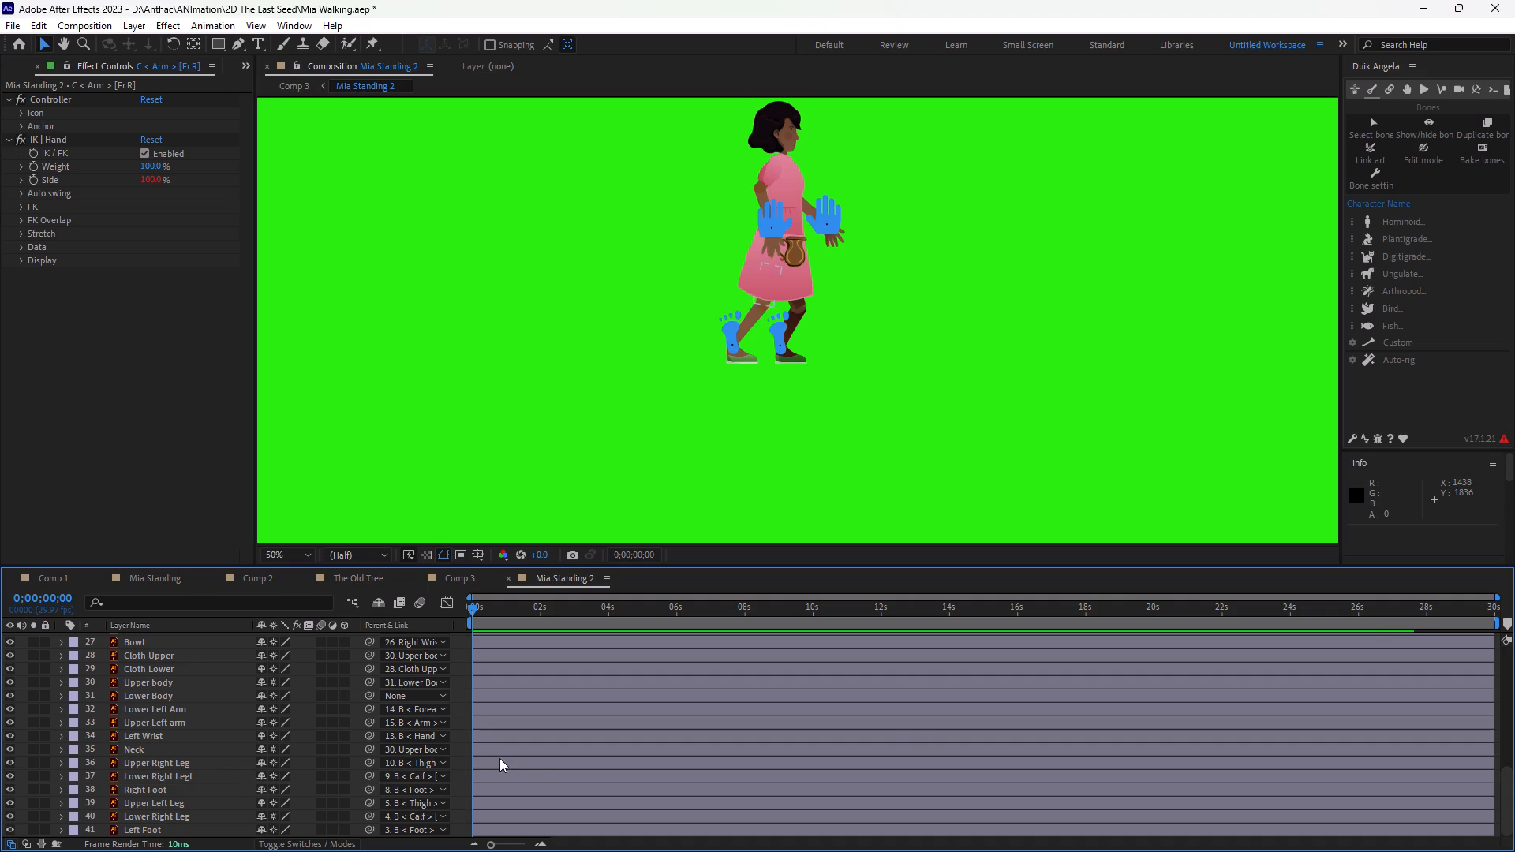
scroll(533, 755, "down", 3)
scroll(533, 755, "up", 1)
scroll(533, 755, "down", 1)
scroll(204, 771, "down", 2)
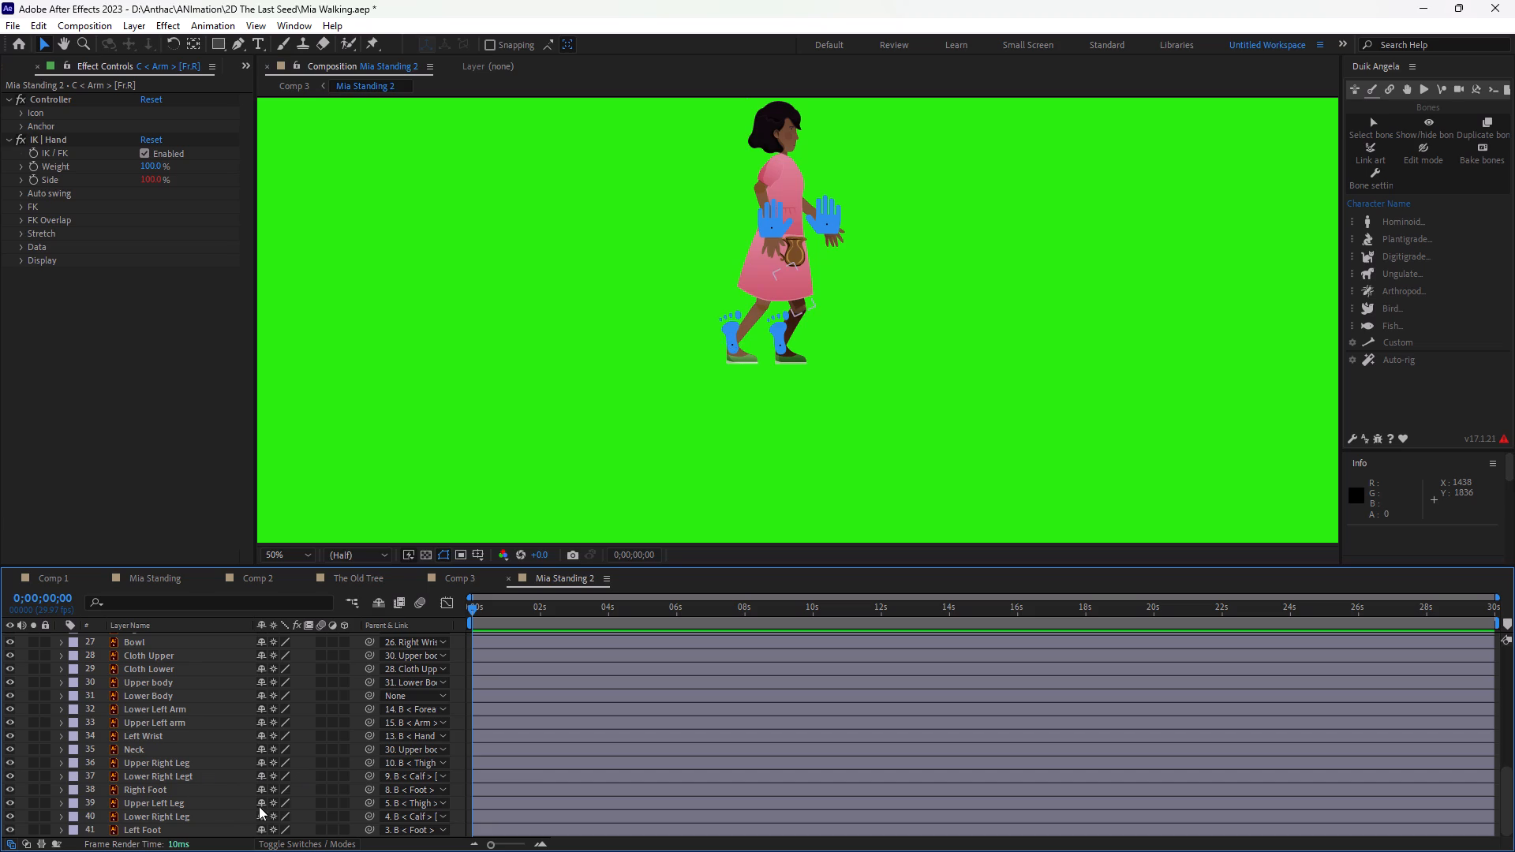
Move the front foot controller C < Leg > [Bk.L] 2 forward along the ground to about Position 1980, 1357.
left_click(797, 359)
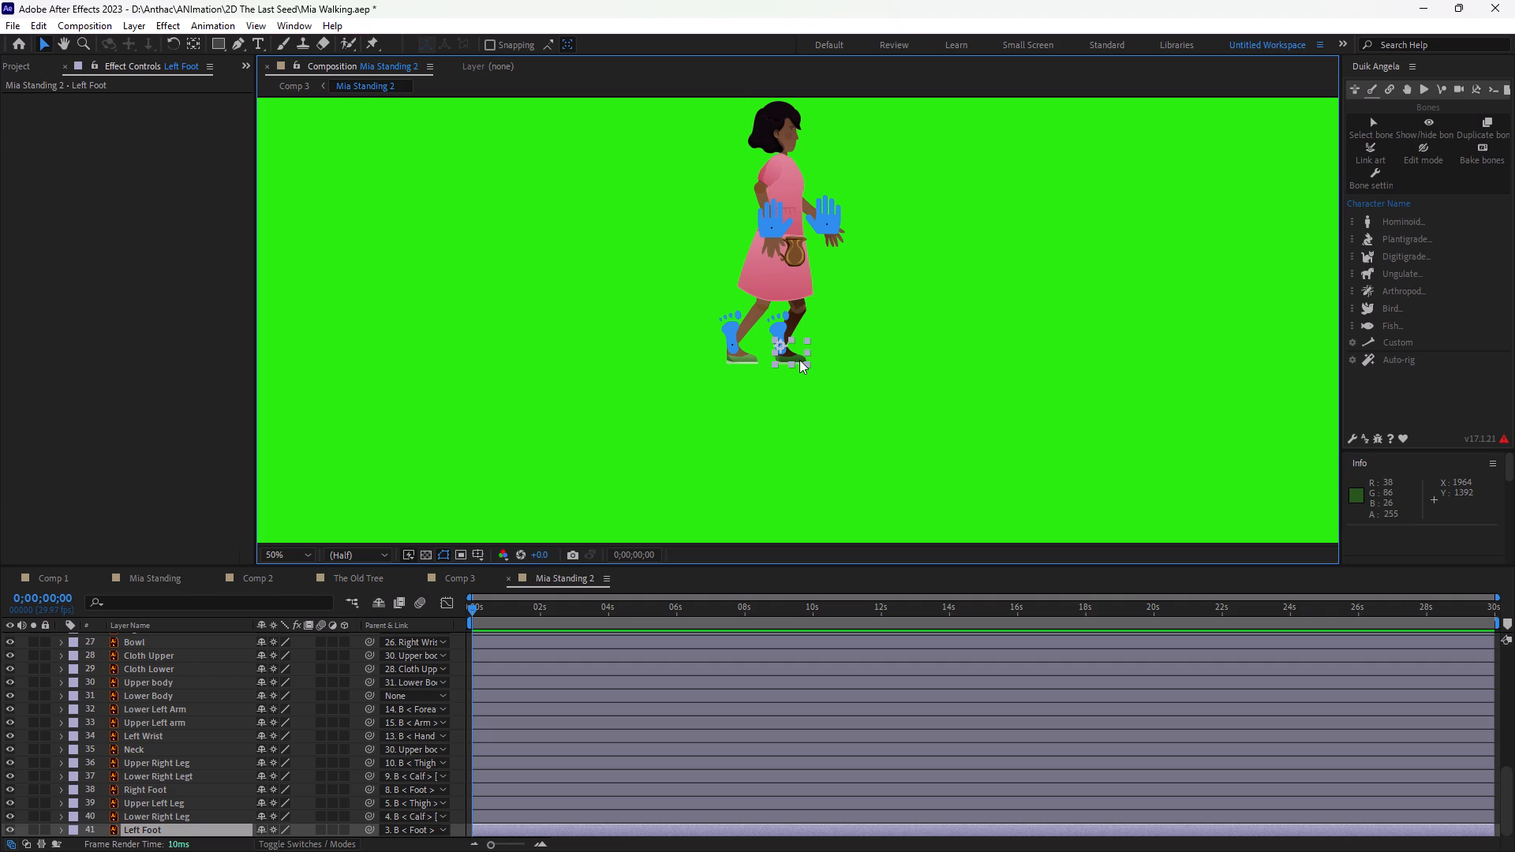
left_click_drag(779, 331, 781, 331)
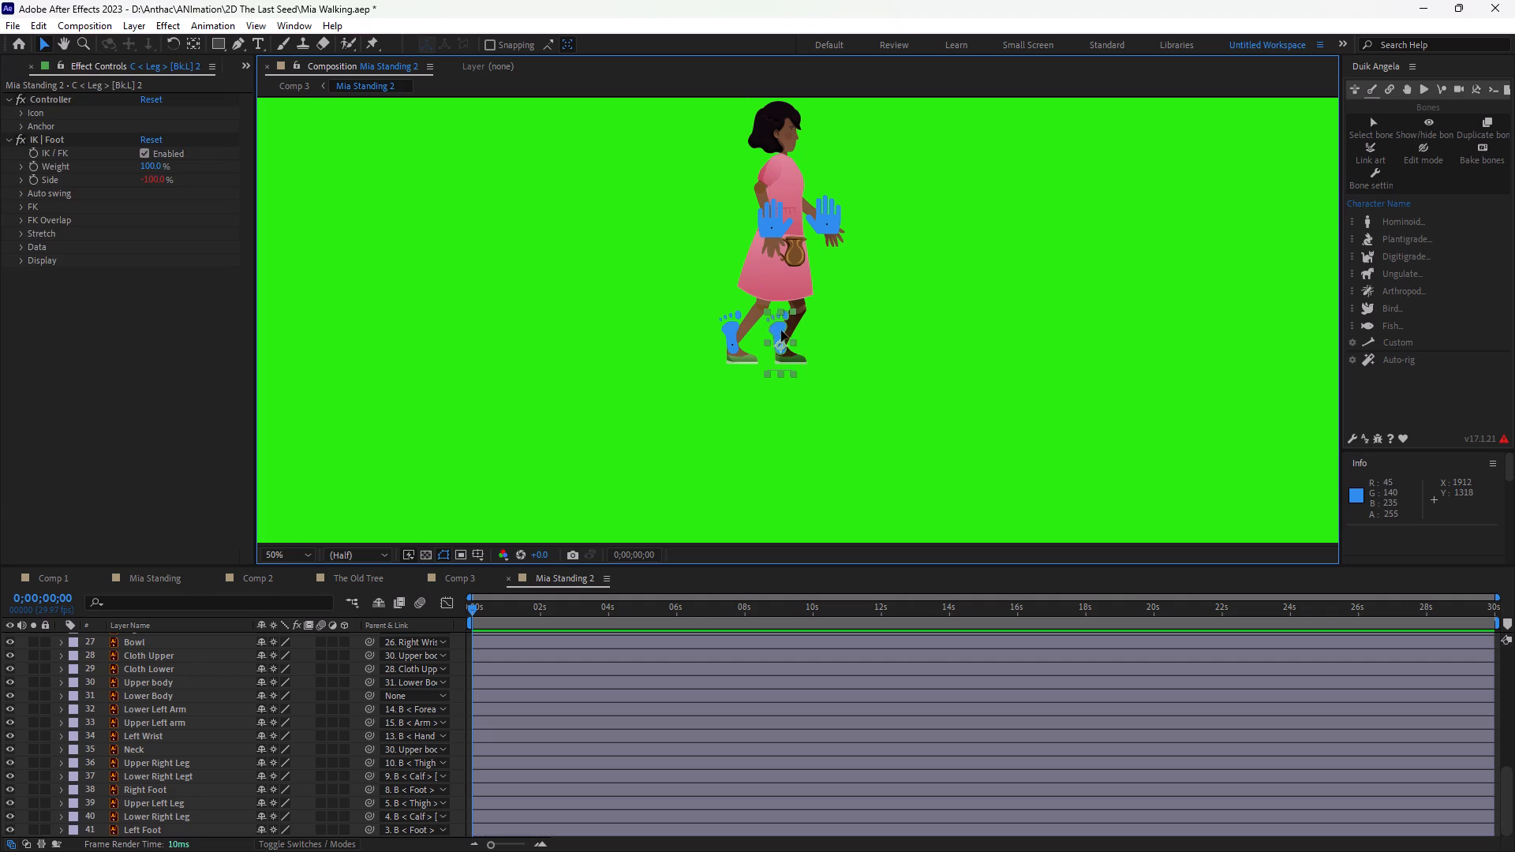
left_click_drag(781, 331, 788, 331)
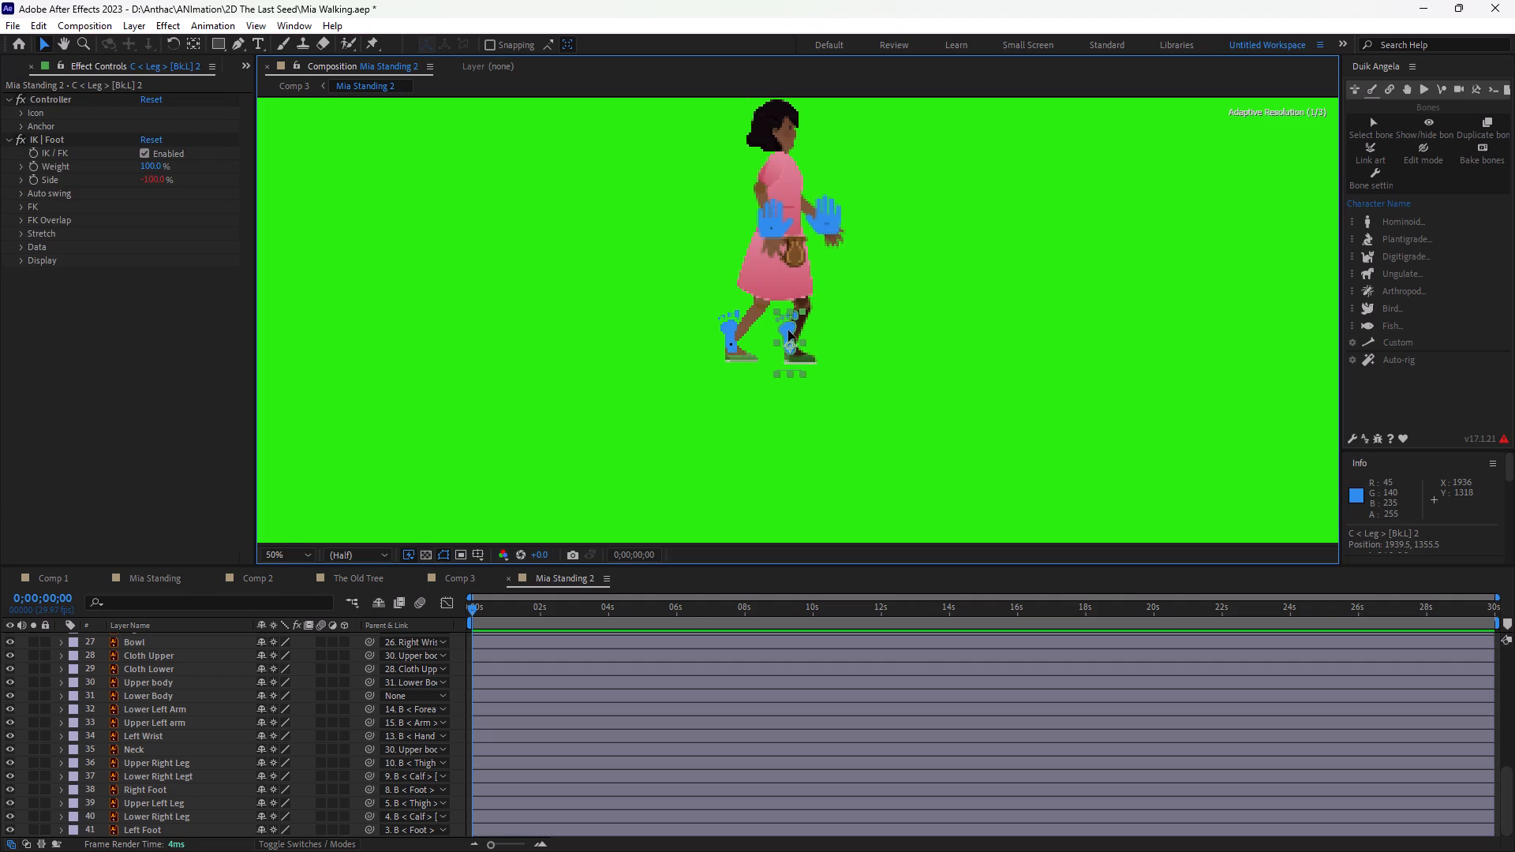
left_click_drag(788, 331, 798, 331)
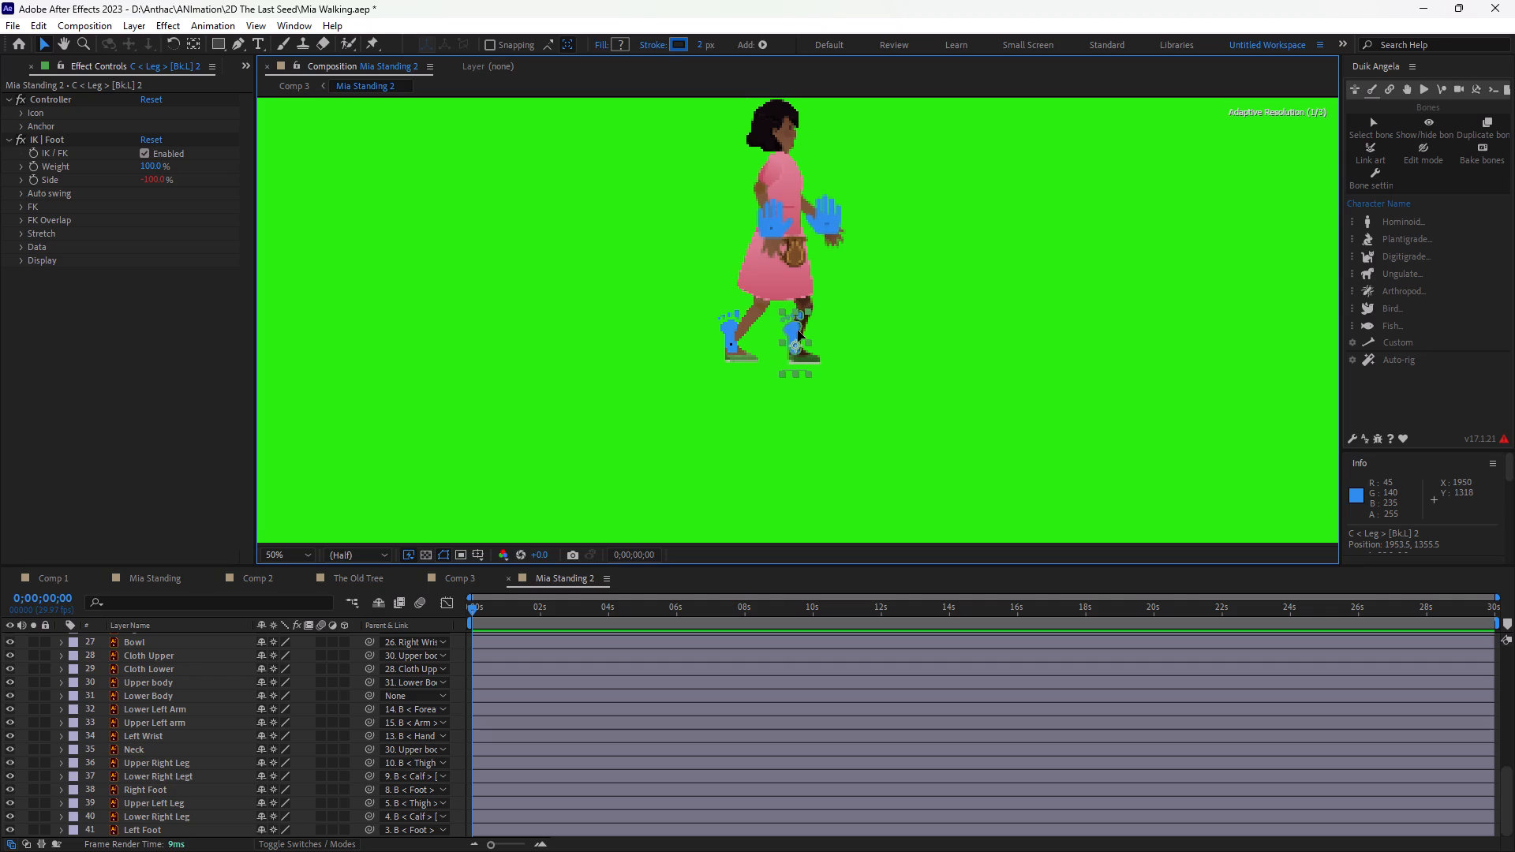
left_click_drag(798, 331, 806, 331)
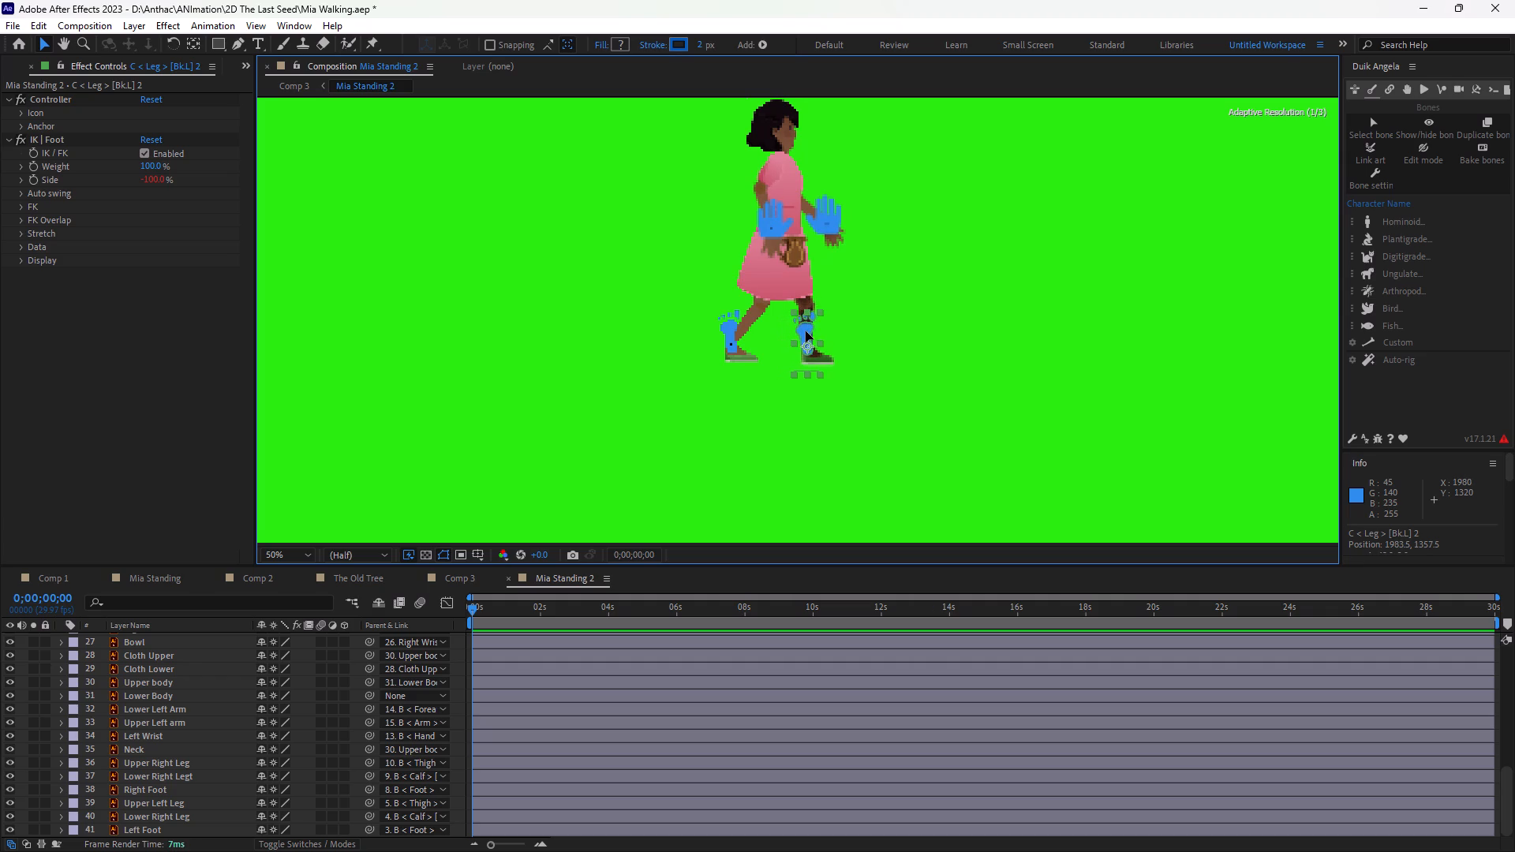
left_click_drag(806, 331, 804, 331)
Adjust the rear foot controller C < Leg > [Bk.L] along the ground, placing it at about Position 1803.5, 1356.
left_click(727, 330)
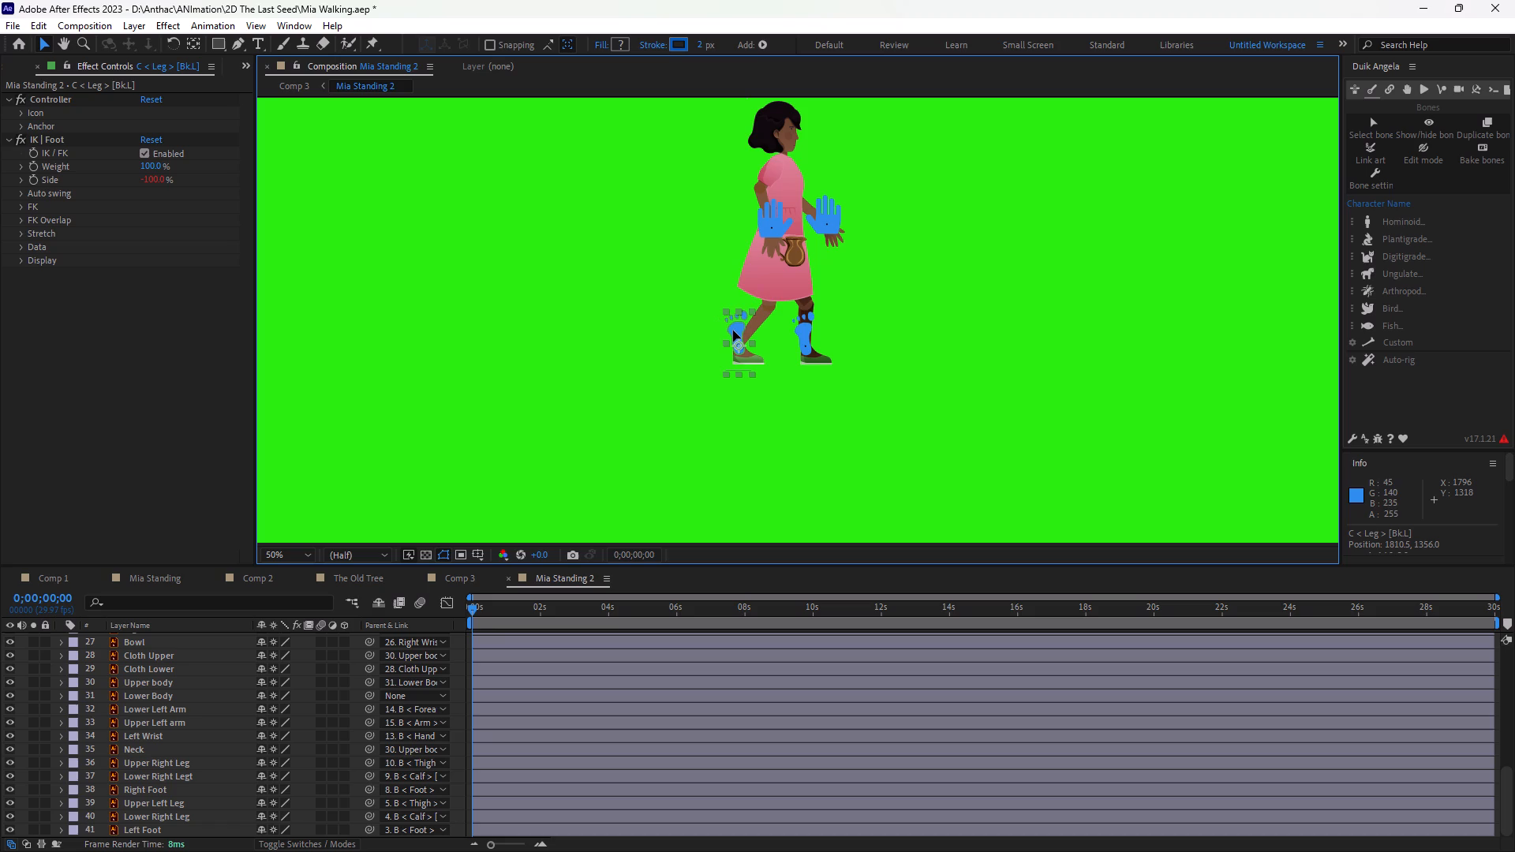
left_click(815, 409)
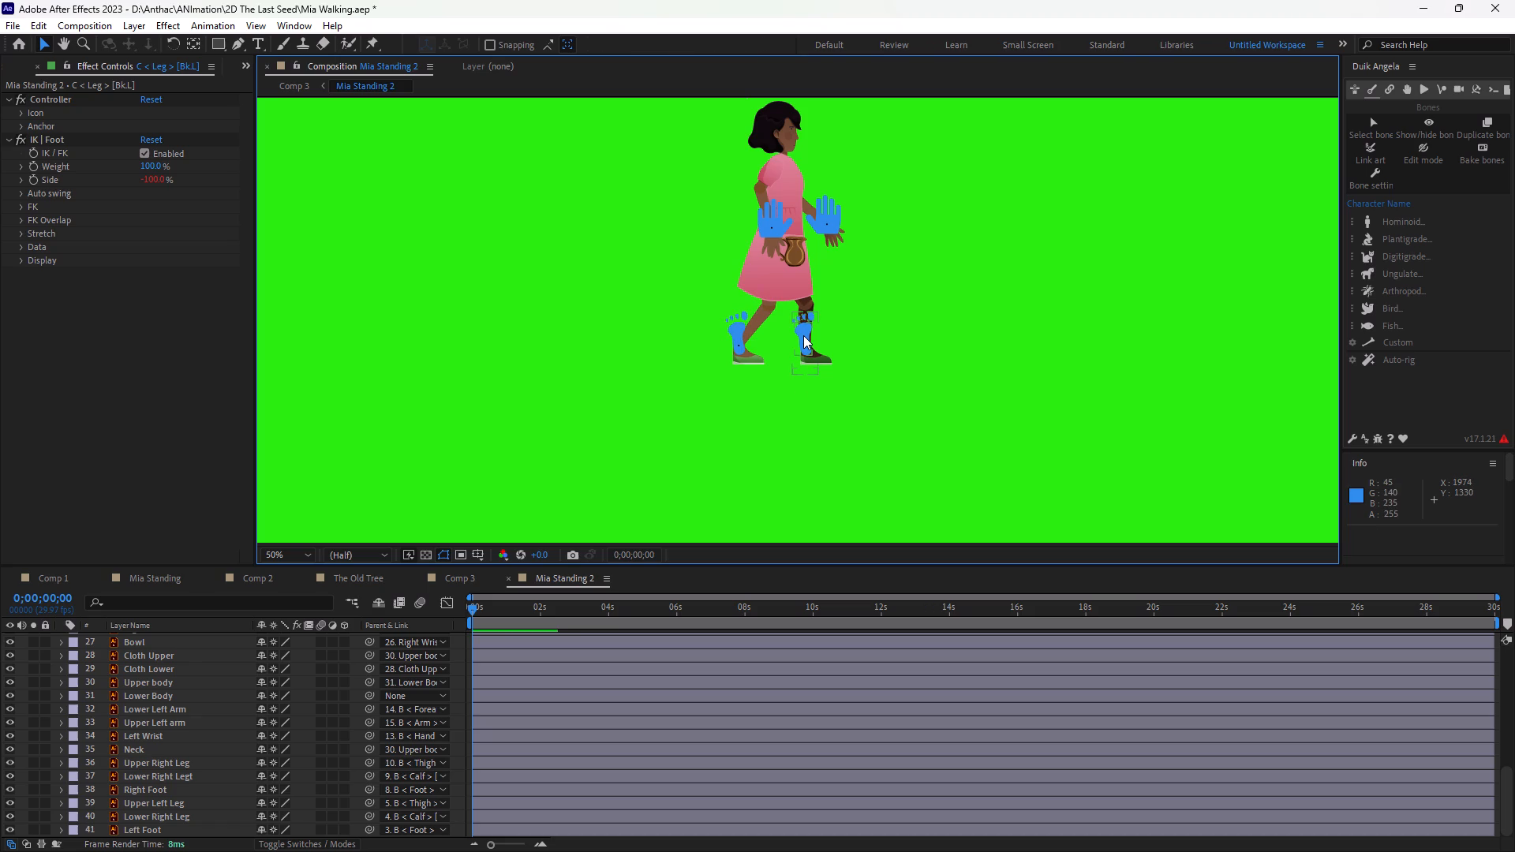
key("ctrl+equal")
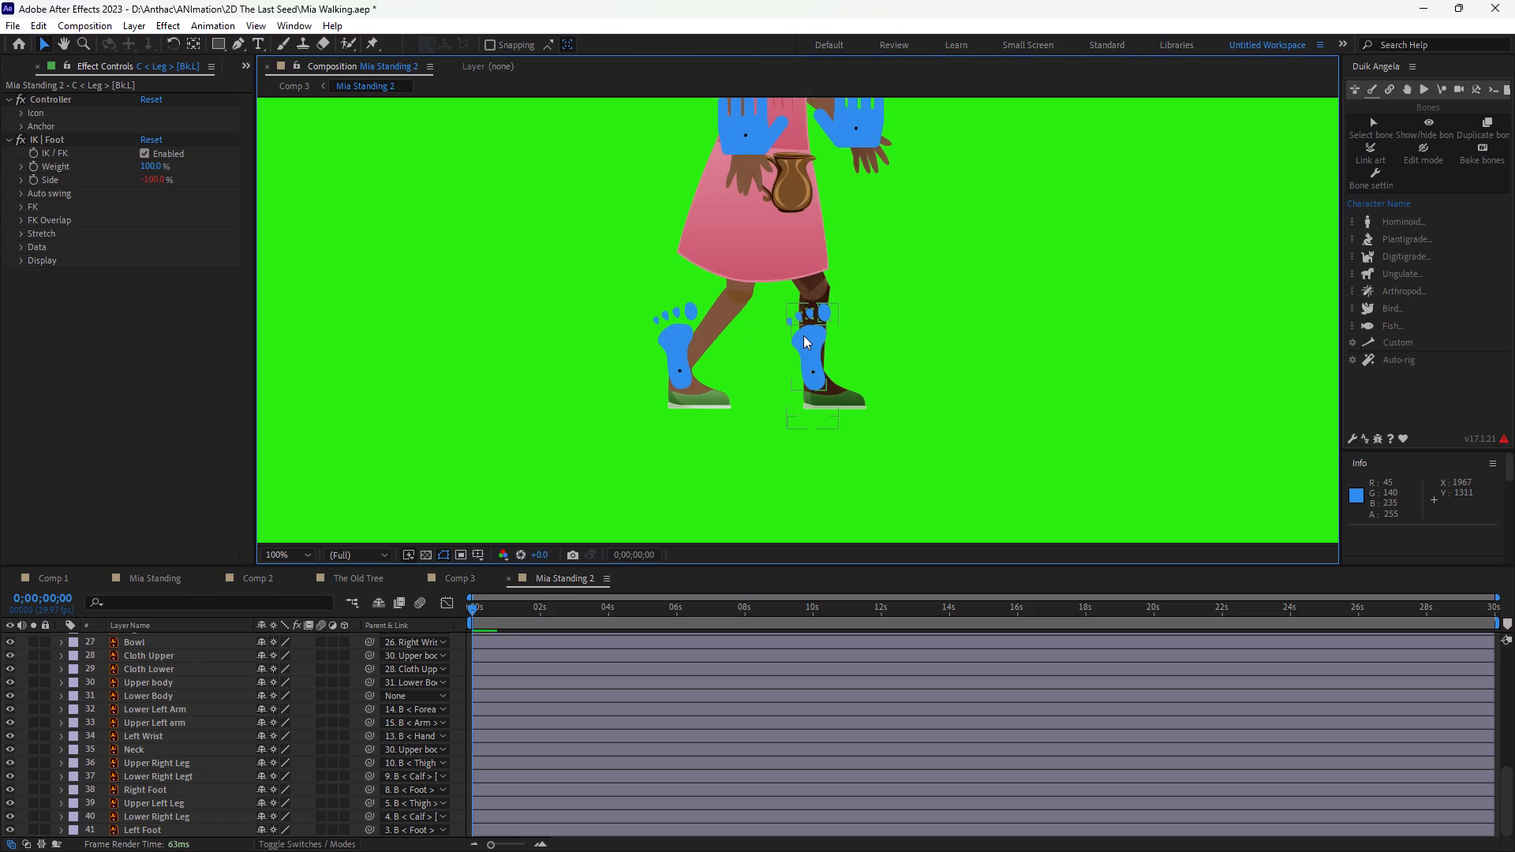
left_click(945, 296)
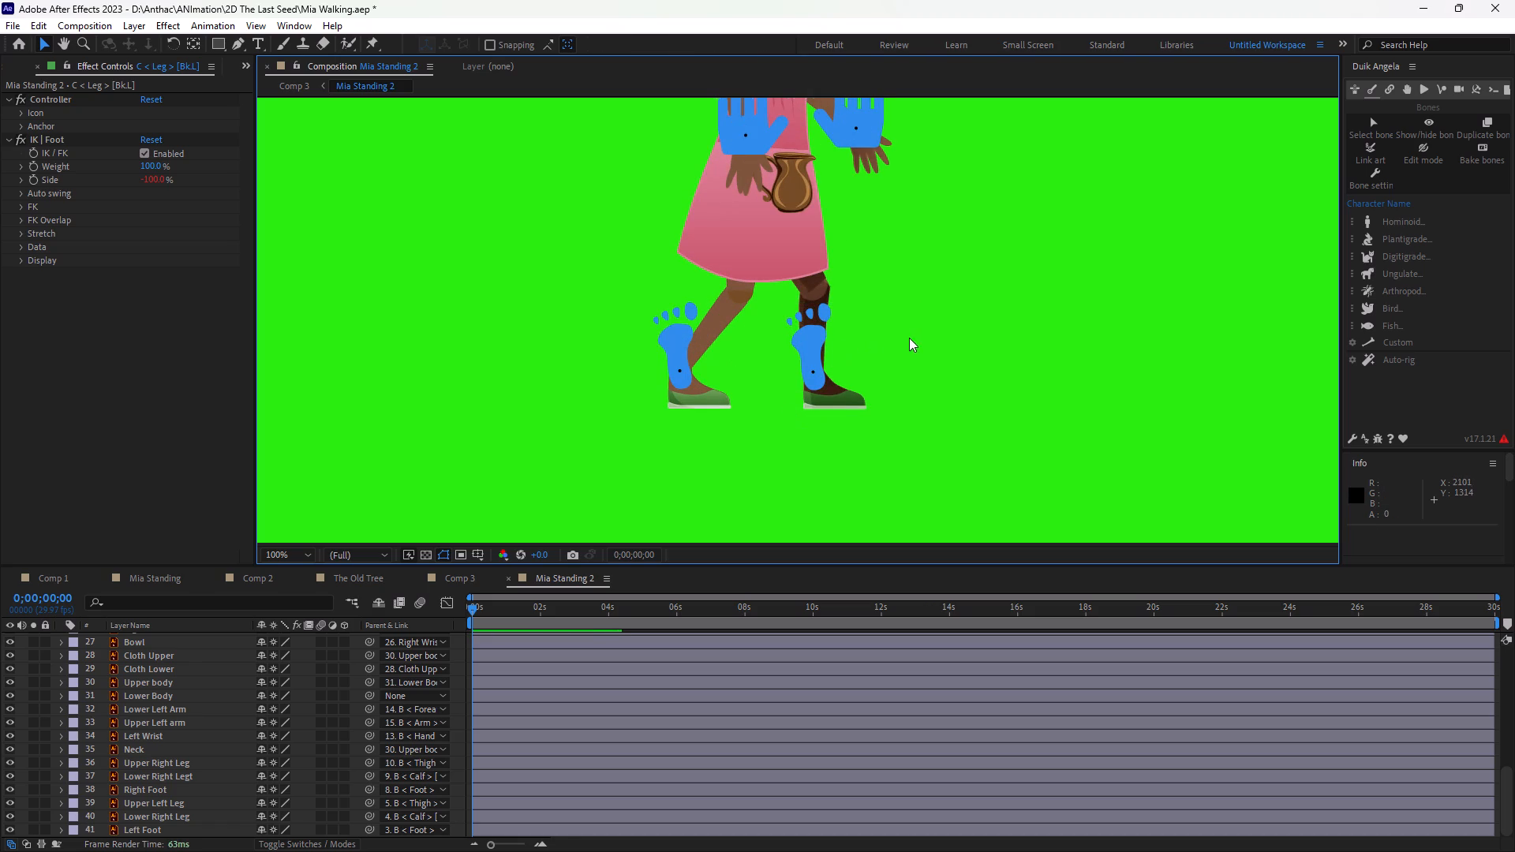
left_click(928, 343)
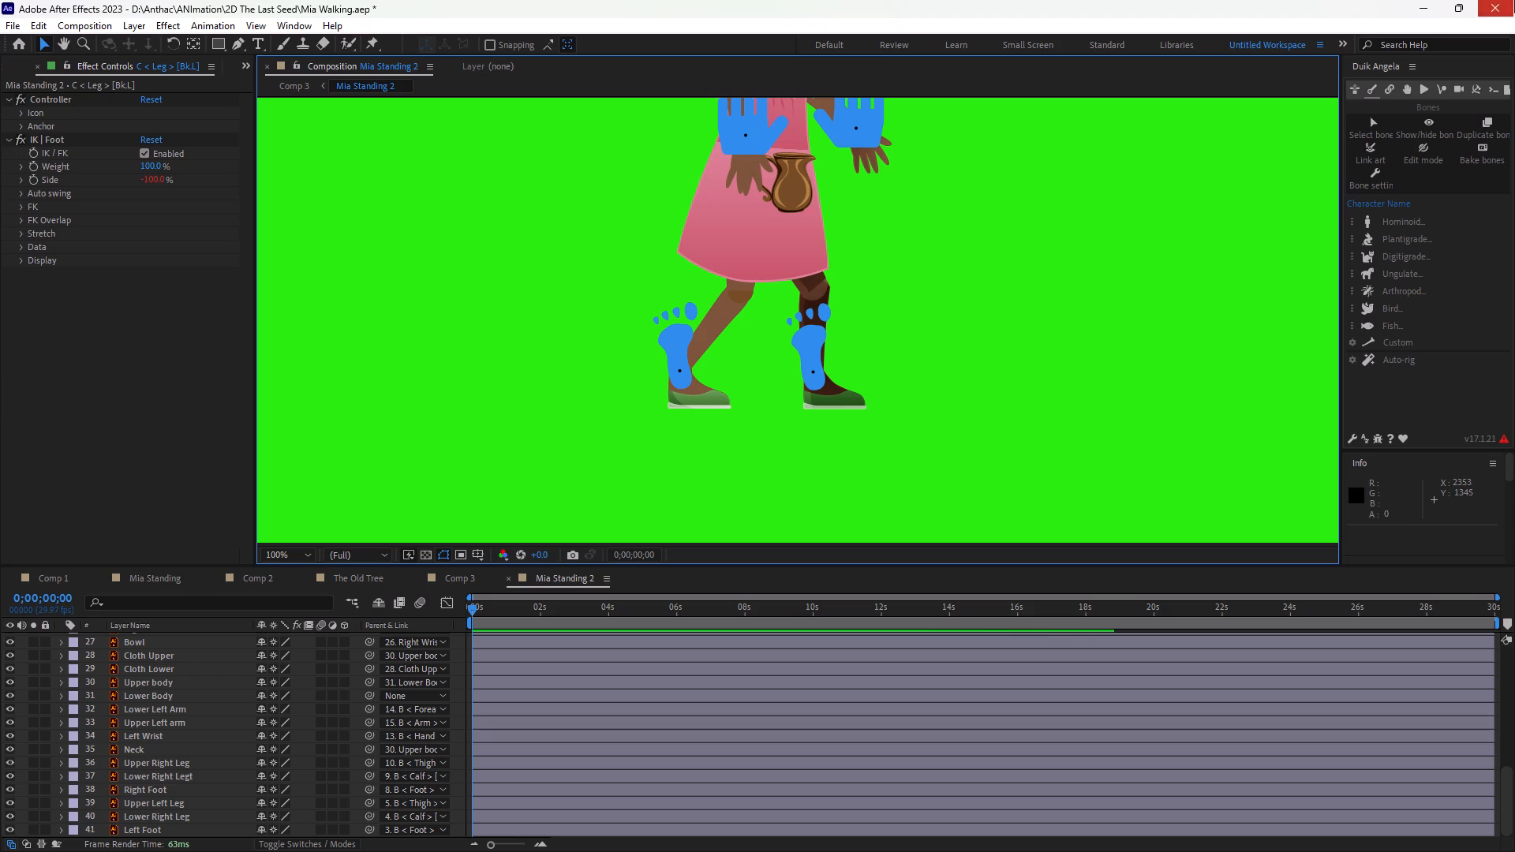
left_click(669, 352)
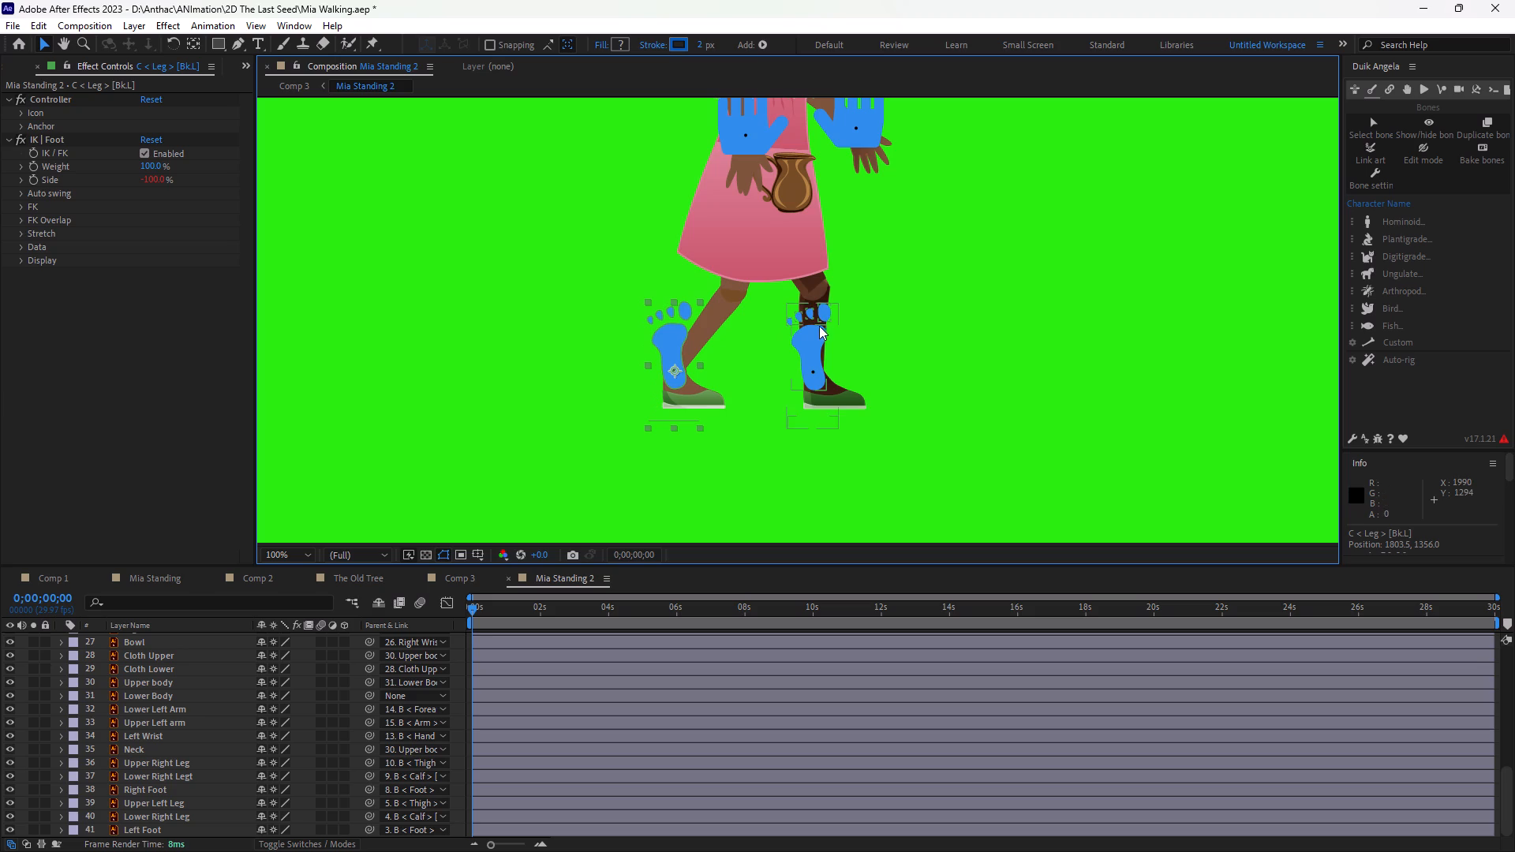
Test the front leg's swing with C < Leg > [Bk.L] 2, and plant the foot at about Position 1998, 1356.5.
left_click_drag(810, 339, 828, 338)
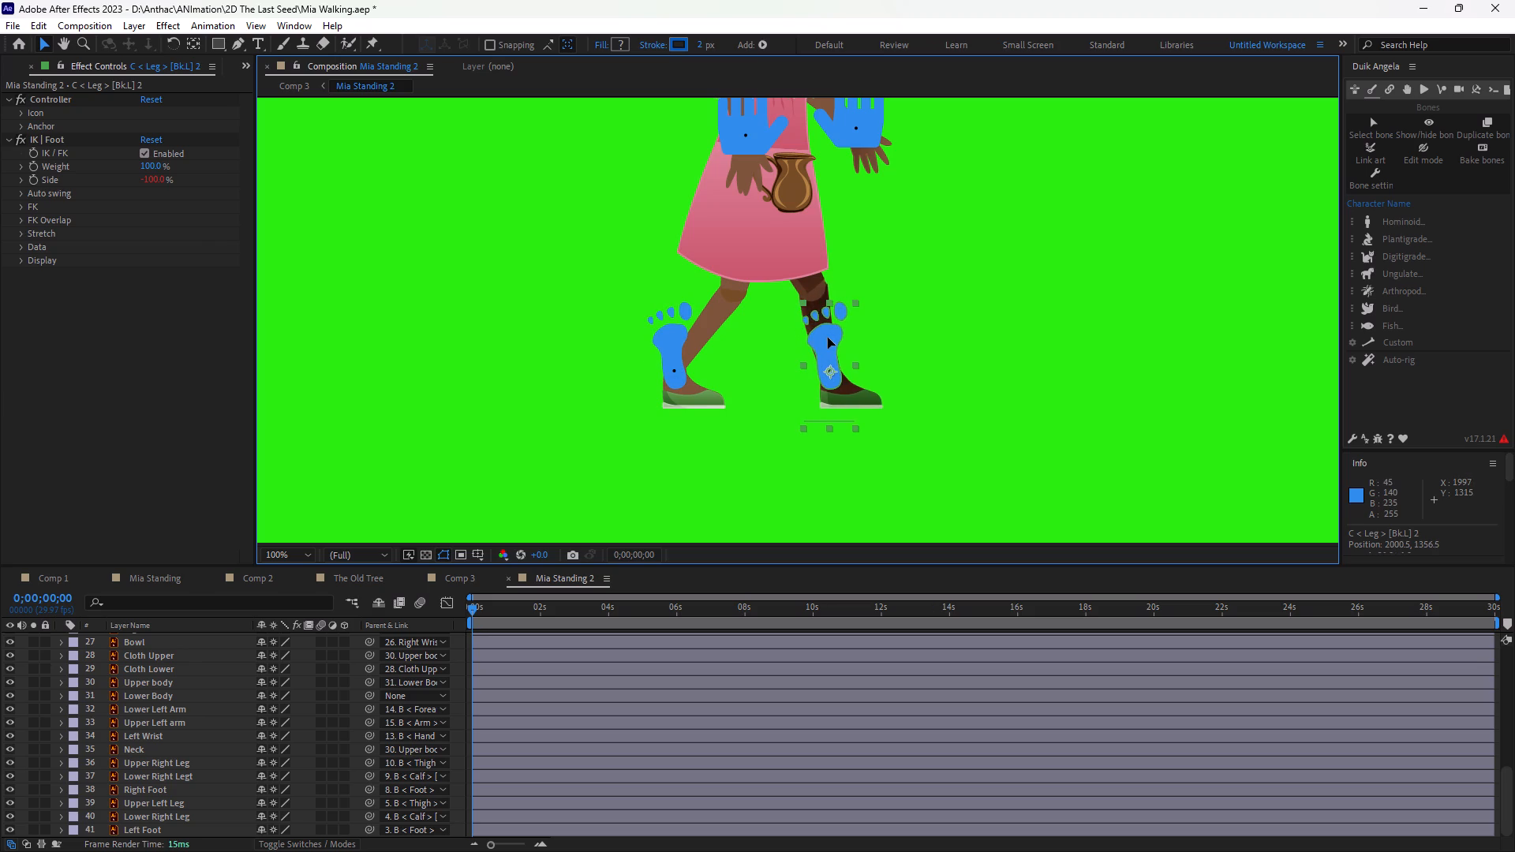
left_click_drag(828, 338, 851, 328)
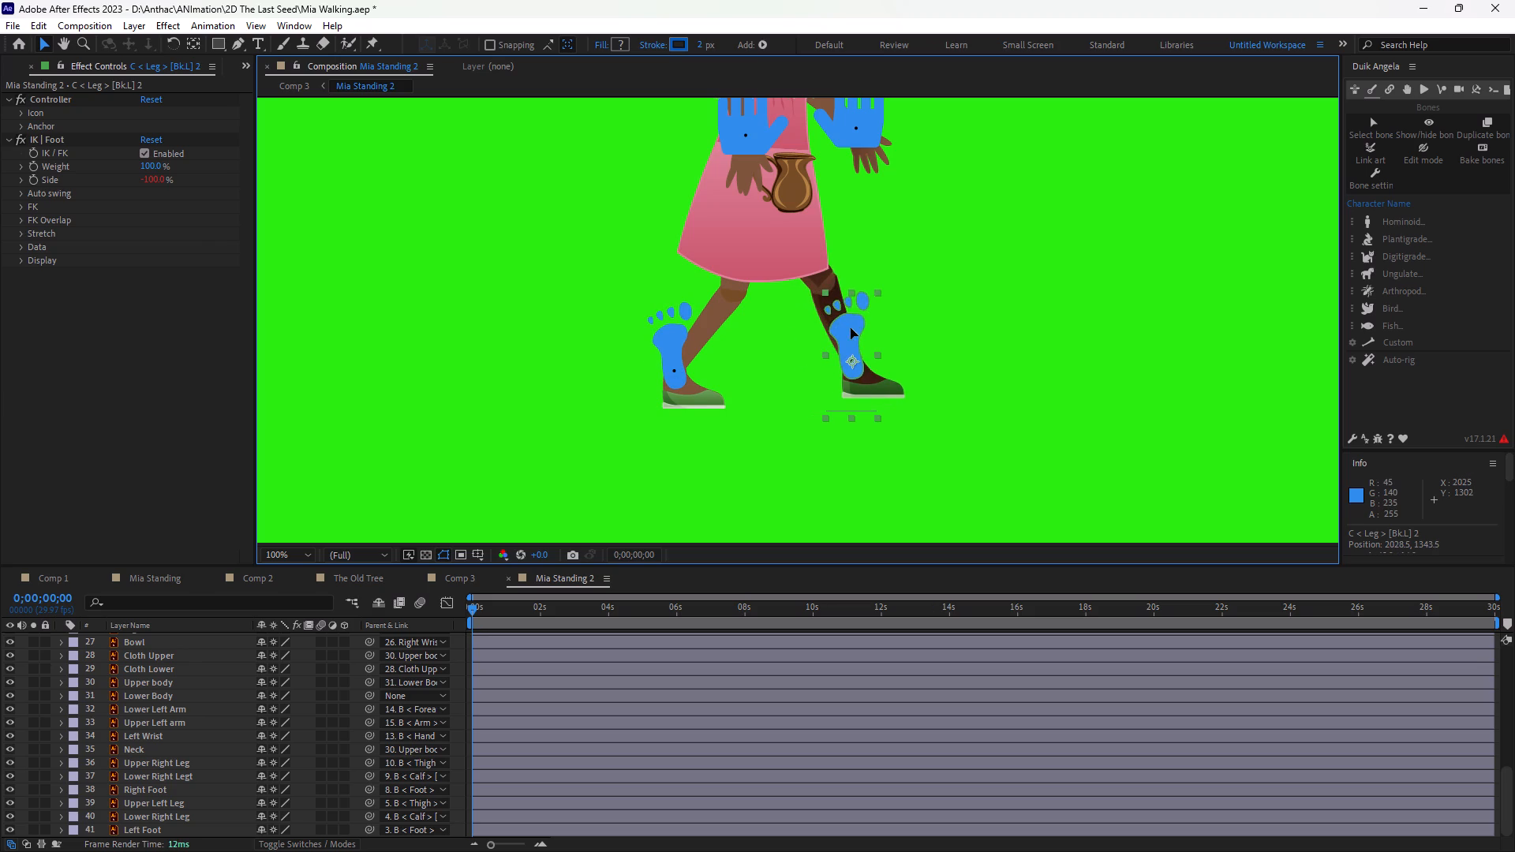
left_click_drag(851, 328, 853, 330)
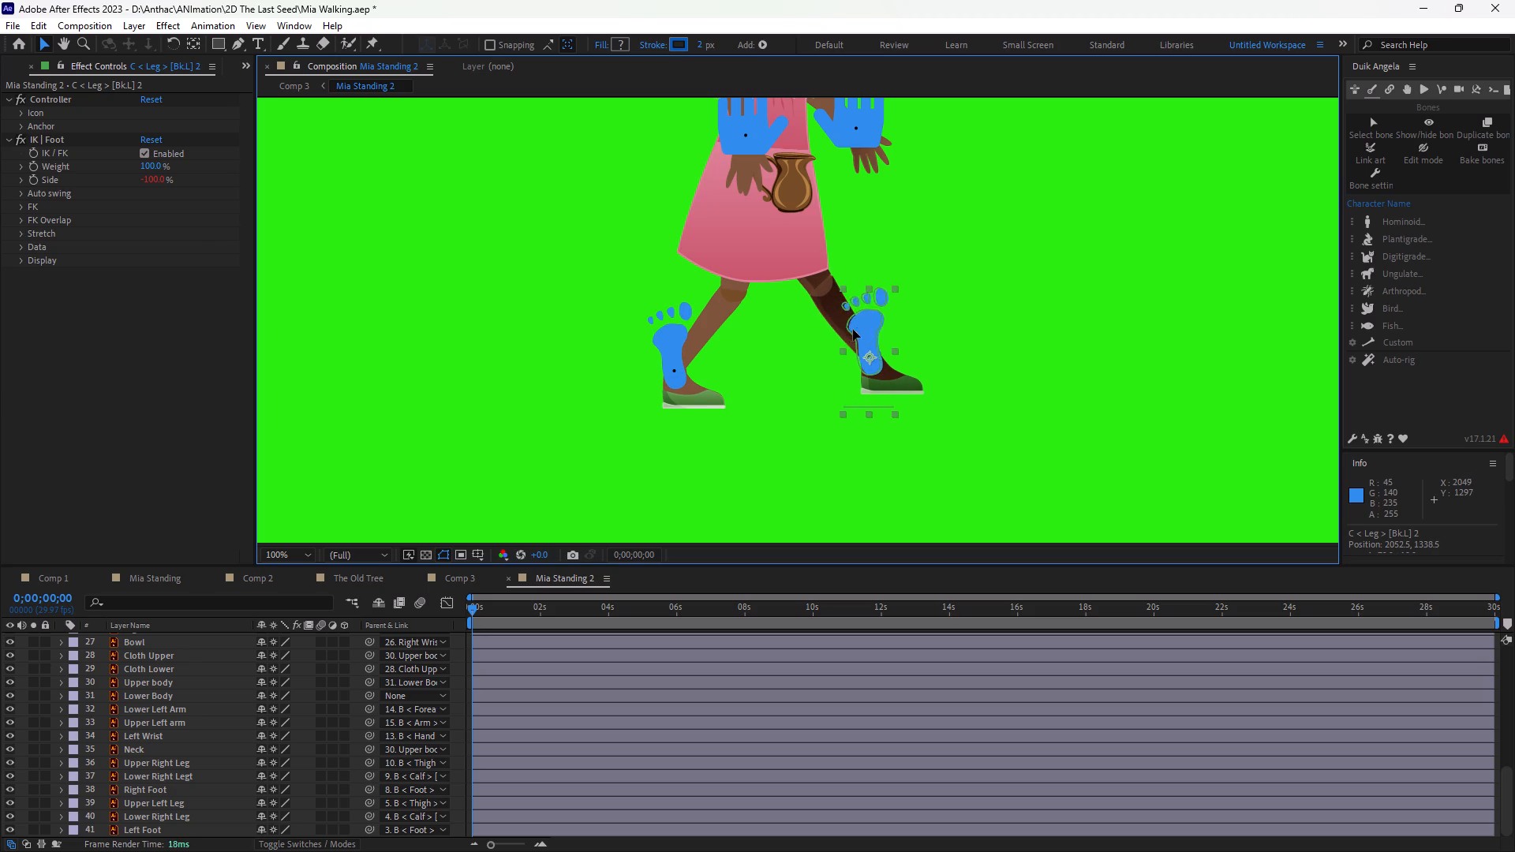
left_click_drag(853, 330, 787, 321)
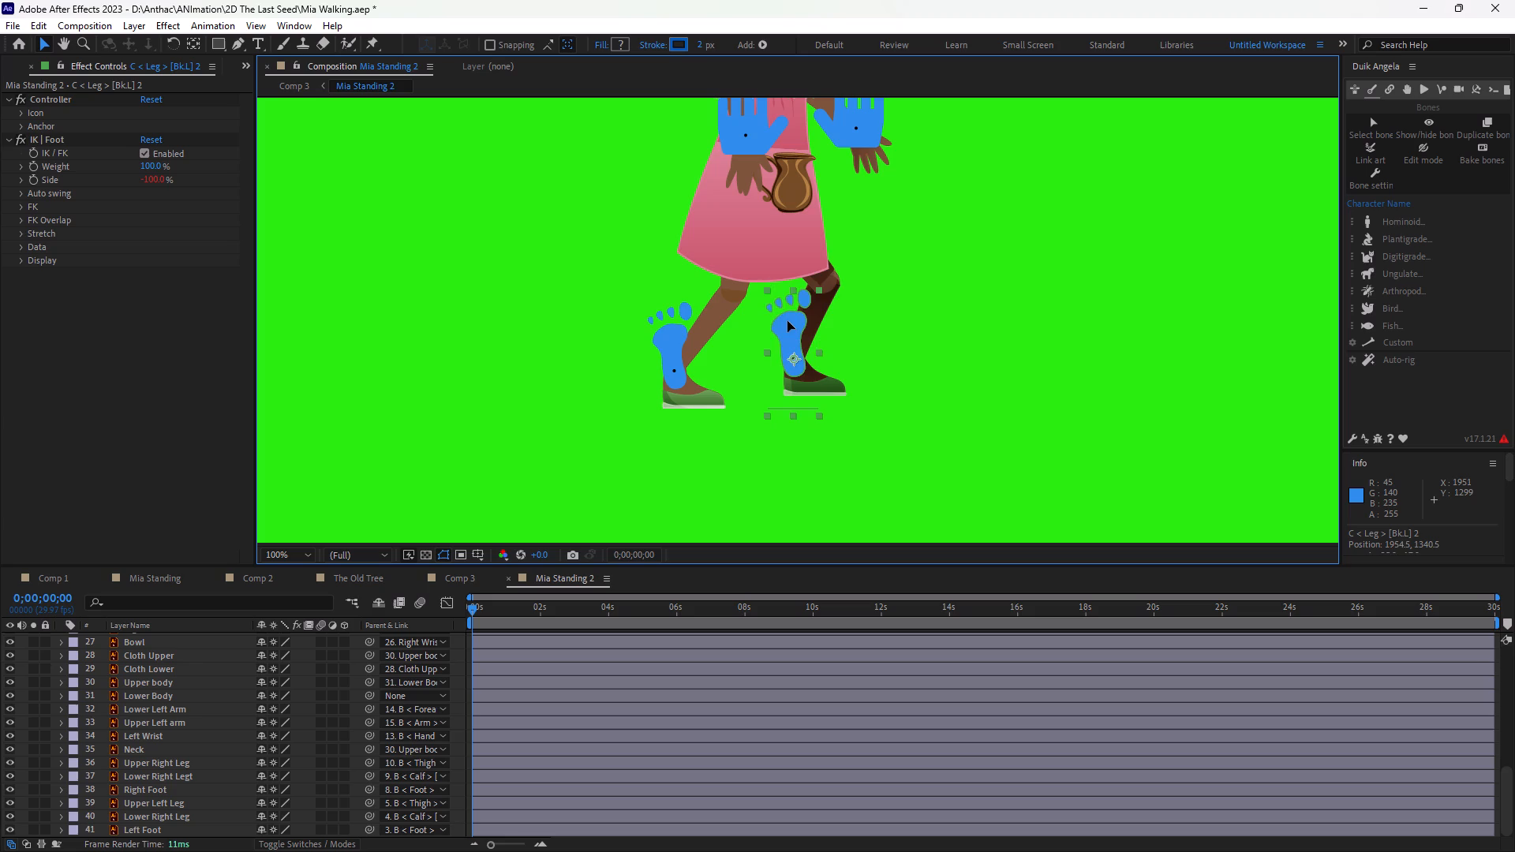
left_click_drag(787, 321, 818, 329)
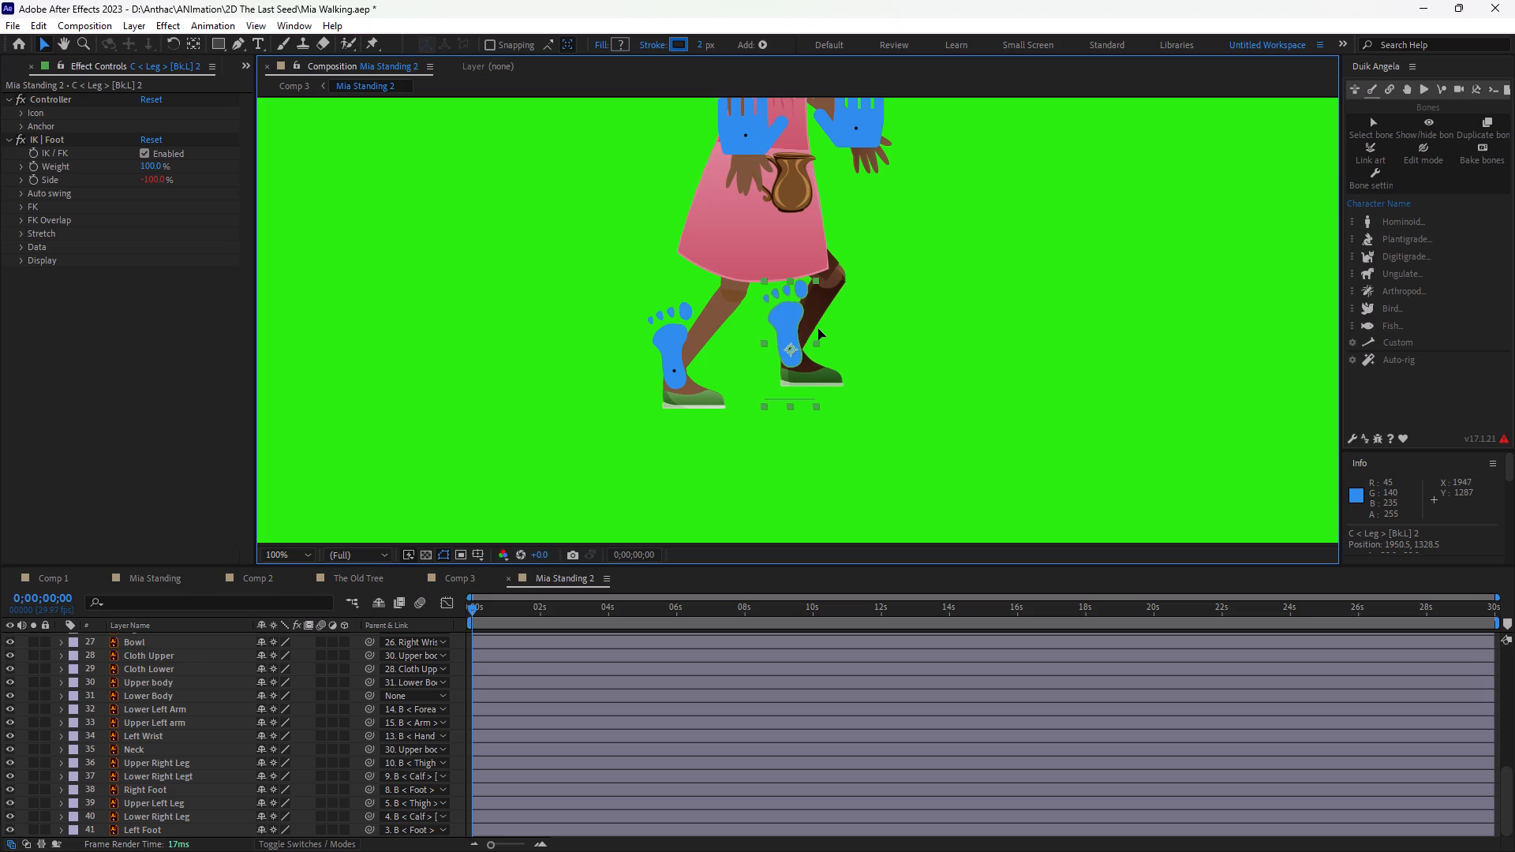
left_click_drag(818, 329, 846, 326)
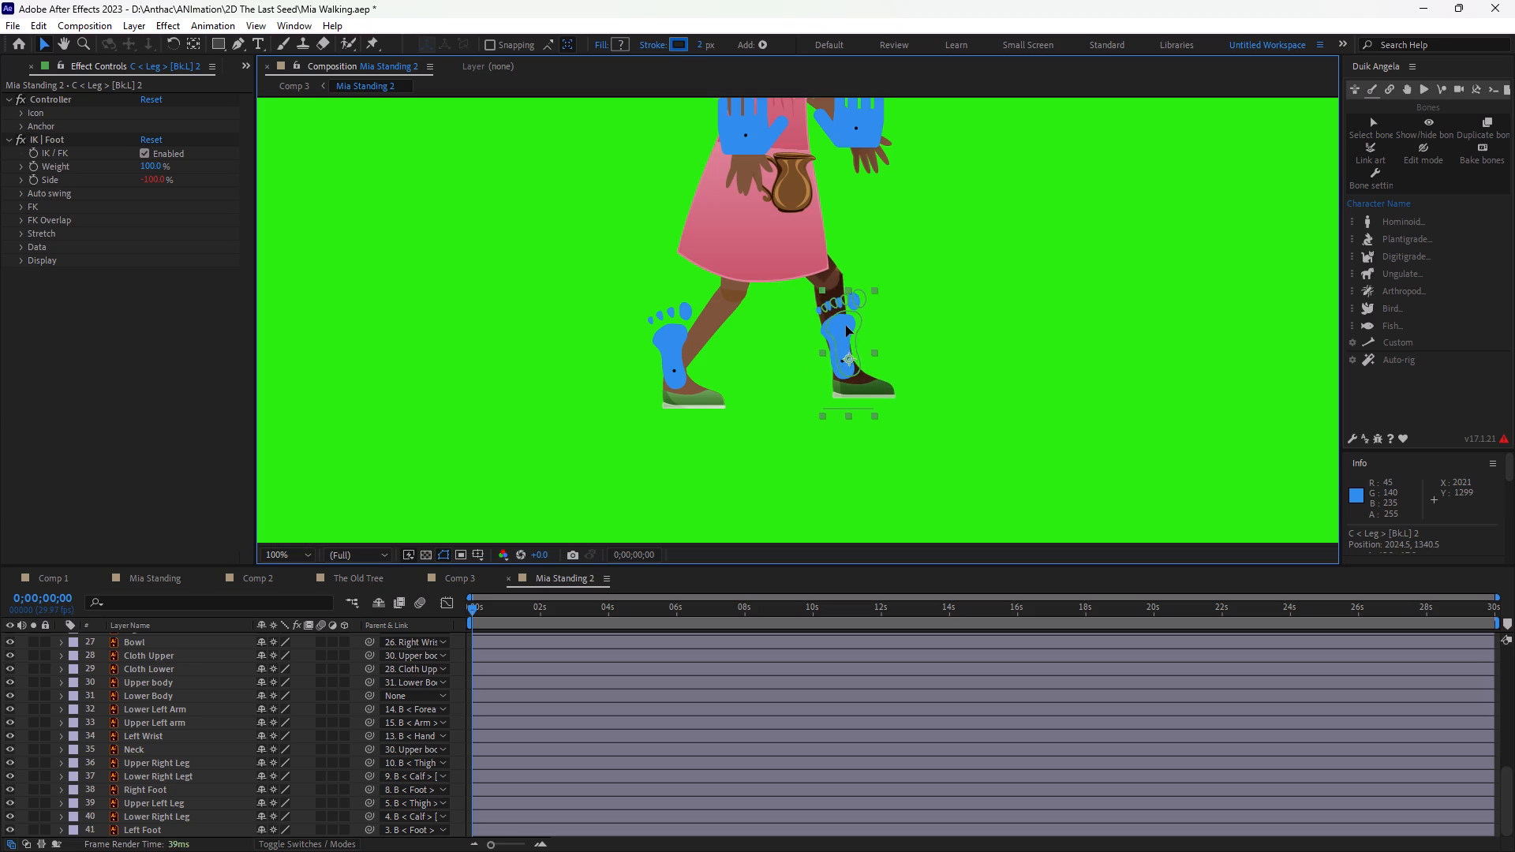
left_click_drag(846, 326, 829, 332)
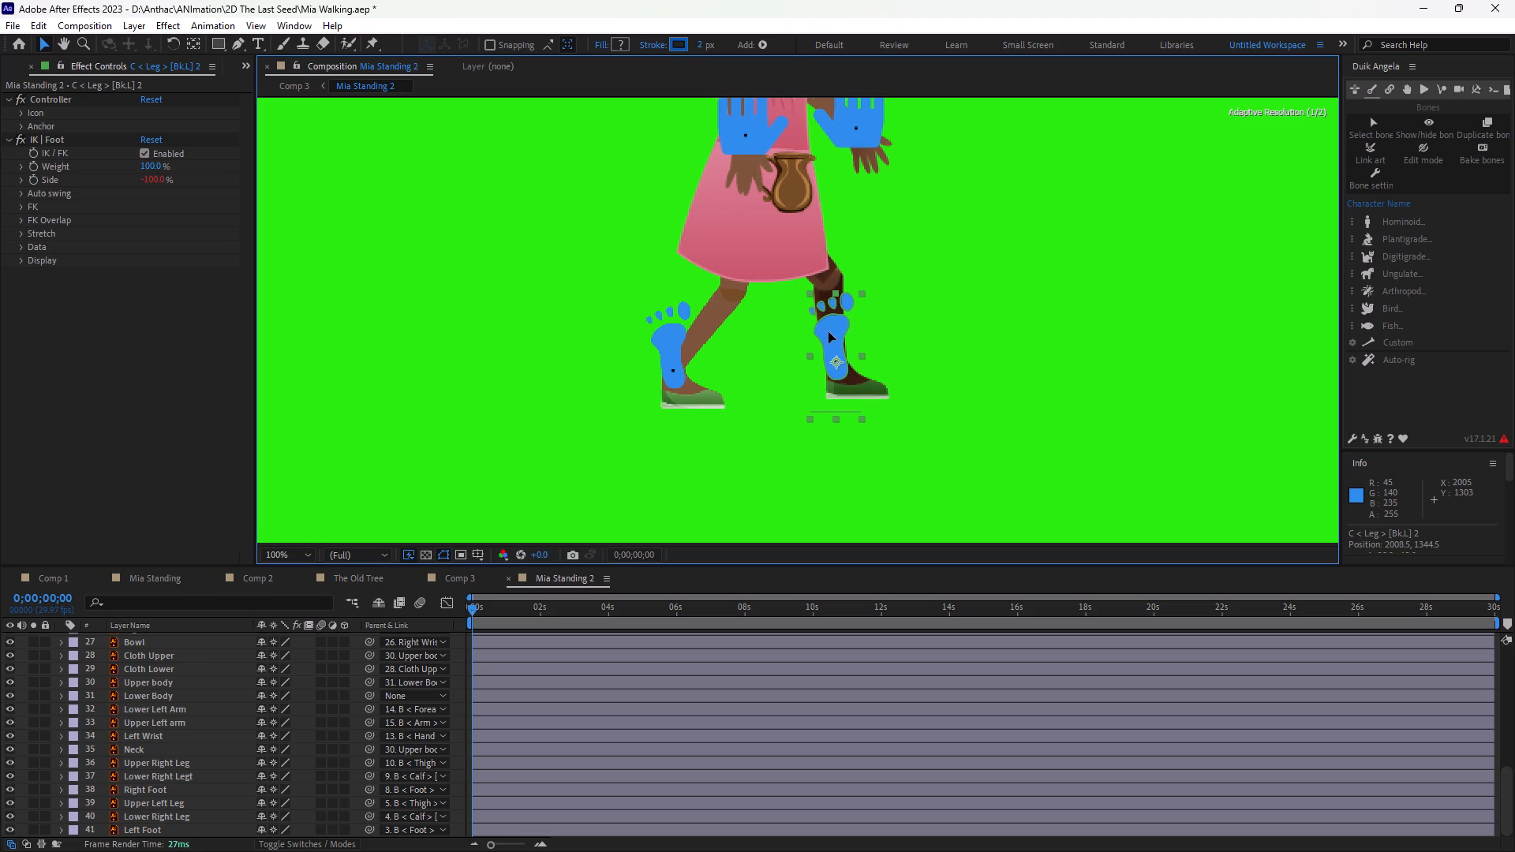
left_click_drag(829, 332, 823, 336)
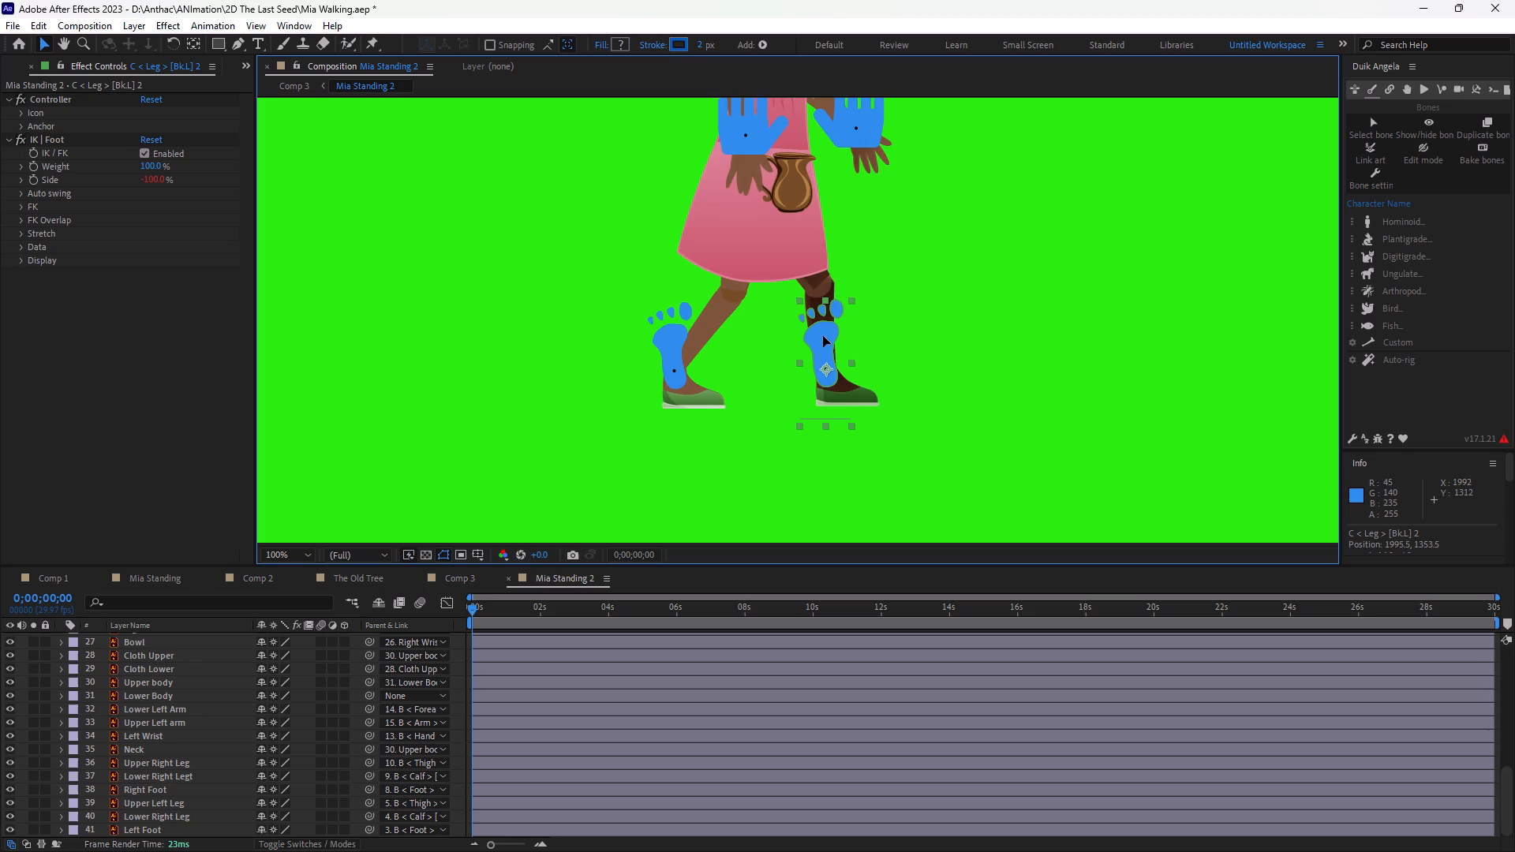
left_click_drag(823, 336, 822, 338)
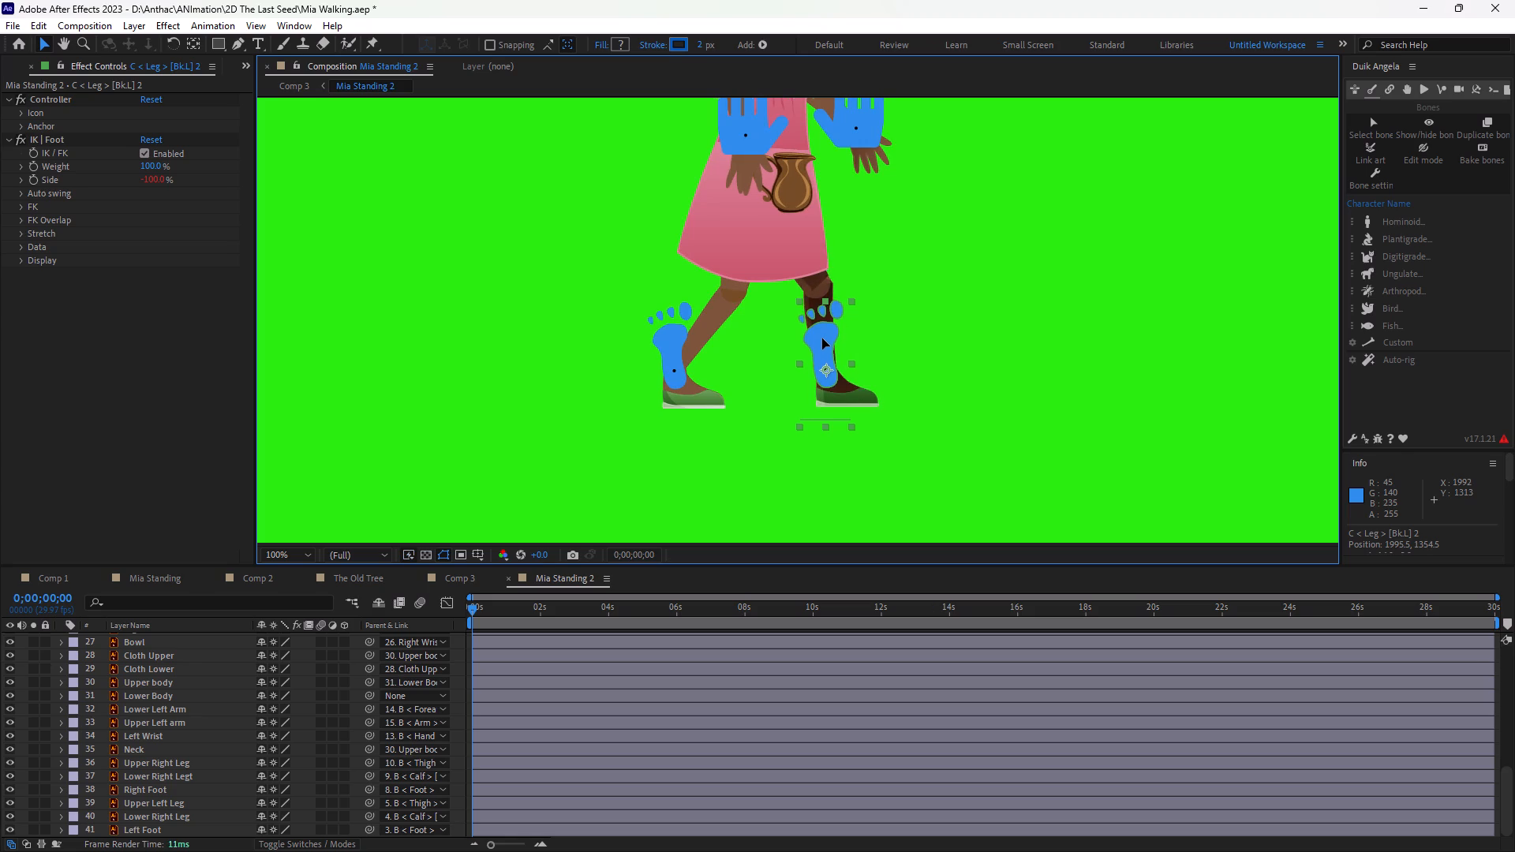
left_click_drag(822, 338, 825, 338)
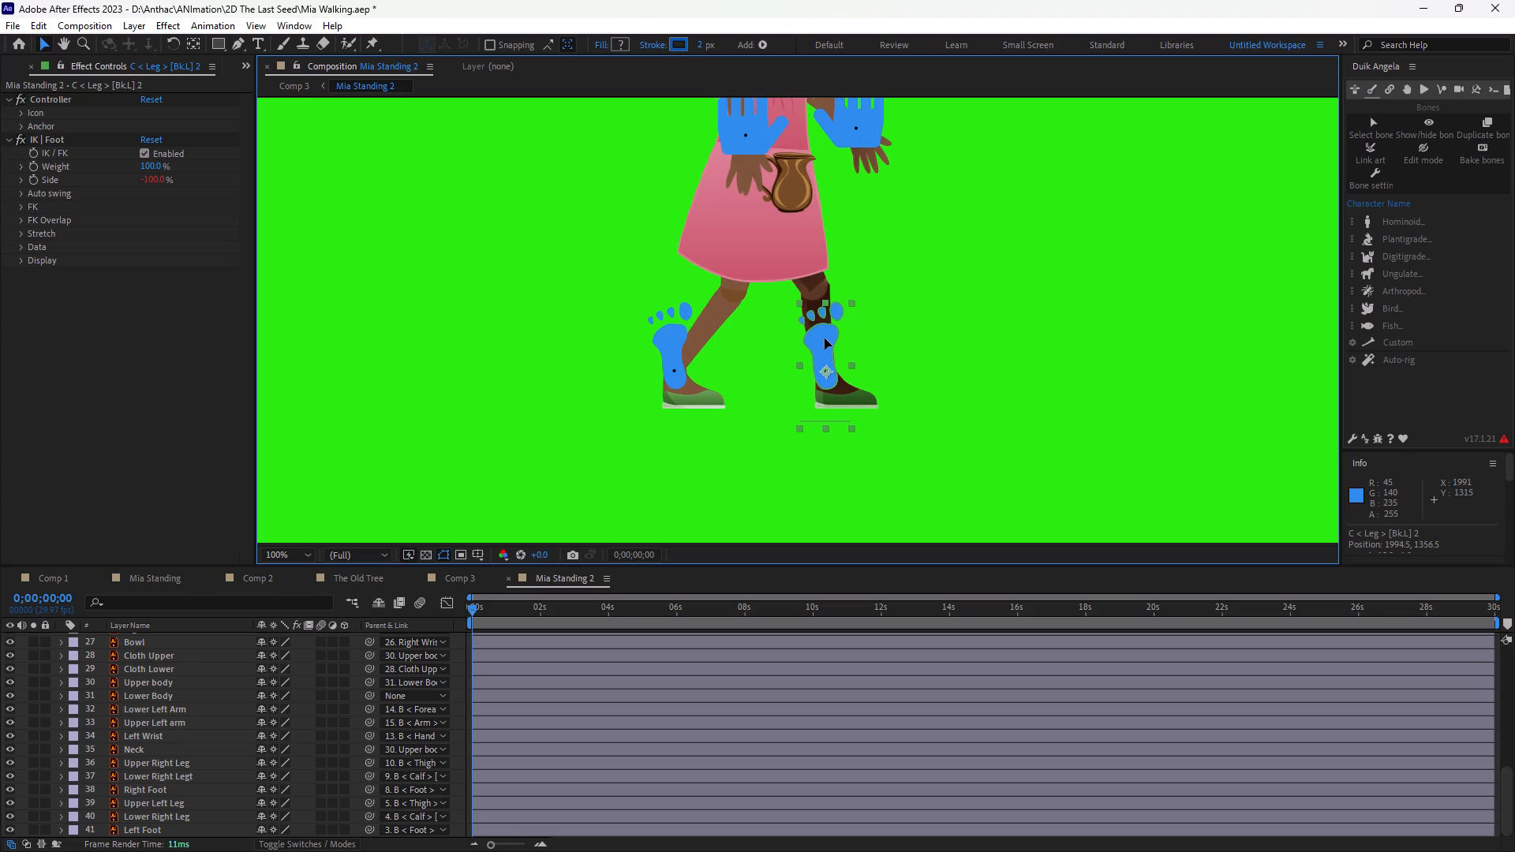
left_click_drag(825, 338, 826, 338)
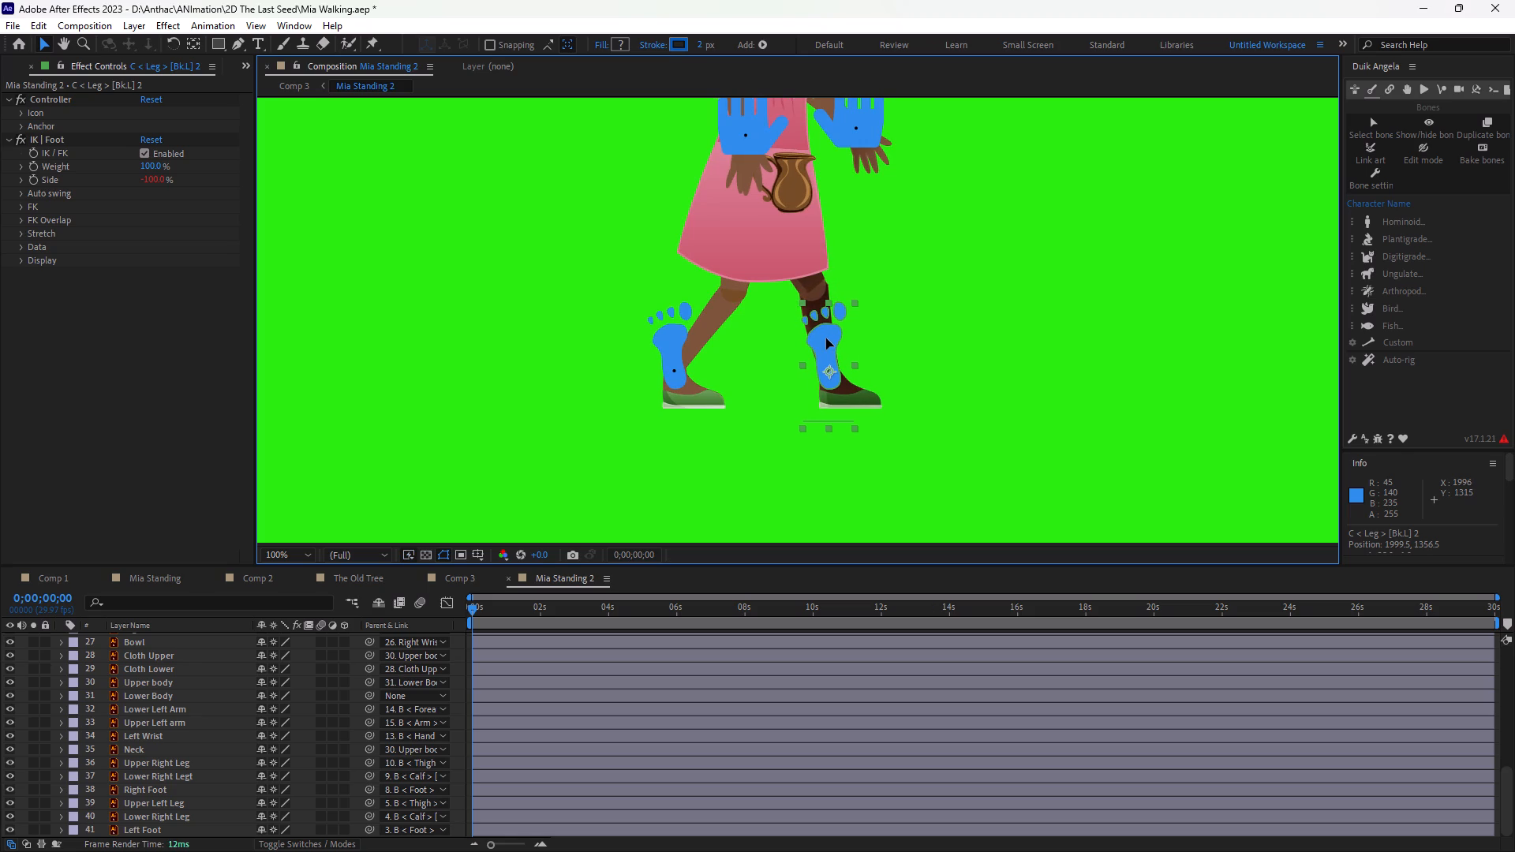
left_click_drag(826, 338, 825, 338)
left_click(971, 306)
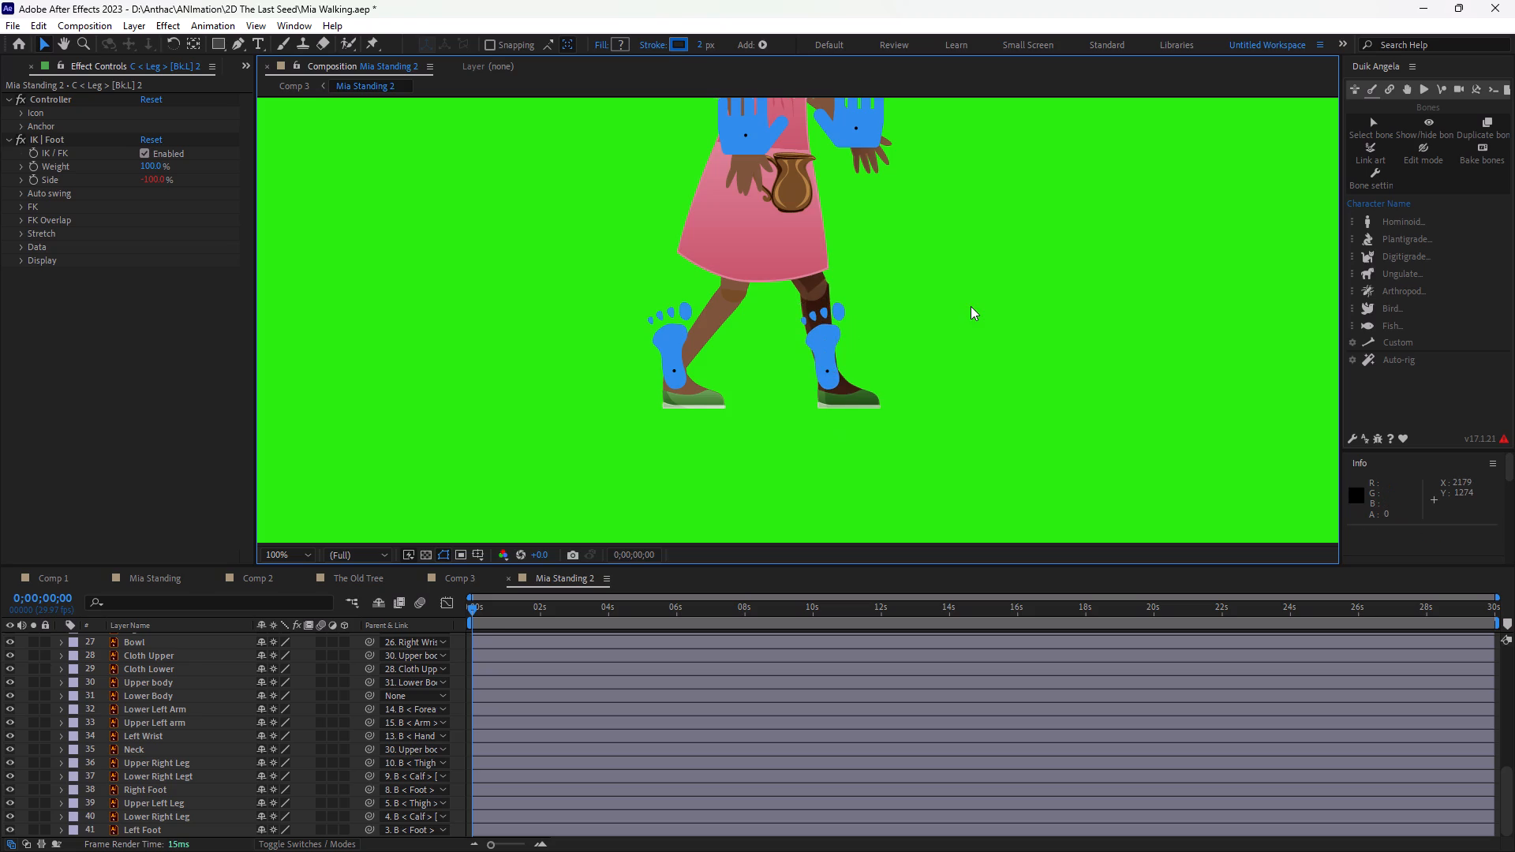
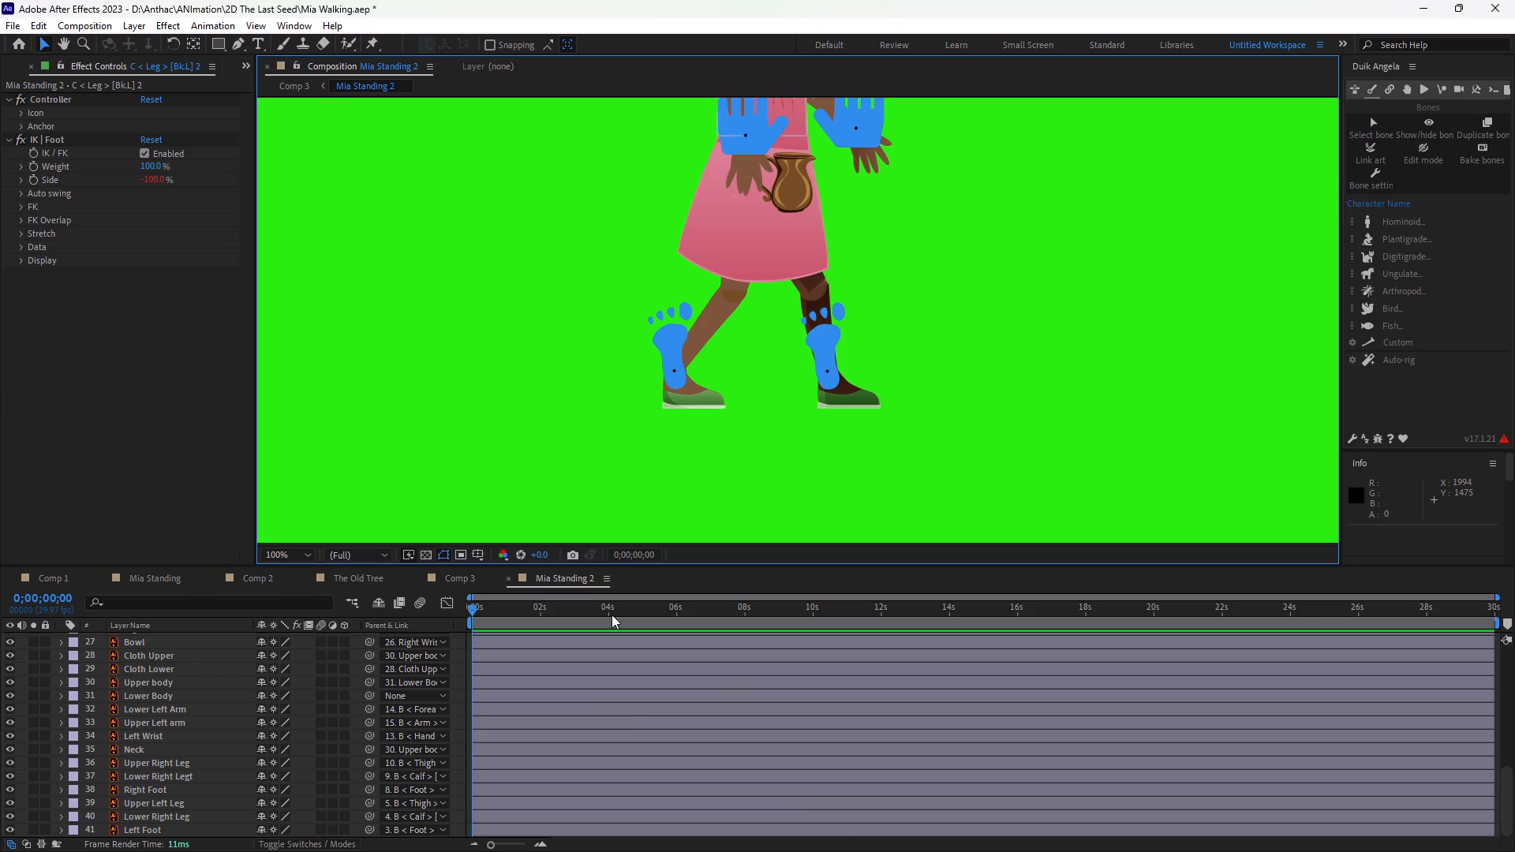
Add Position keyframes at 0;00;00;00 to both foot controllers, C < Leg > [Bk.L] 2 and C < Leg > [Bk.L].
scroll(623, 707, "down", 1)
scroll(623, 707, "up", 1)
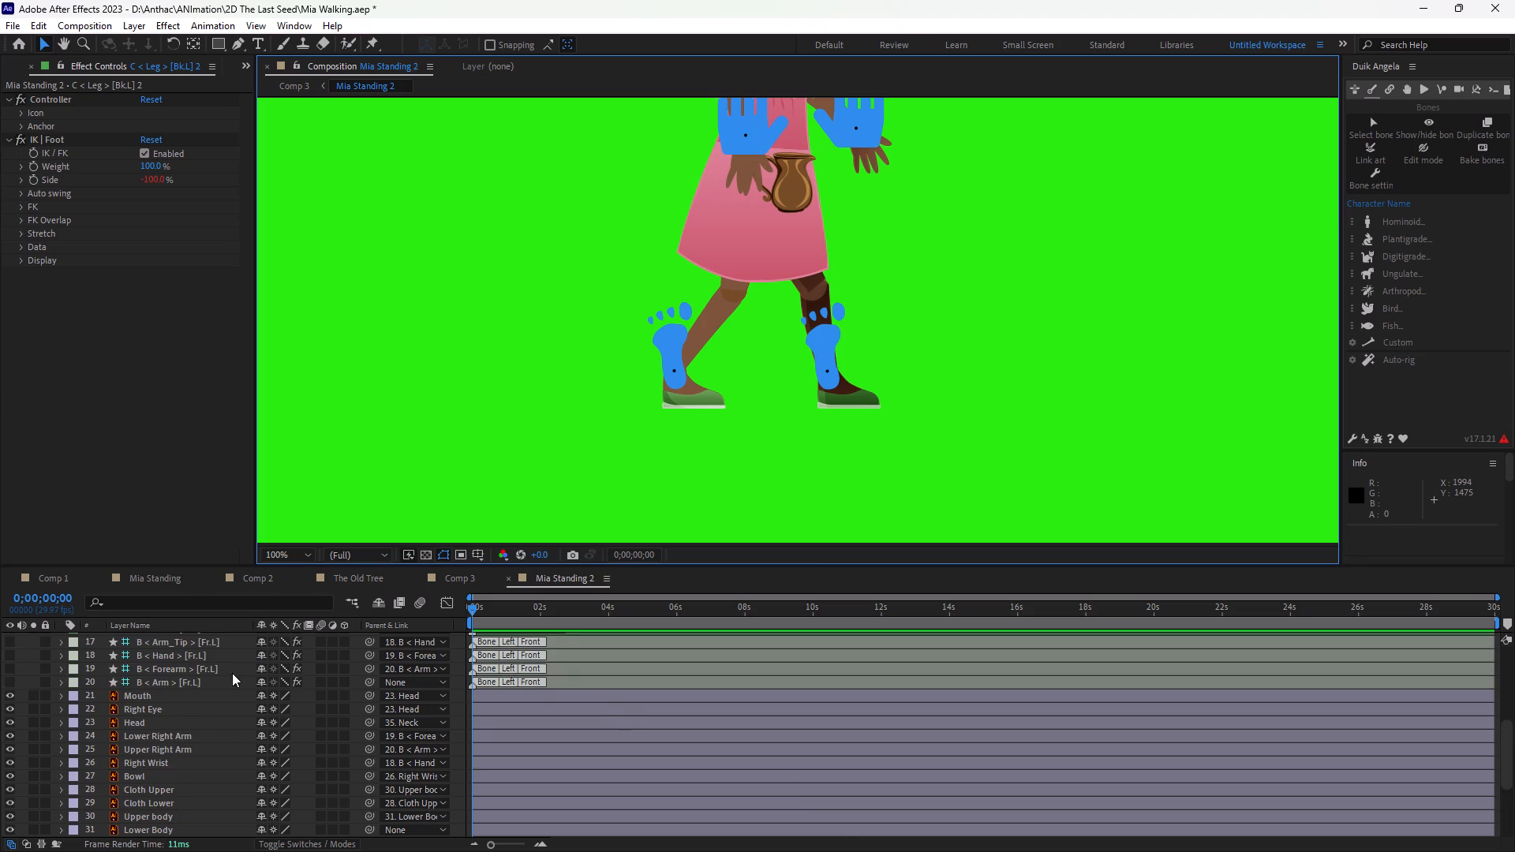
scroll(223, 720, "up", 4)
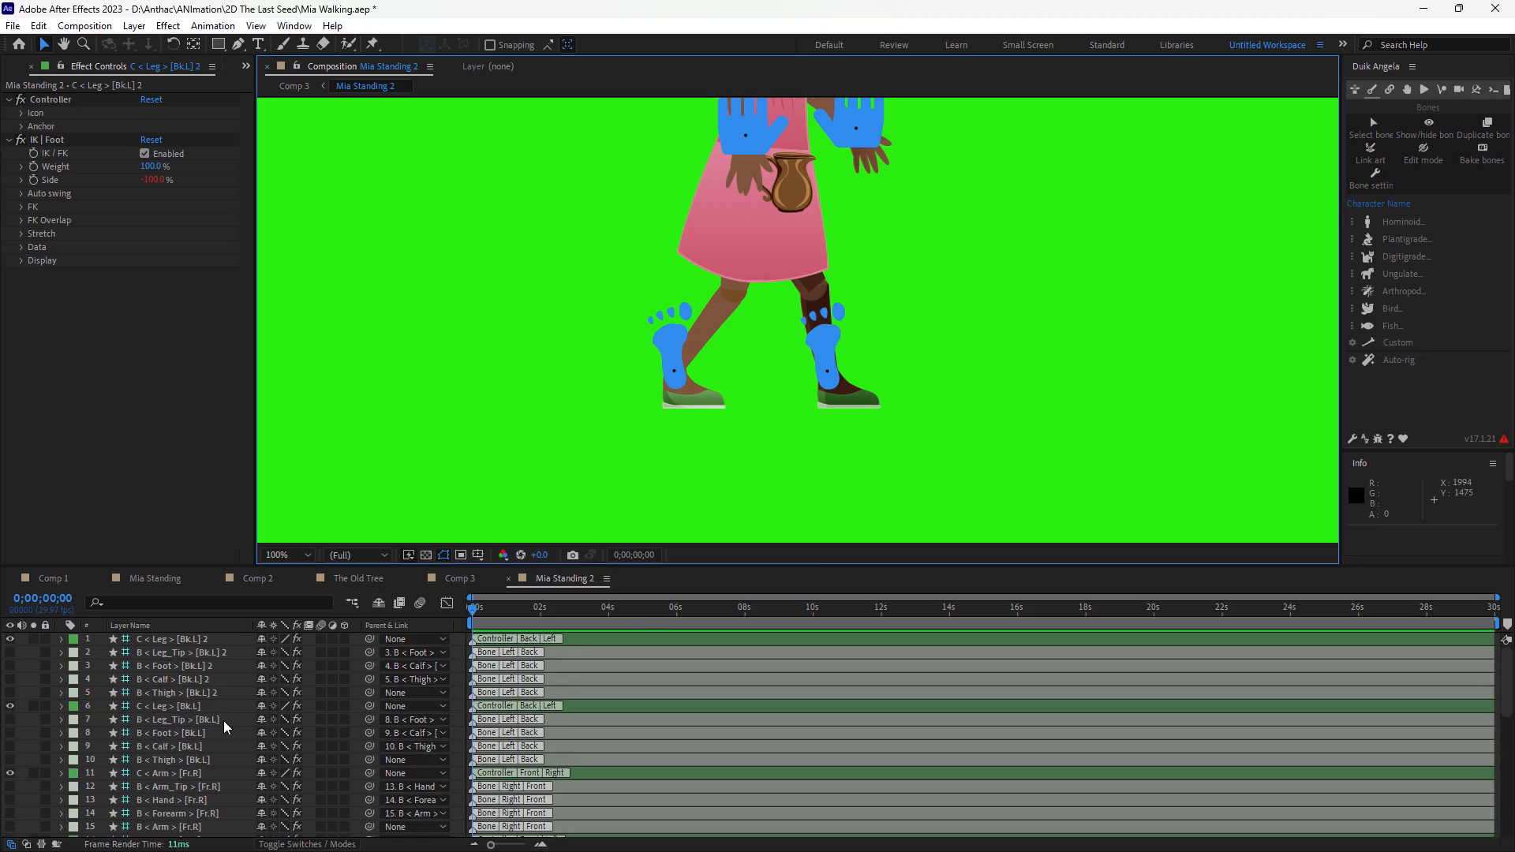
left_click(181, 639)
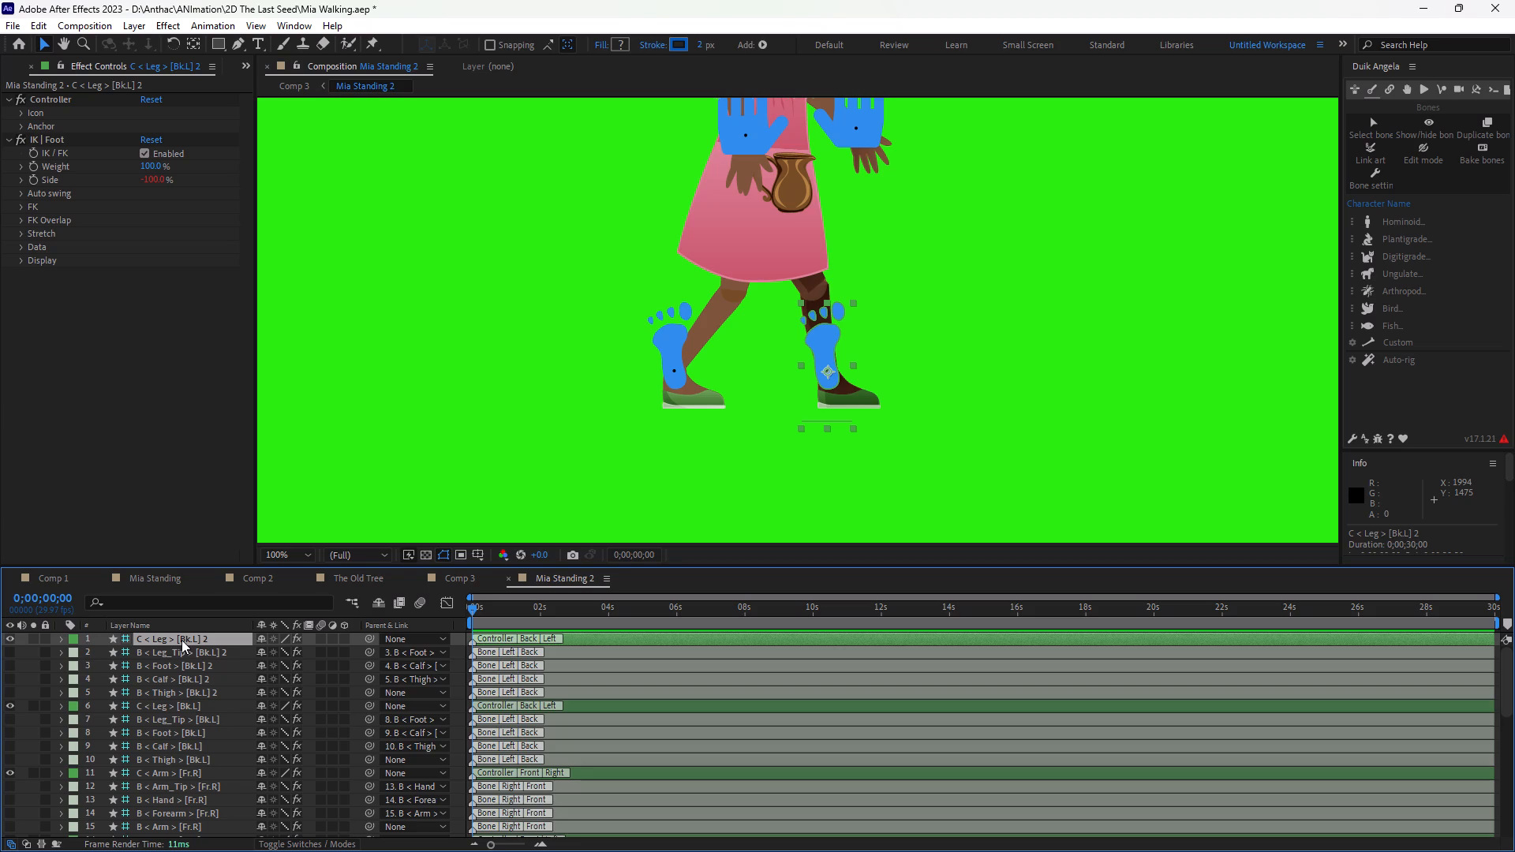
left_click(149, 707, "ctrl")
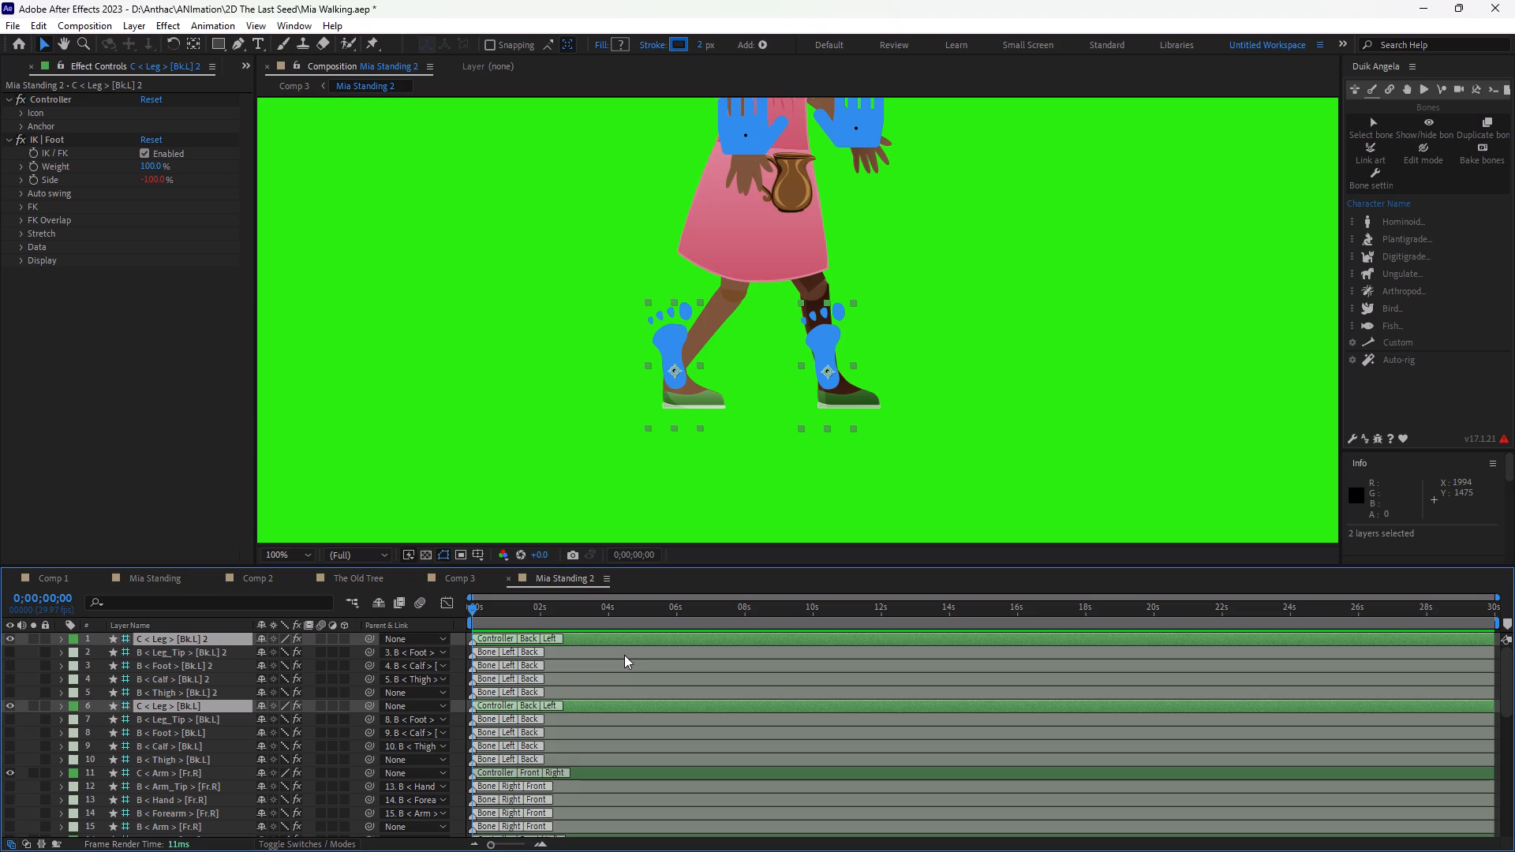
key("p")
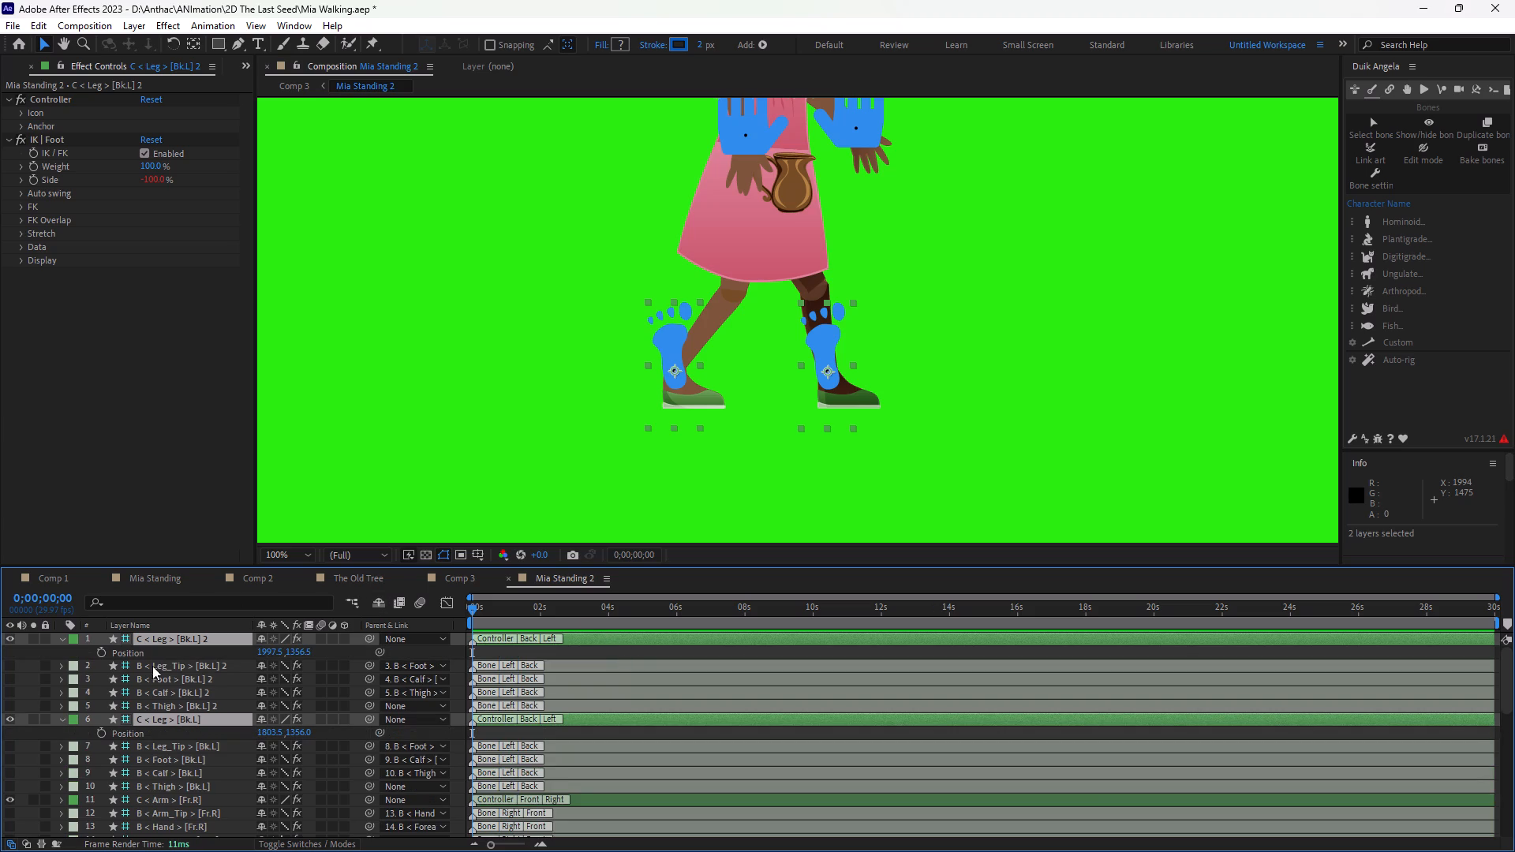
left_click(103, 653)
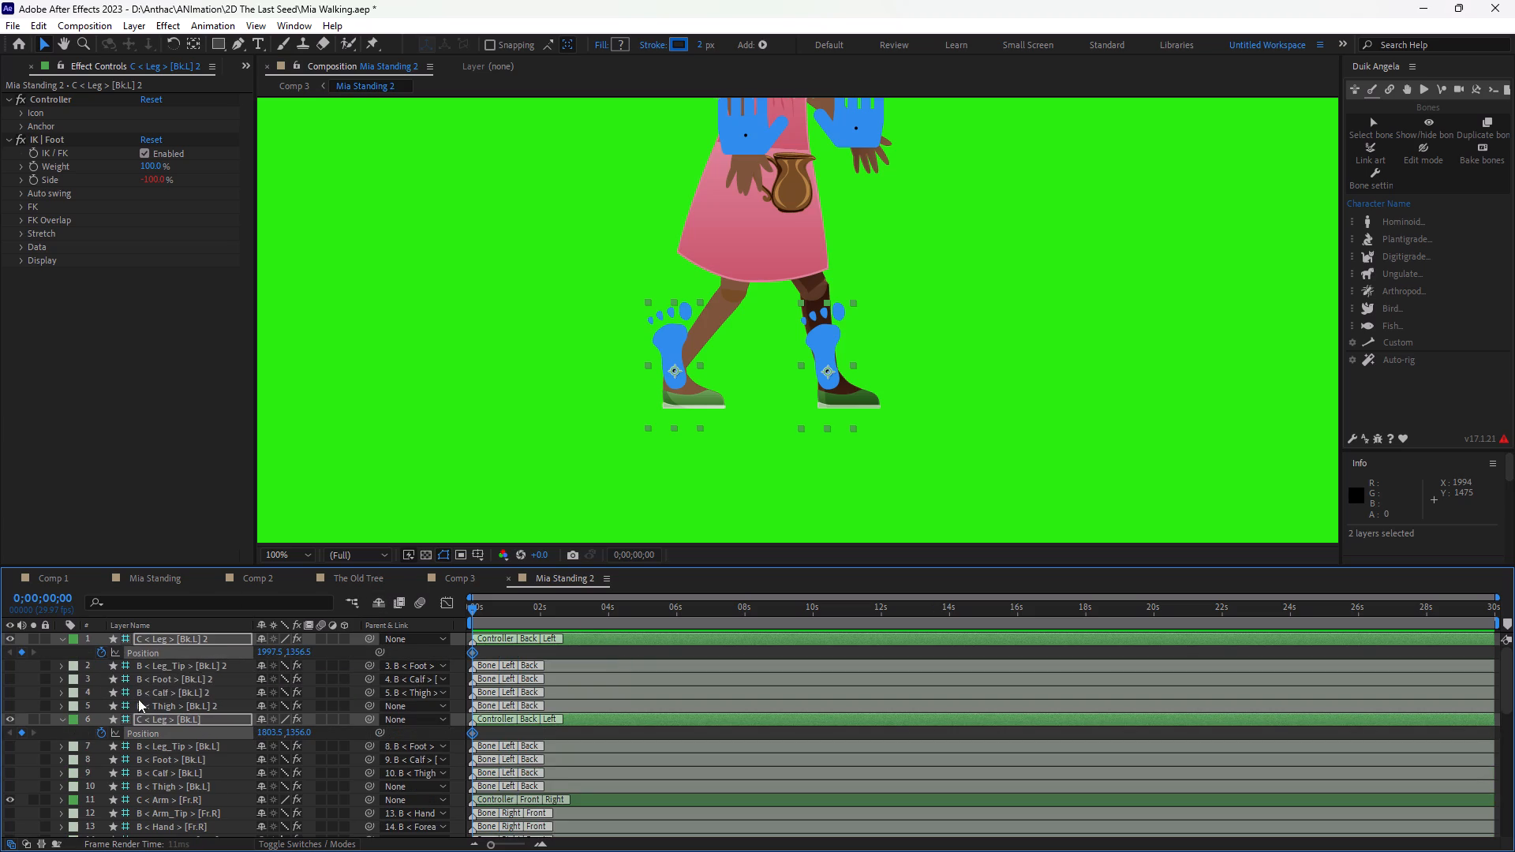
left_click(179, 761)
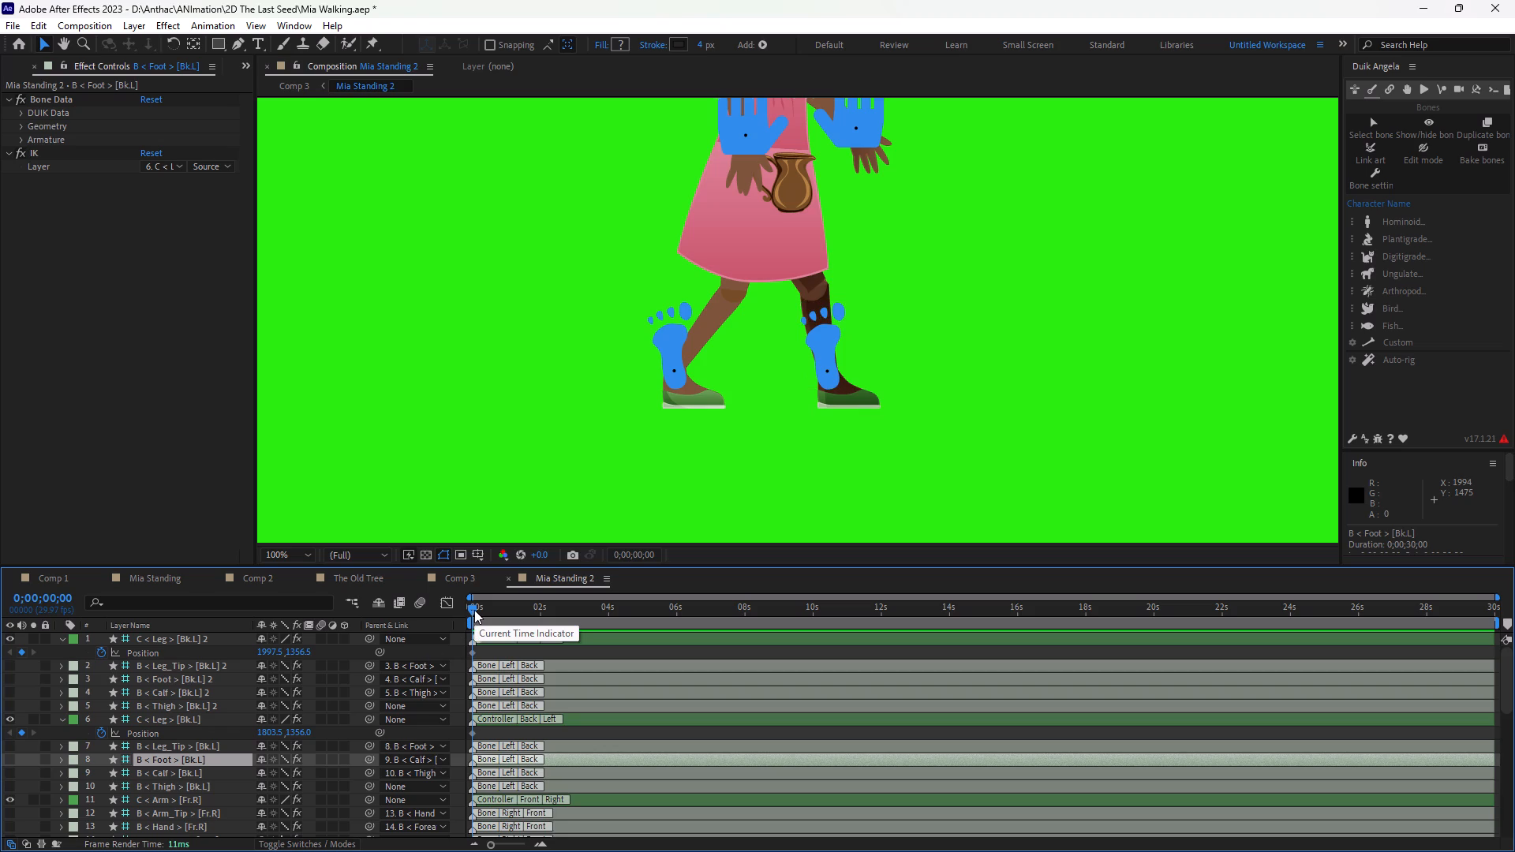
Add Position keyframes holding the same pose for both foot controllers at 0;00;03;00 and at the midpoint, 0;00;01;15.
left_click(1498, 596)
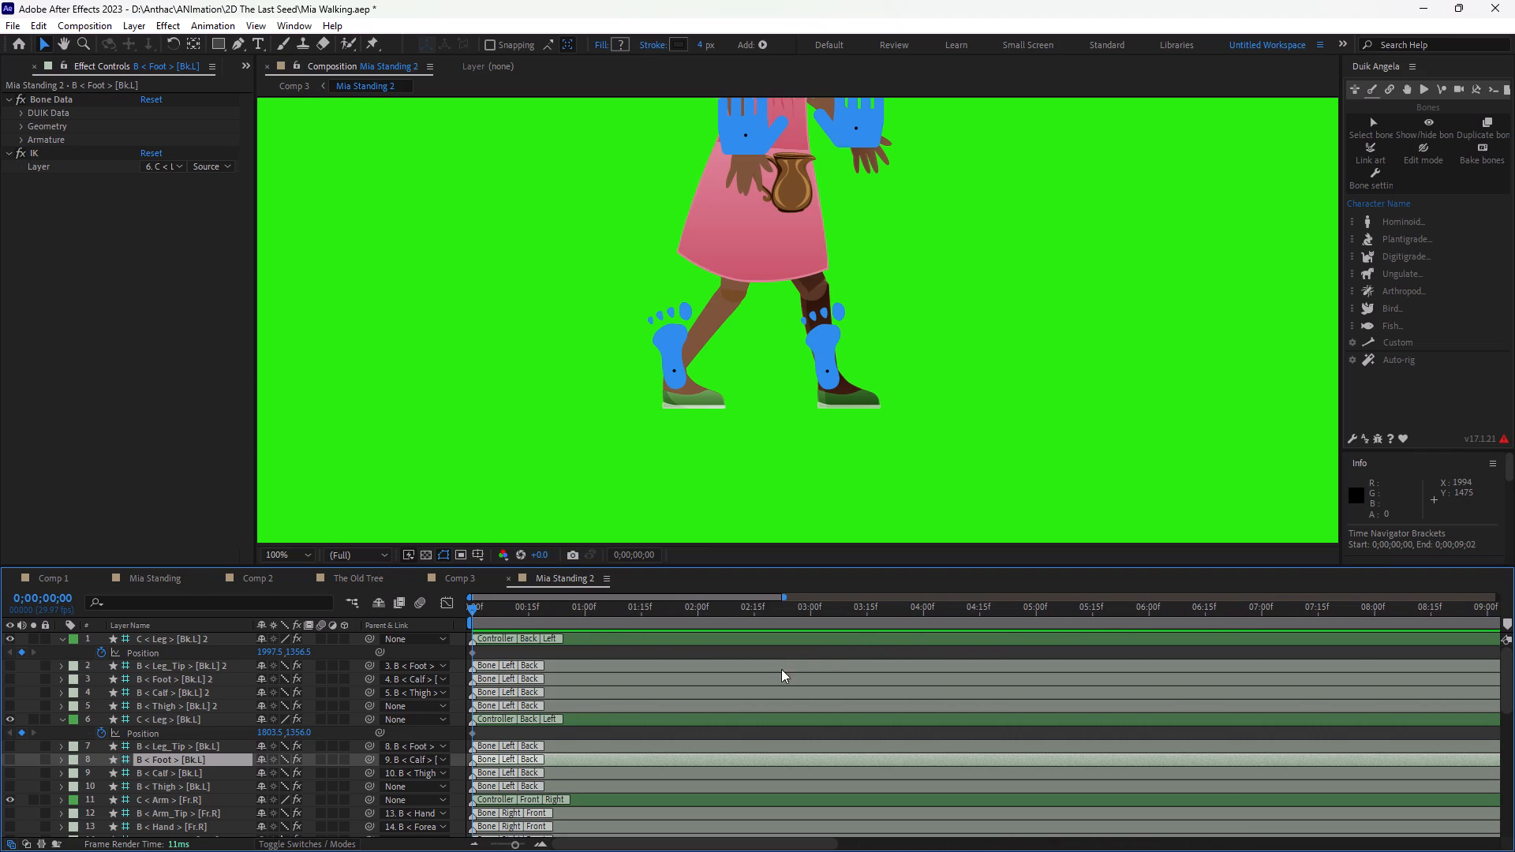
left_click(812, 607)
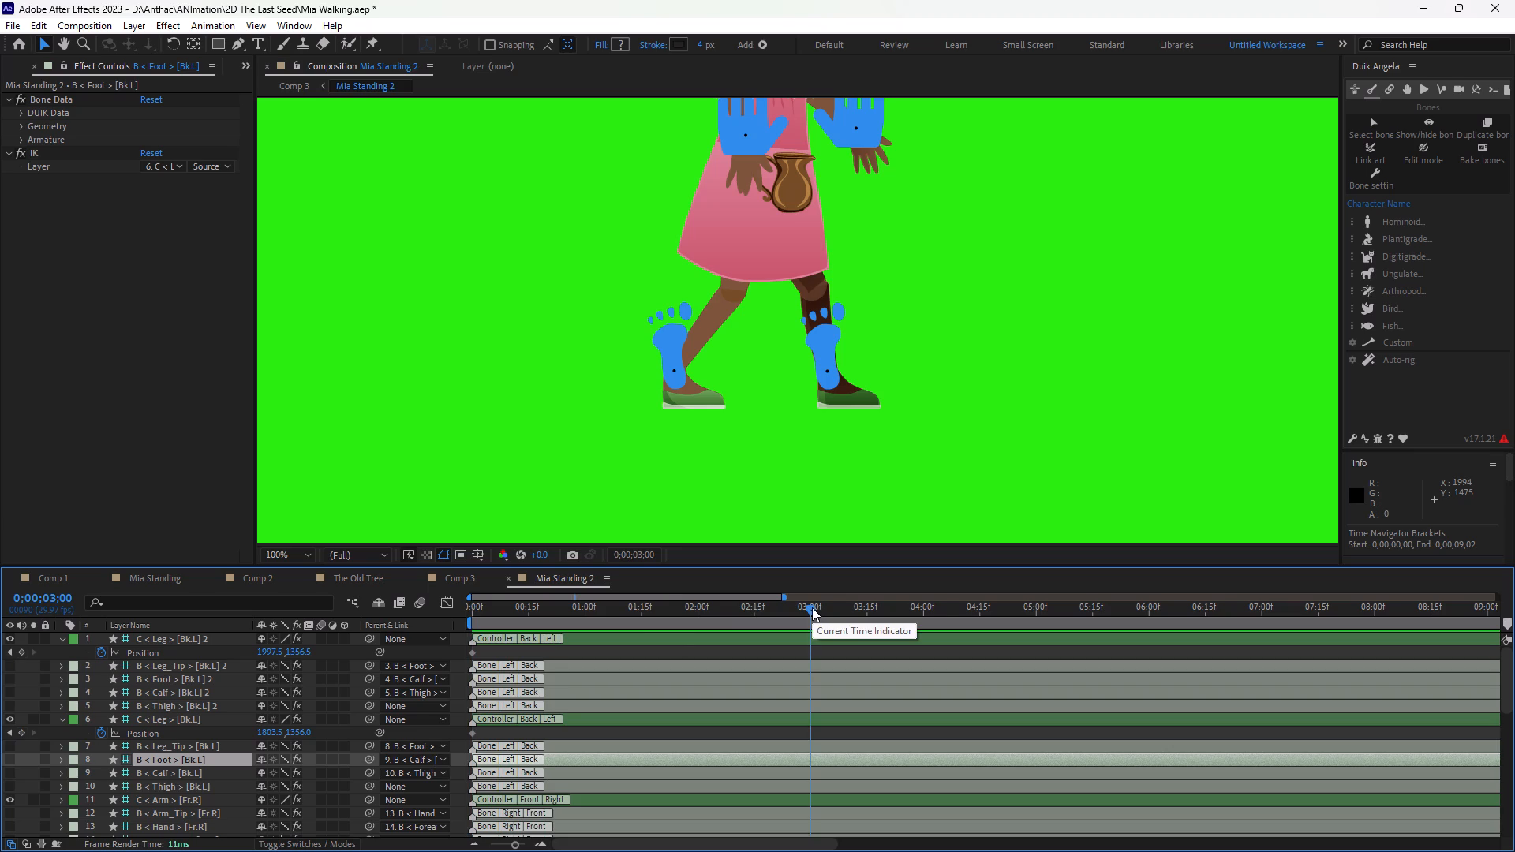
left_click(19, 653)
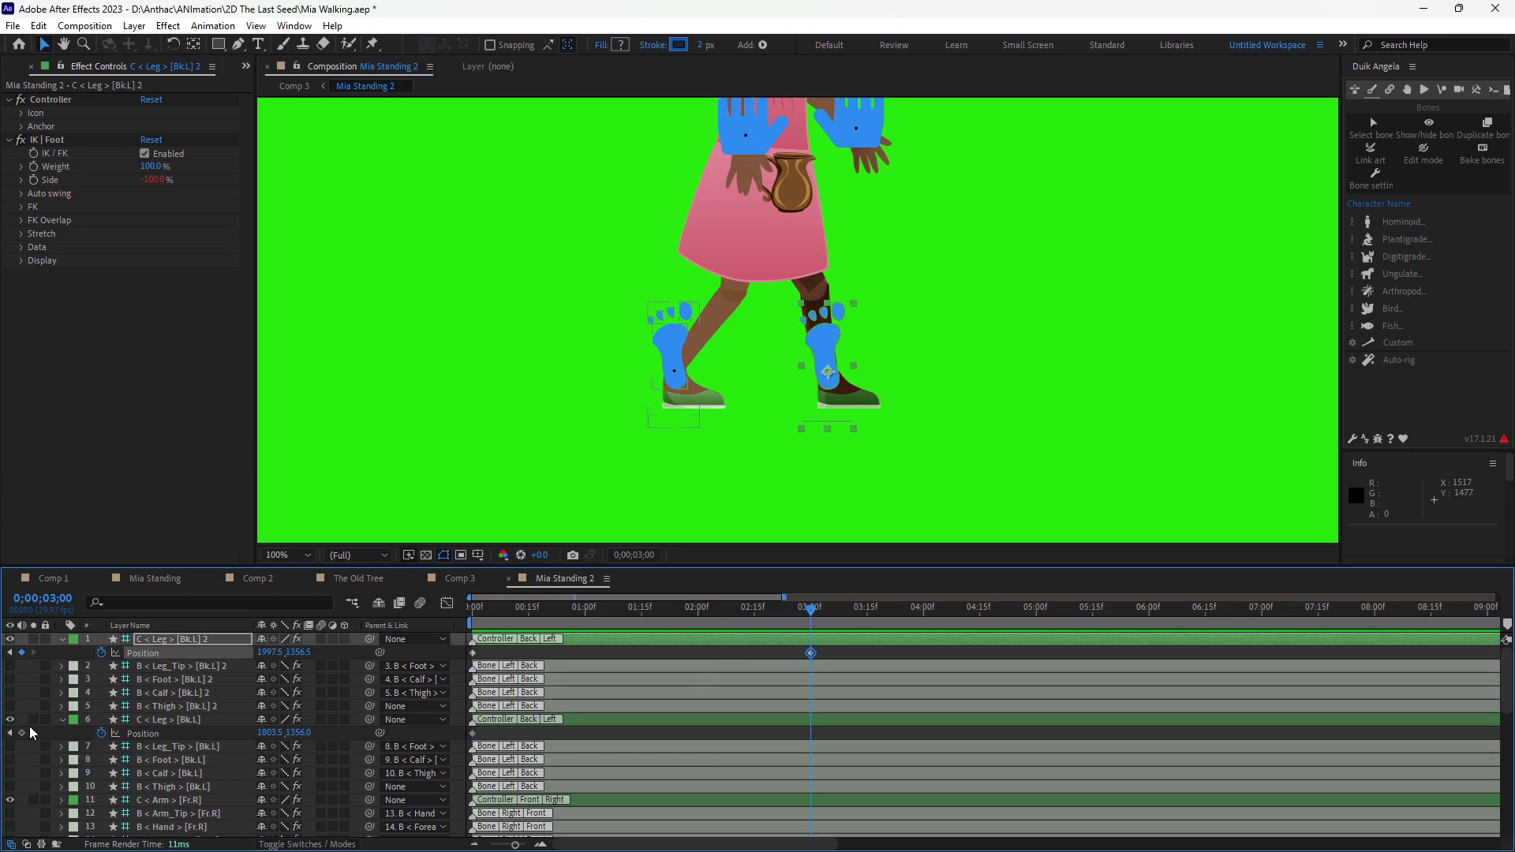
left_click(21, 732)
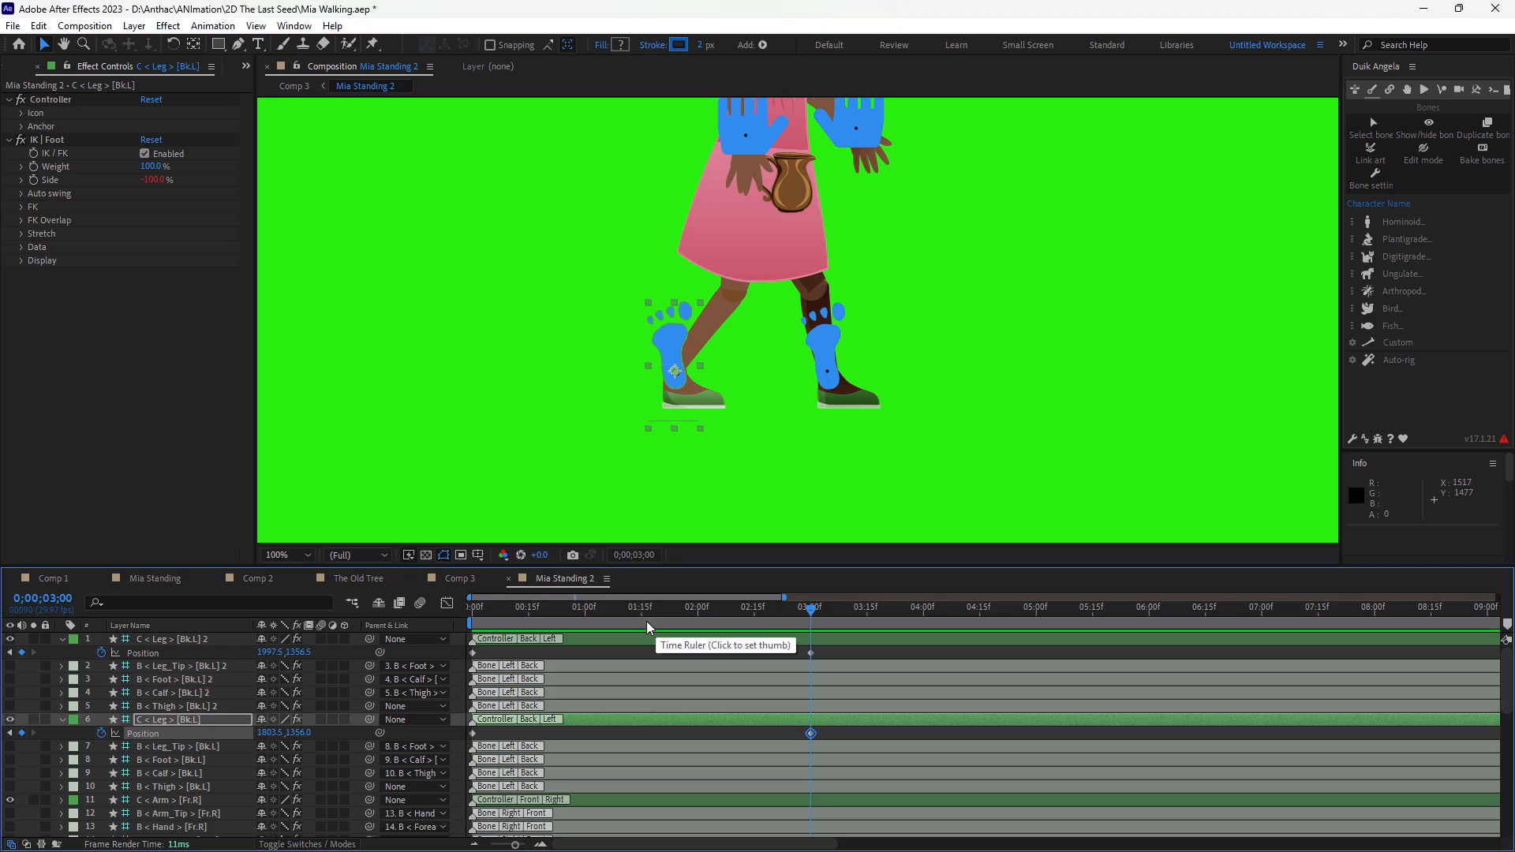
left_click(642, 612)
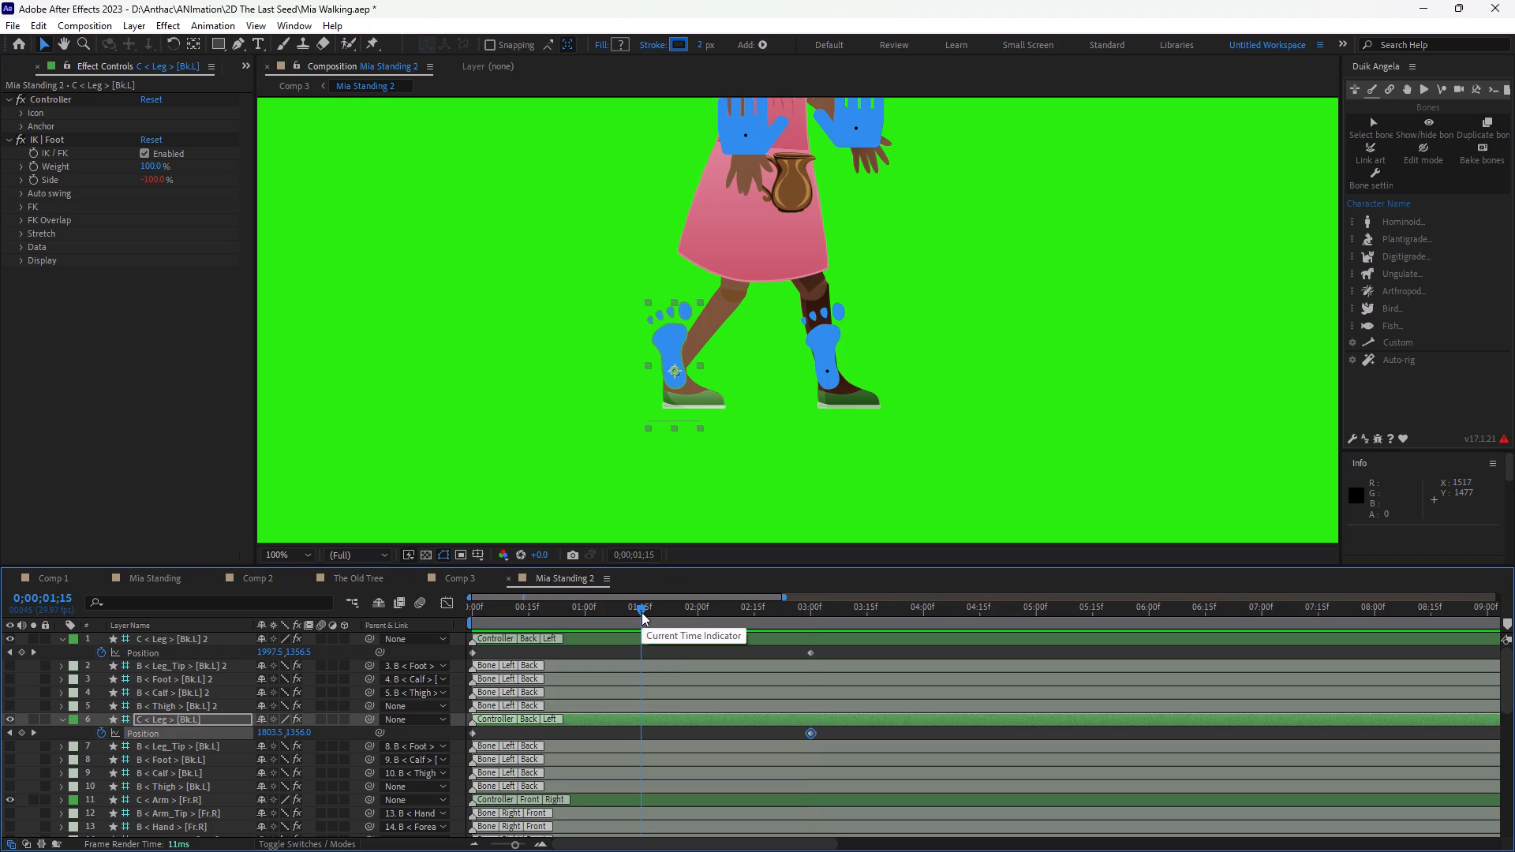
left_click(19, 650)
left_click(21, 731)
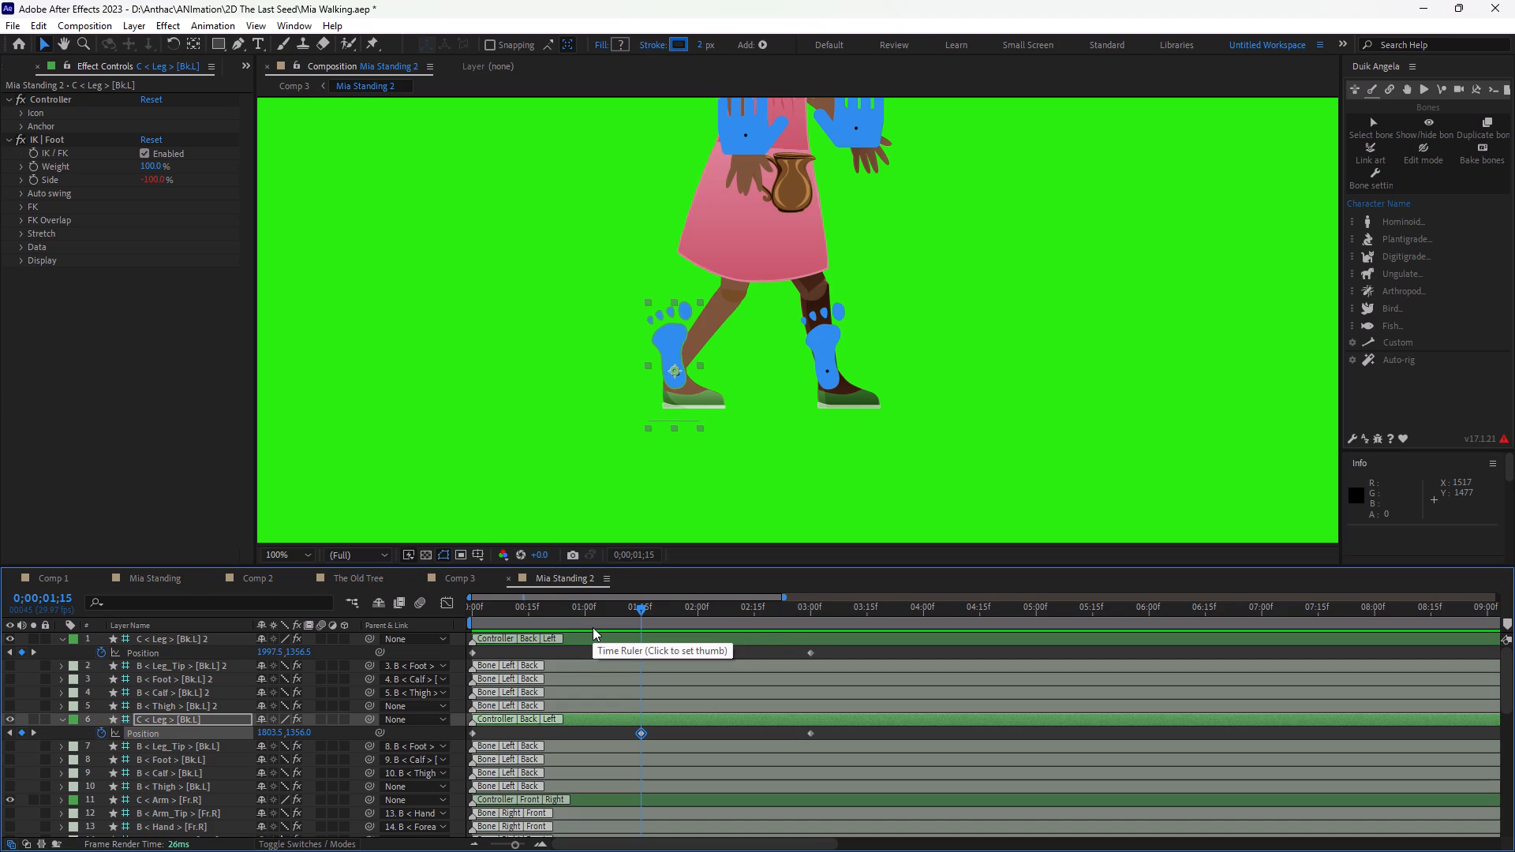
left_click(735, 655)
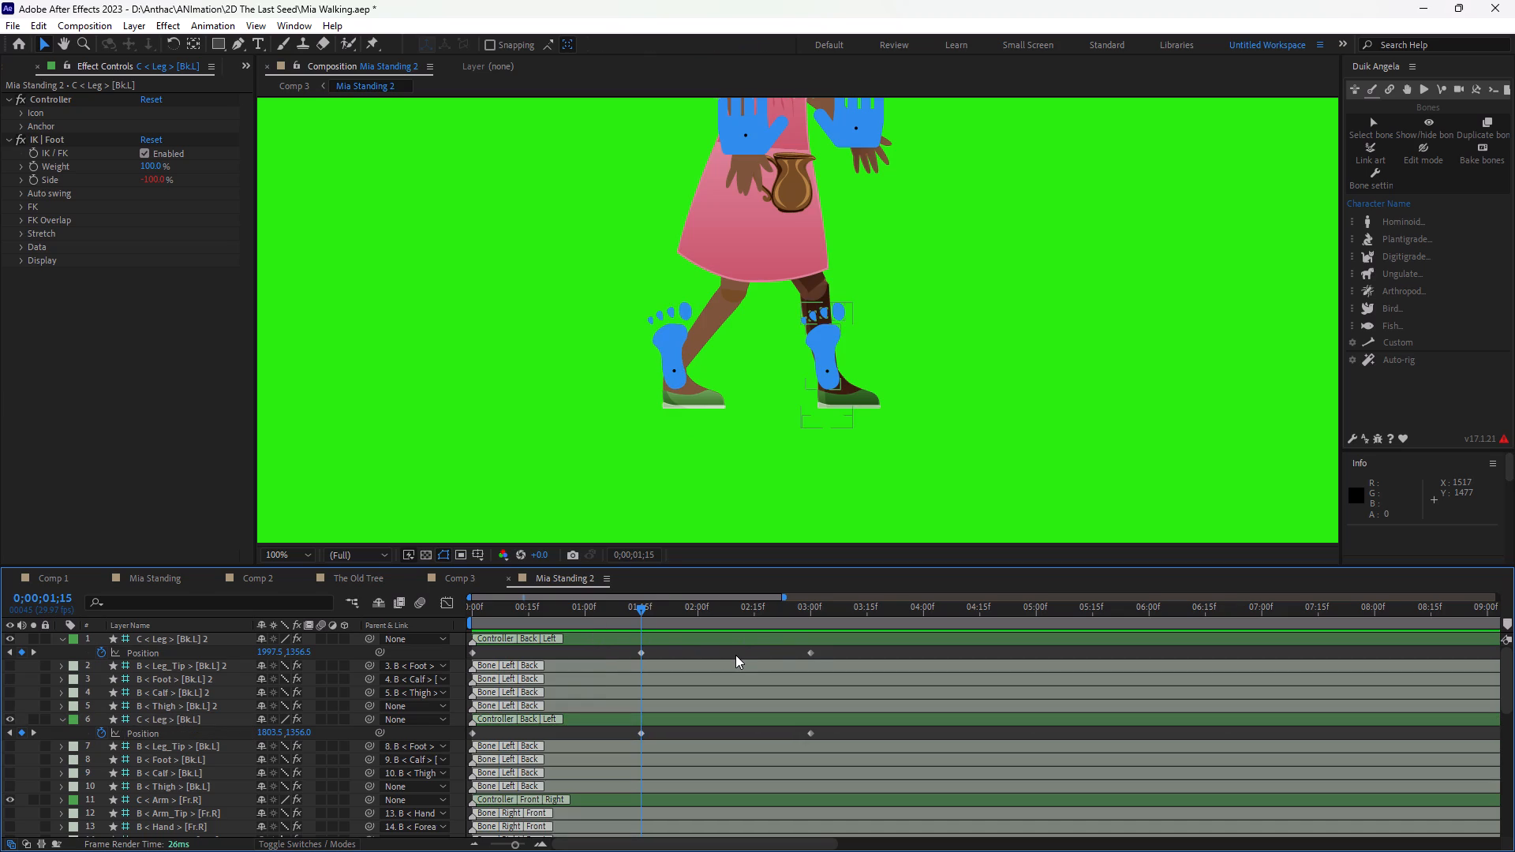
Swap the feet at 0;00;01;15 by copying each foot controller's 0;00;03;00 Position keyframe onto the other controller's midpoint keyframe.
left_click(811, 650)
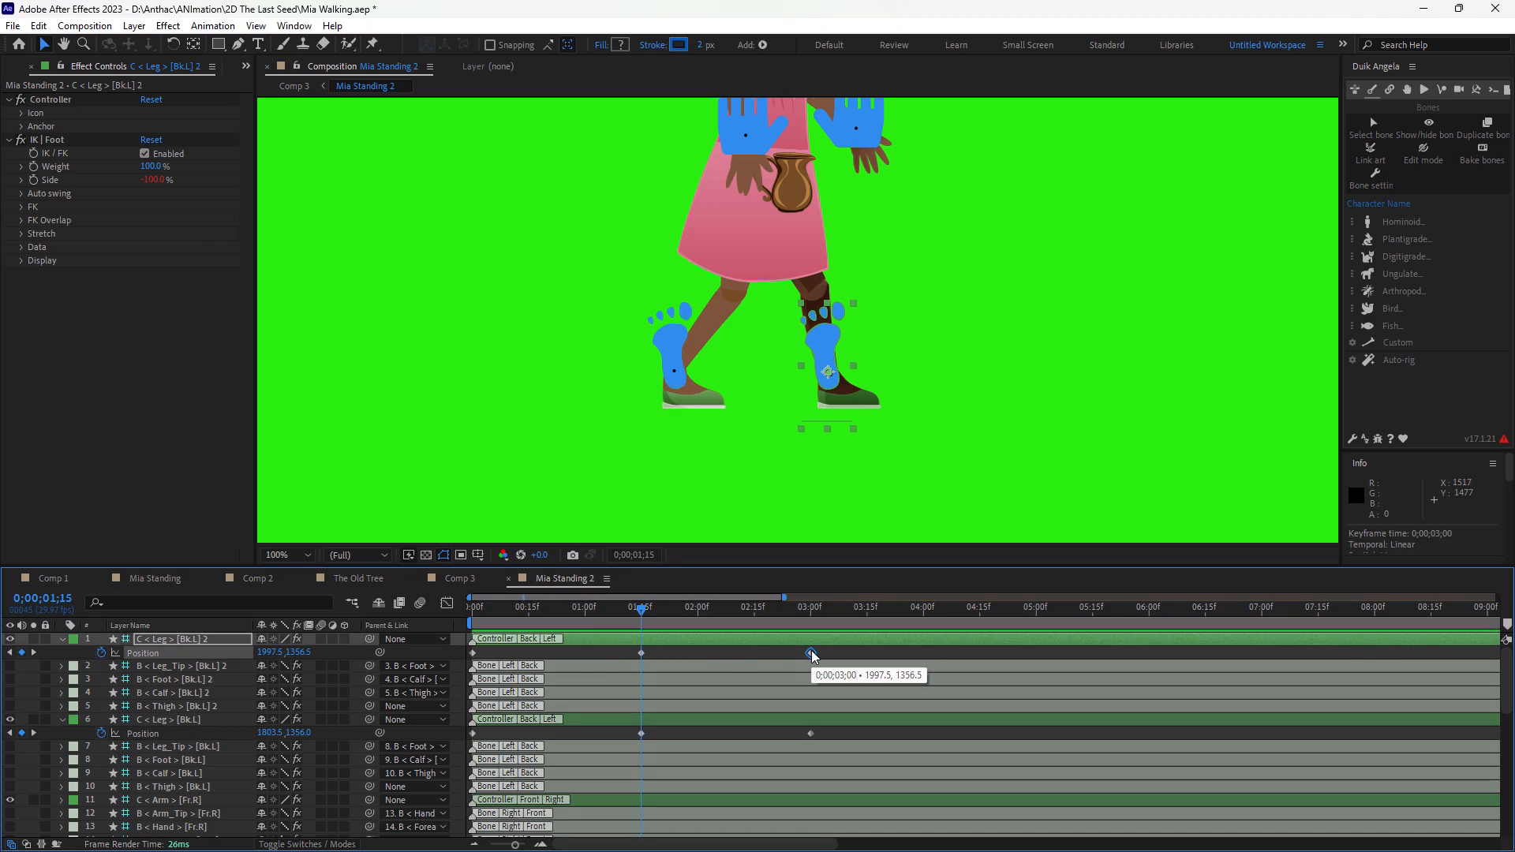
key("ctrl+c")
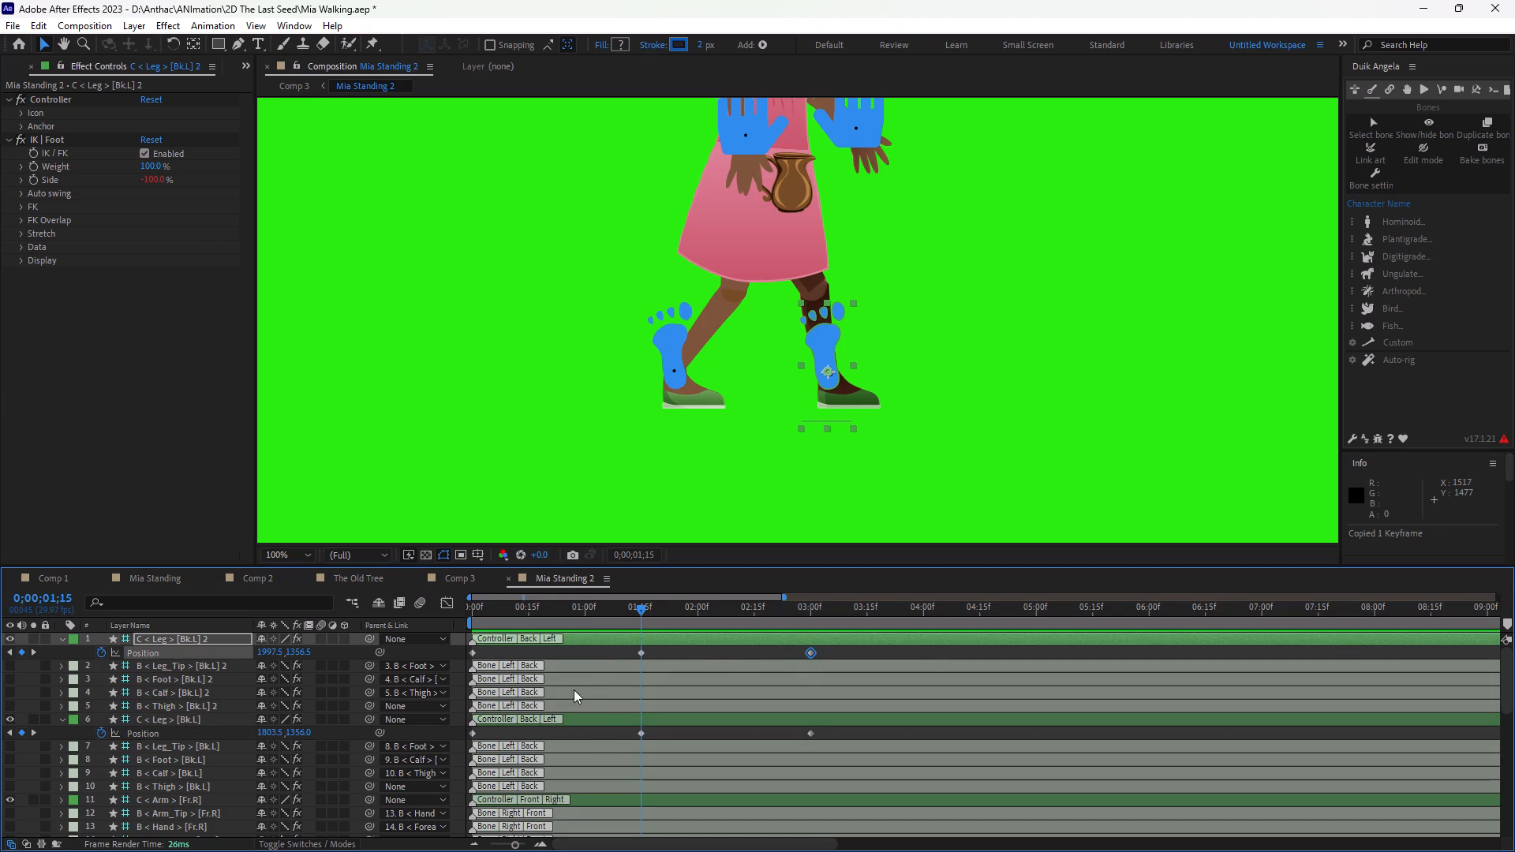
left_click(639, 733)
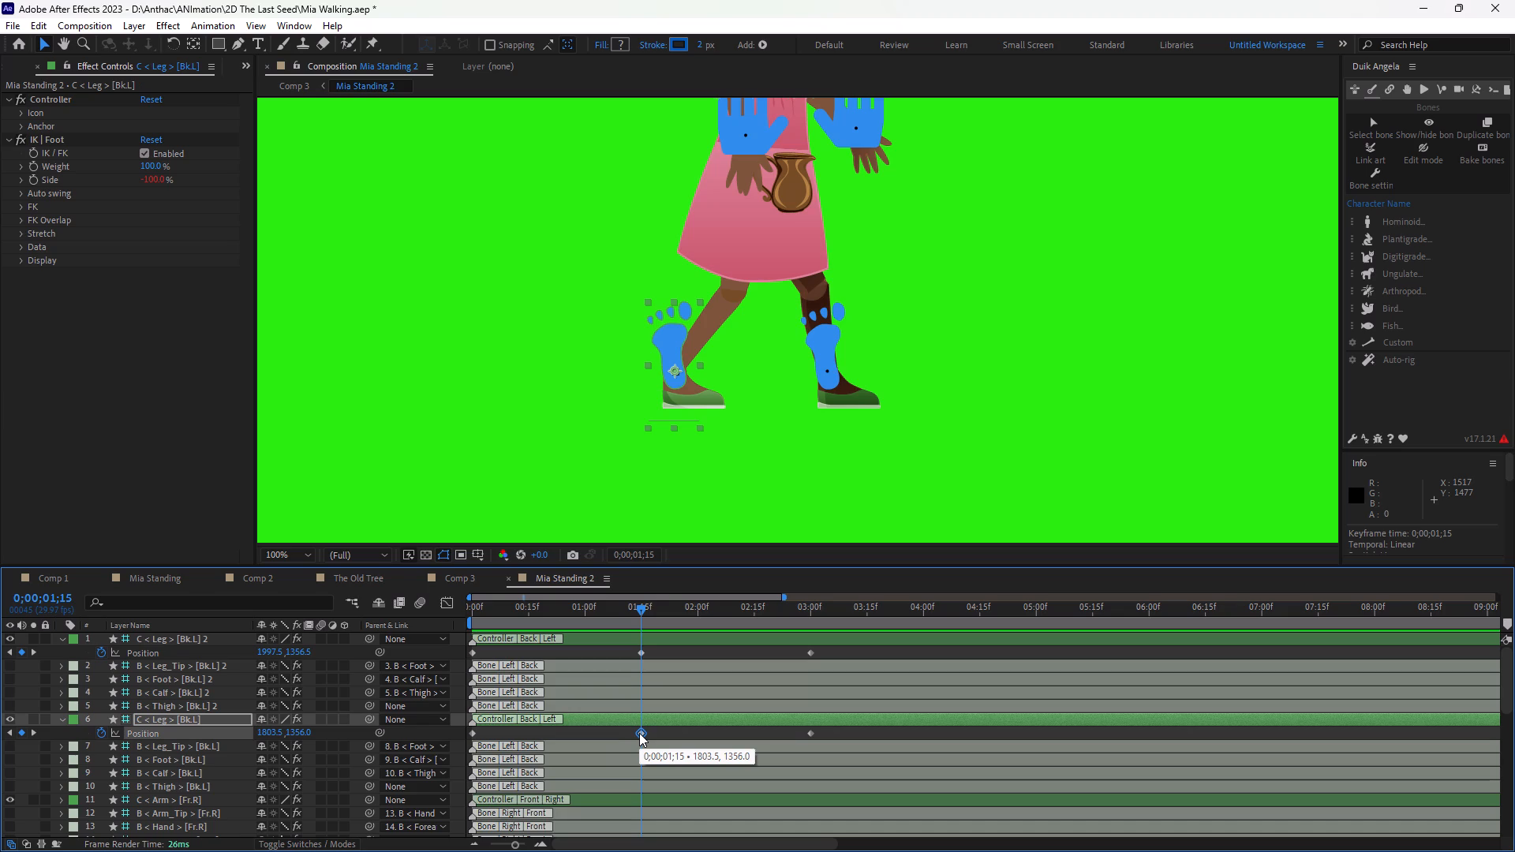
key("ctrl+v")
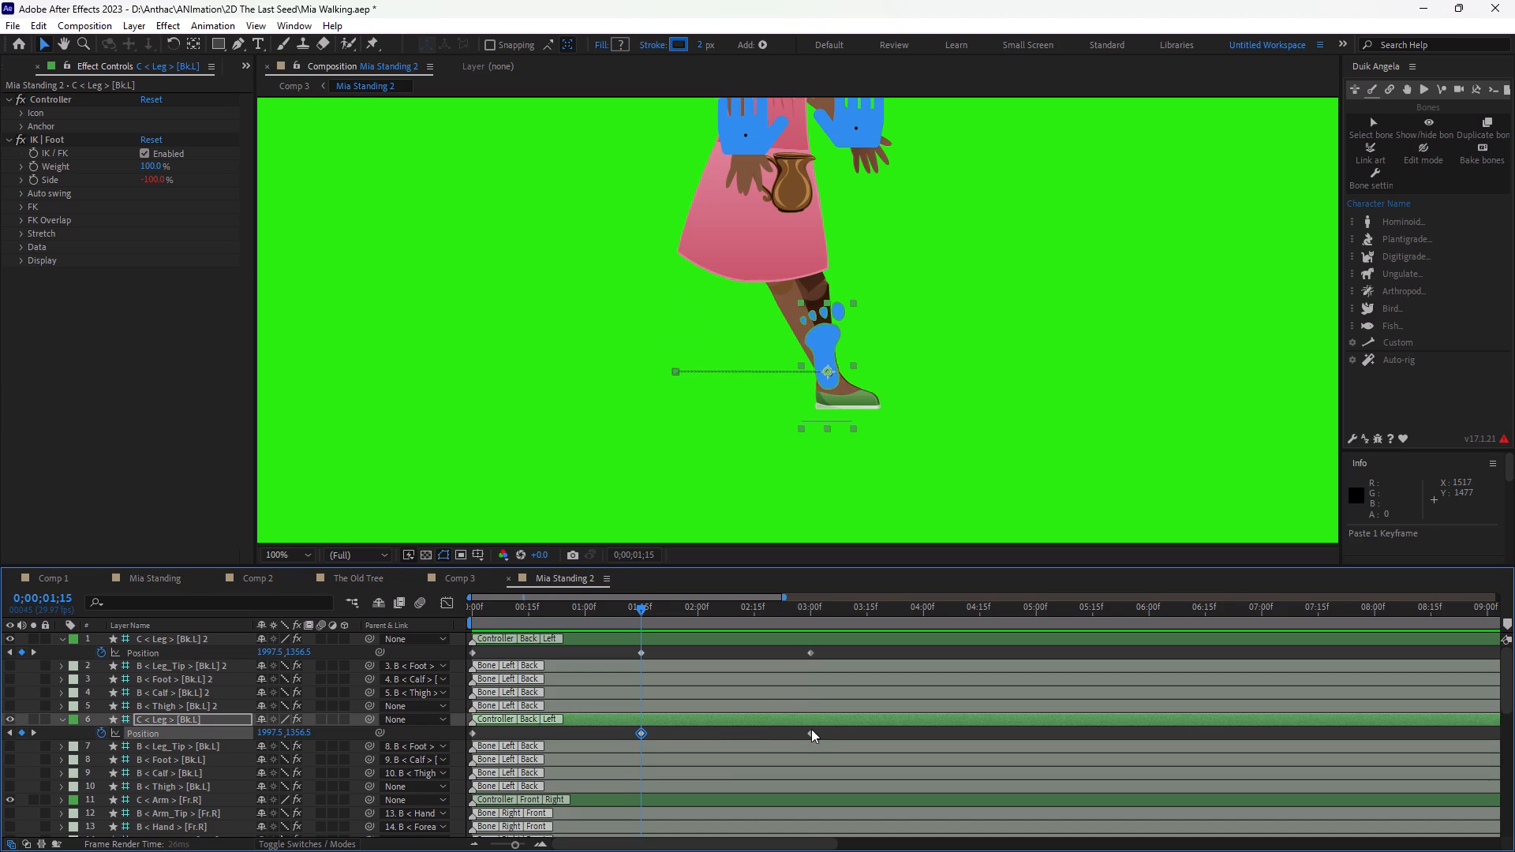
left_click(812, 733)
right_click(810, 732)
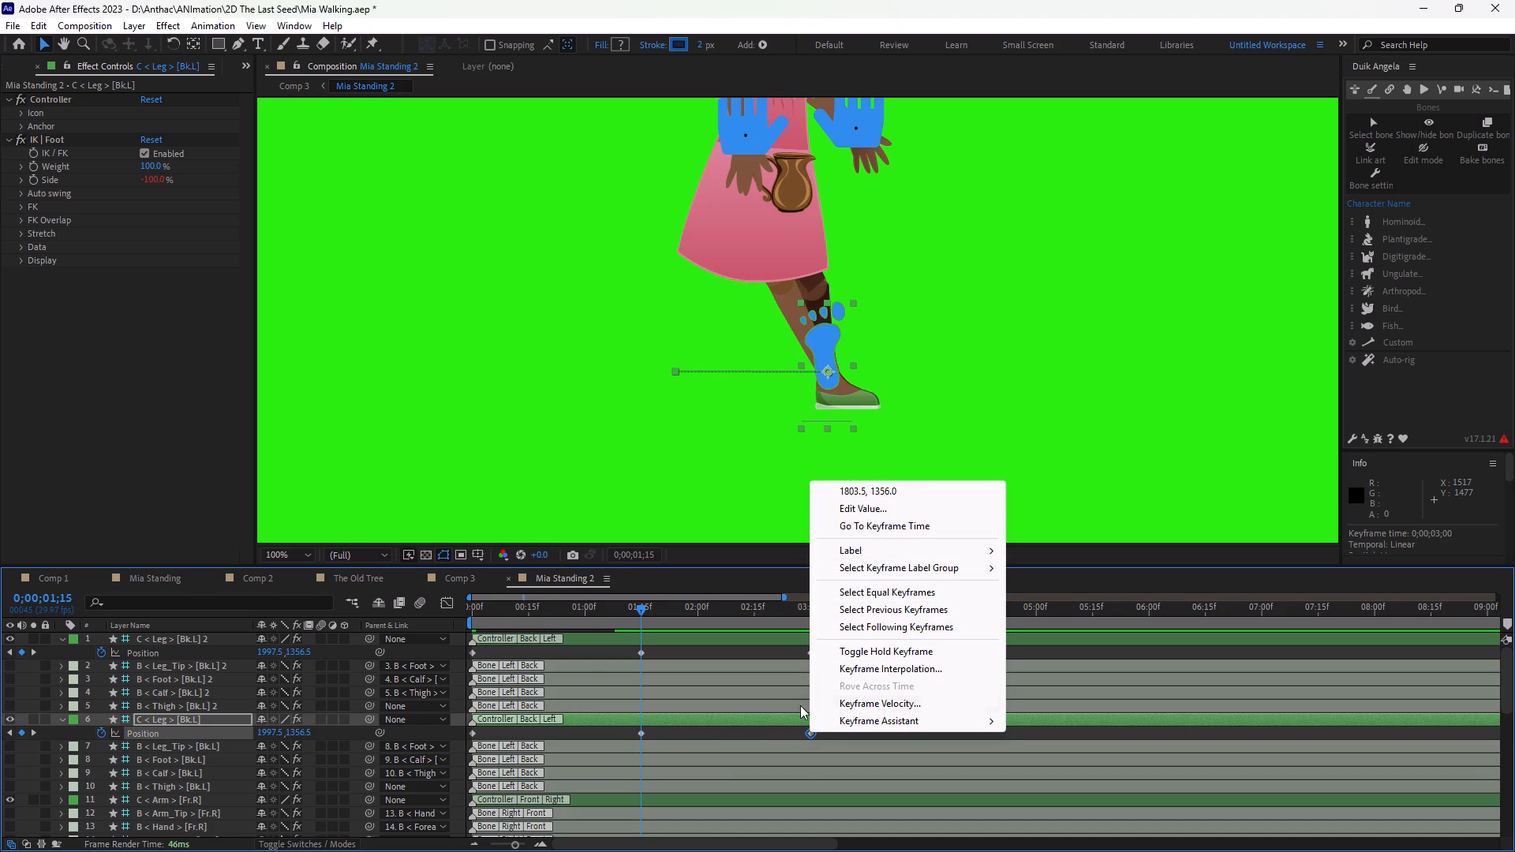
left_click(797, 709)
left_click(811, 731)
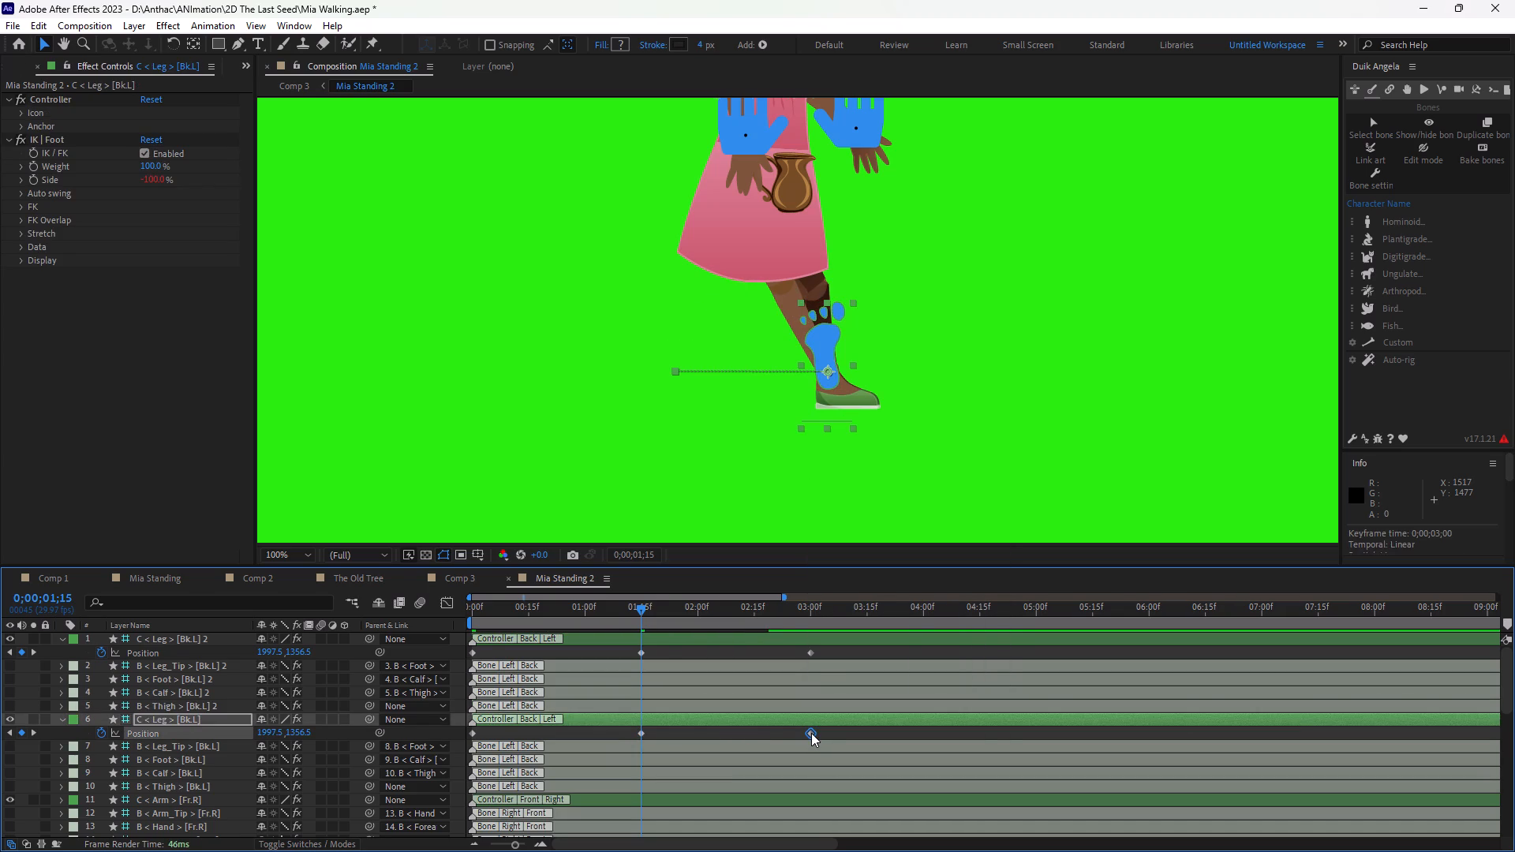
key("ctrl+c")
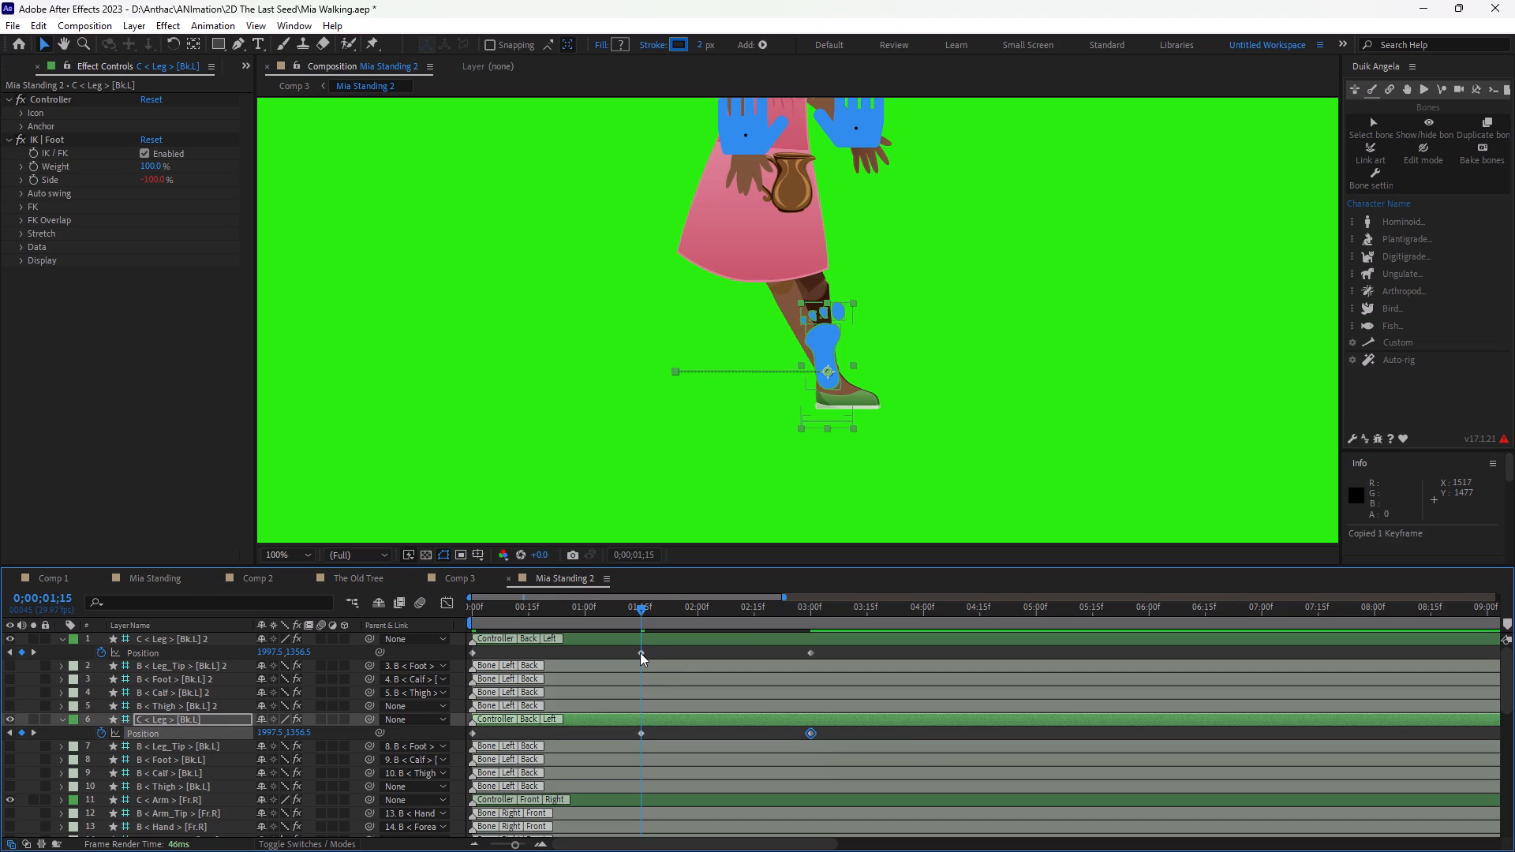
left_click(640, 652)
key("ctrl+v")
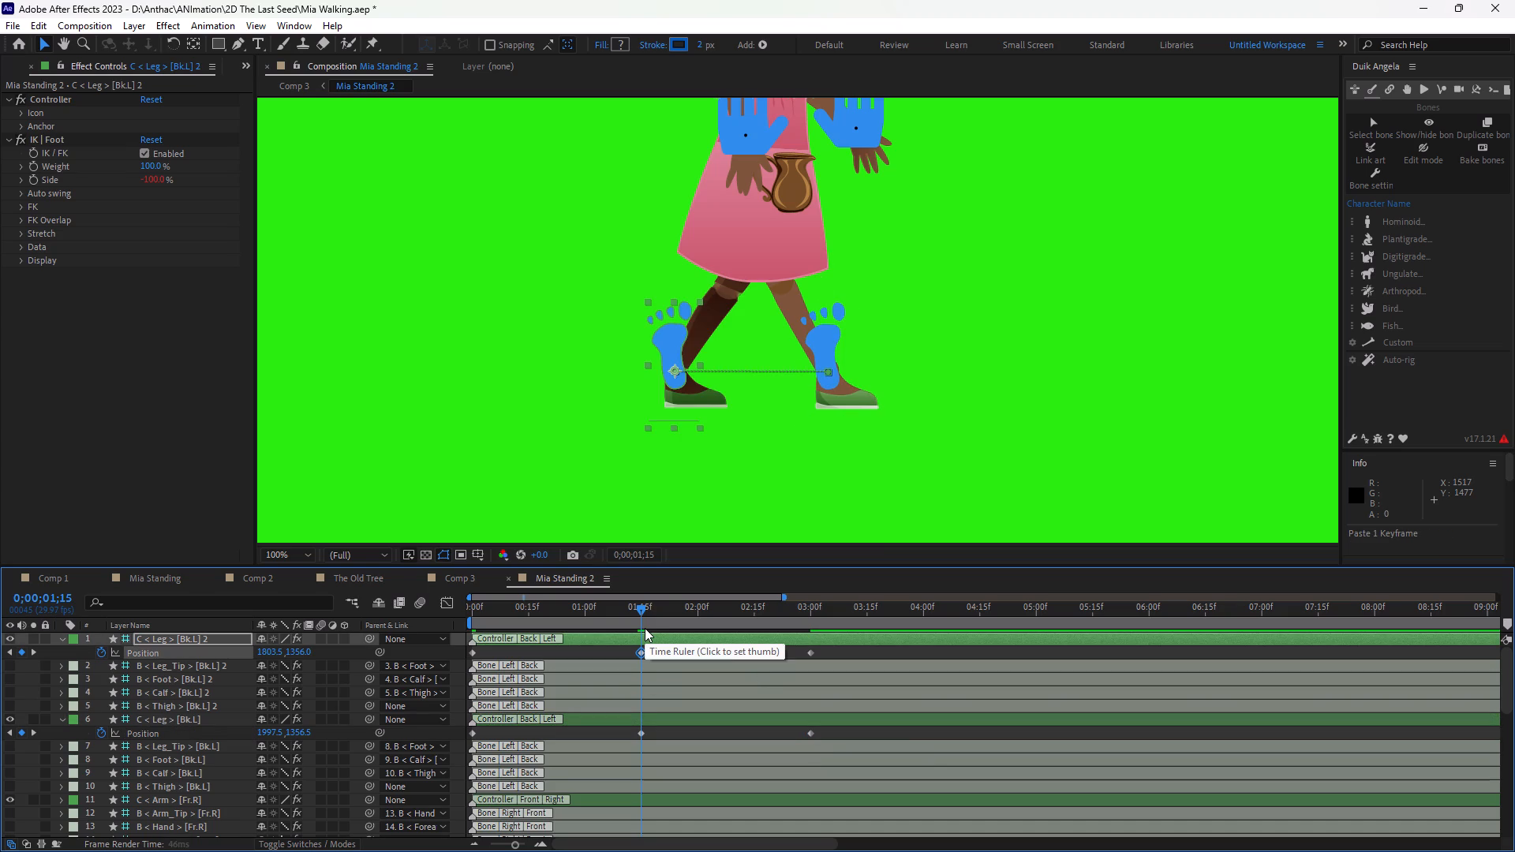
Return the current time to 0;00;00;00 in Mia Standing 2.
left_click_drag(500, 607, 438, 609)
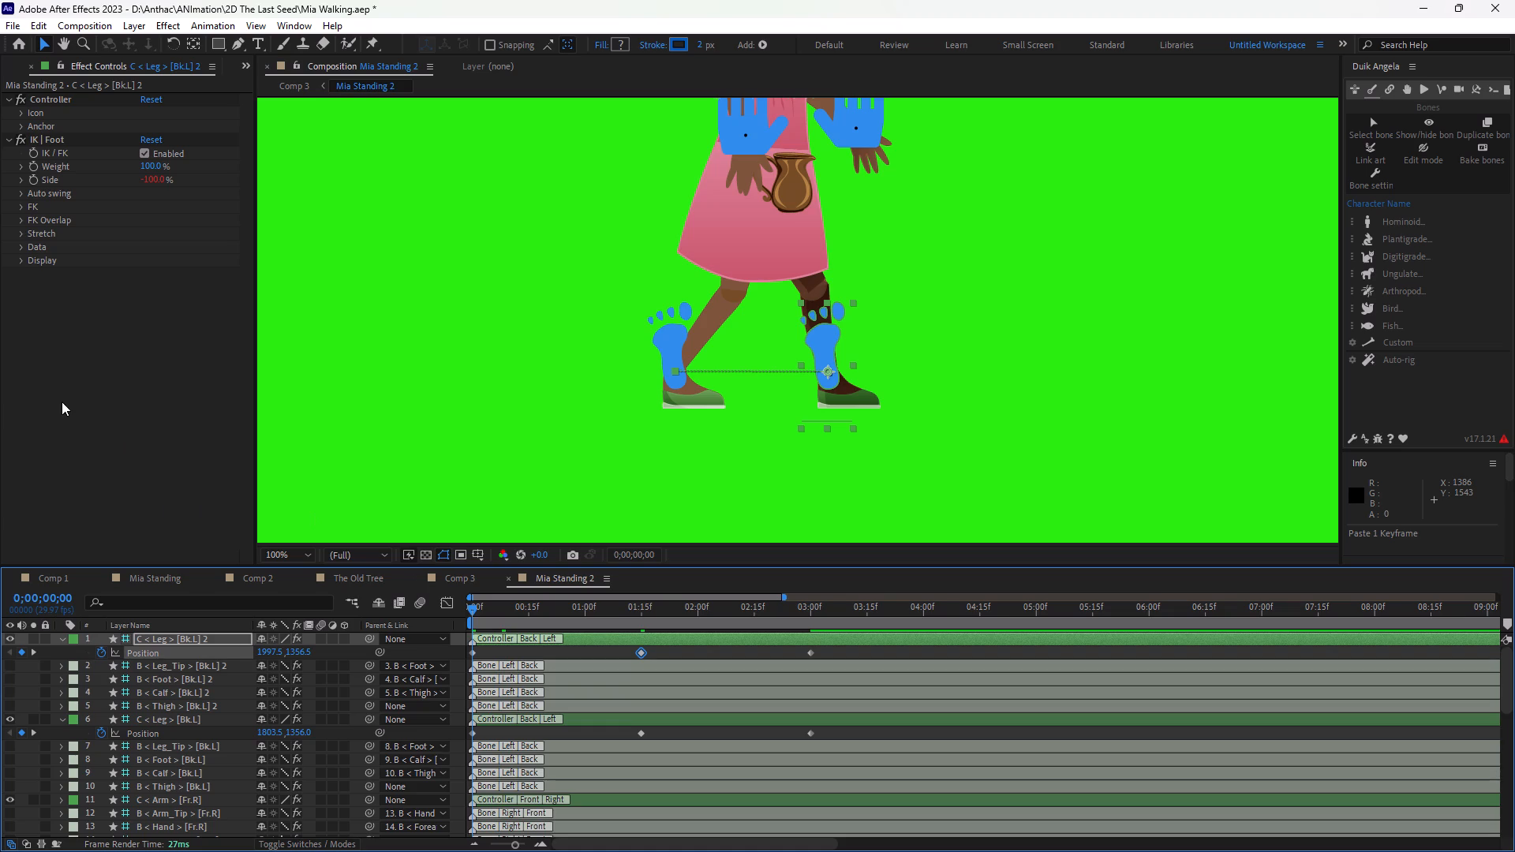
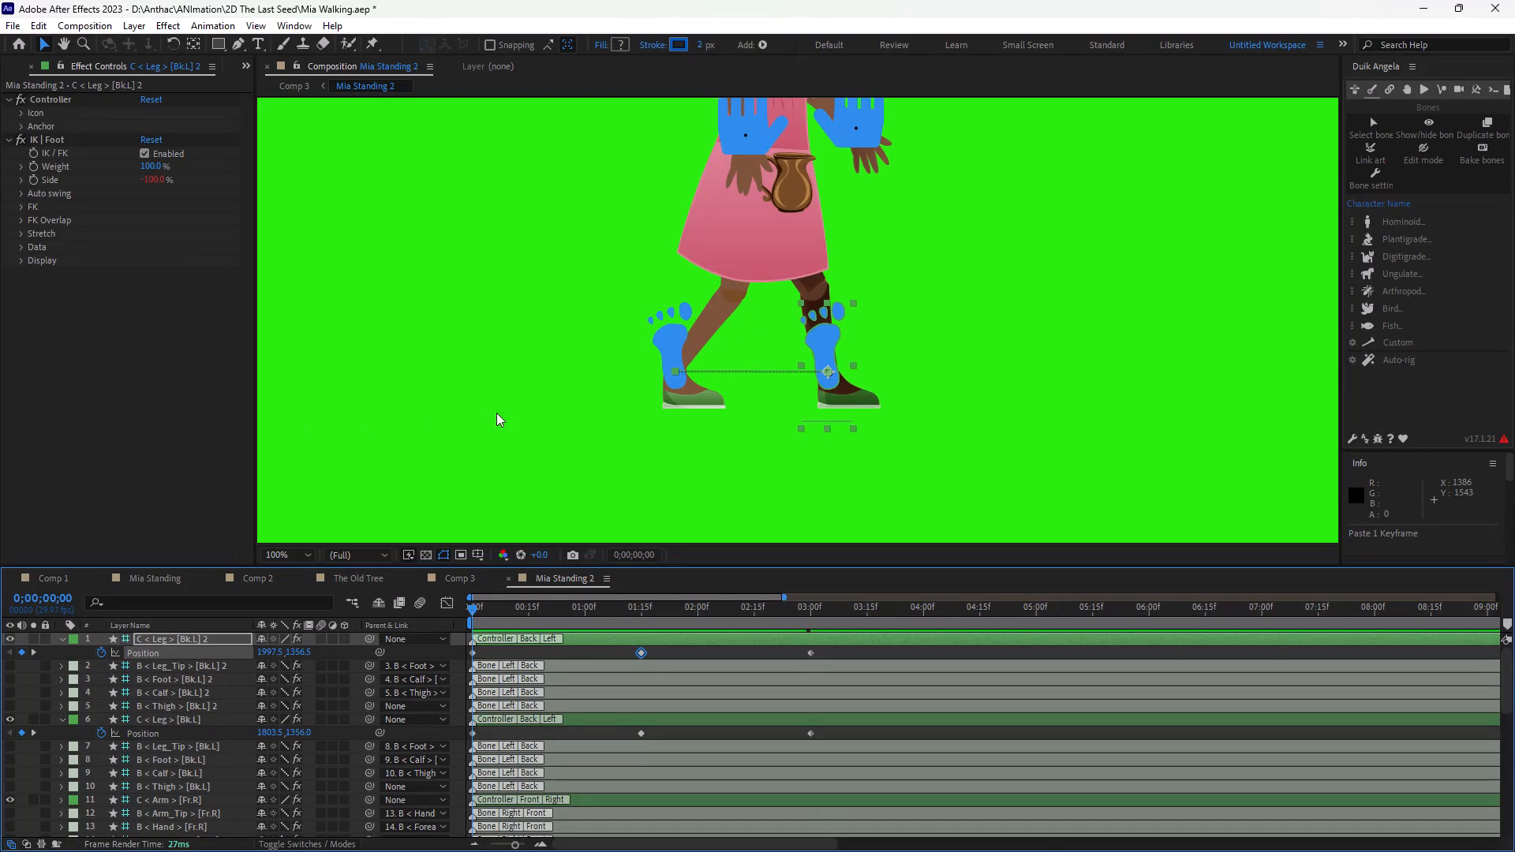
Switch to File Explorer and cut the video MVI_8799 from Anthaki > LEO in the OPPO A73's internal shared storage.
left_click(728, 831)
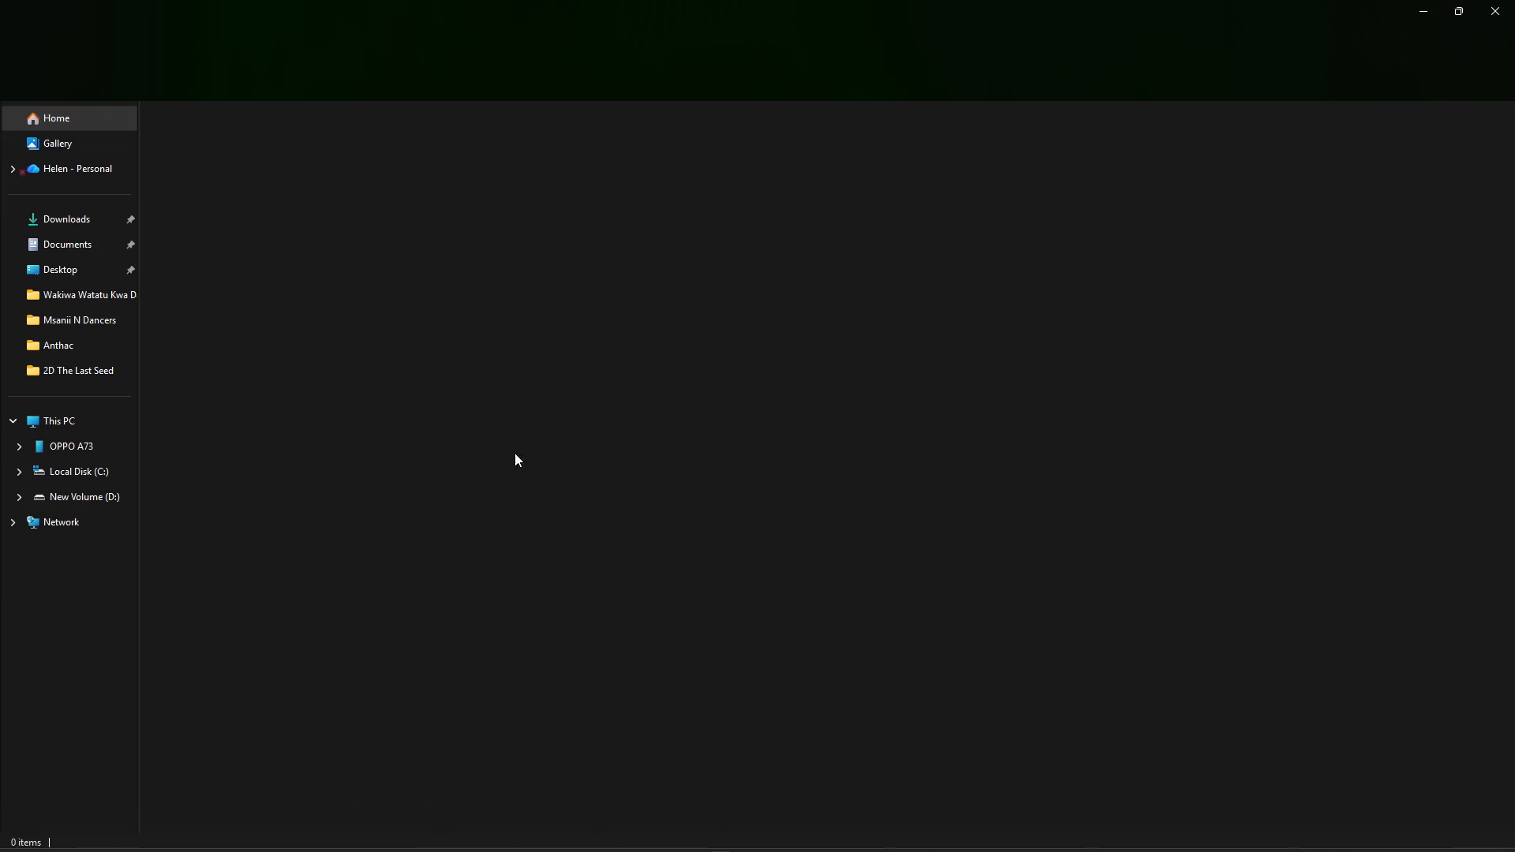
left_click(68, 448)
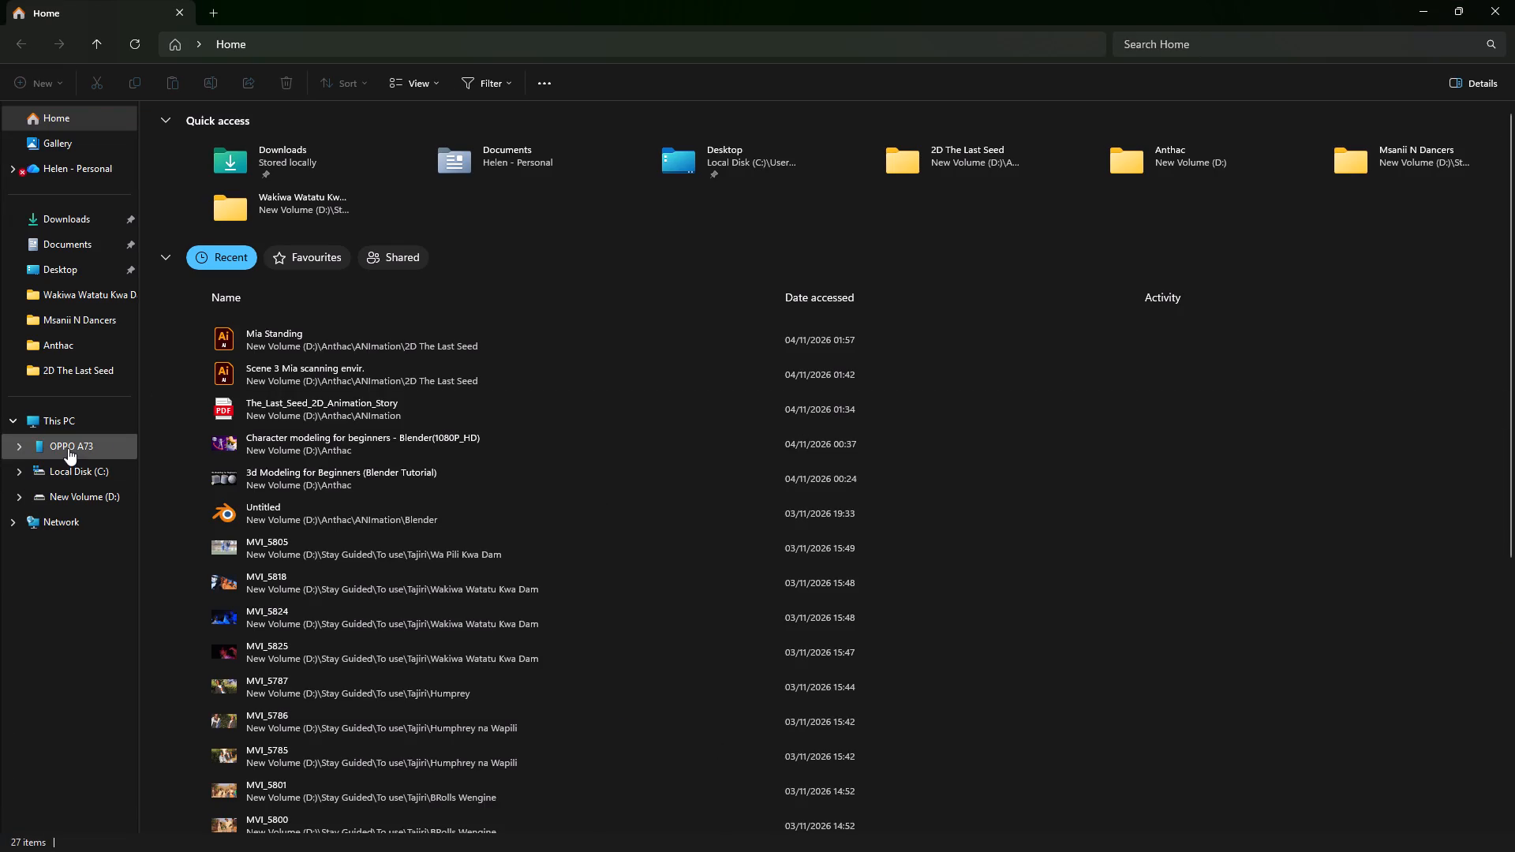
double_click(207, 127)
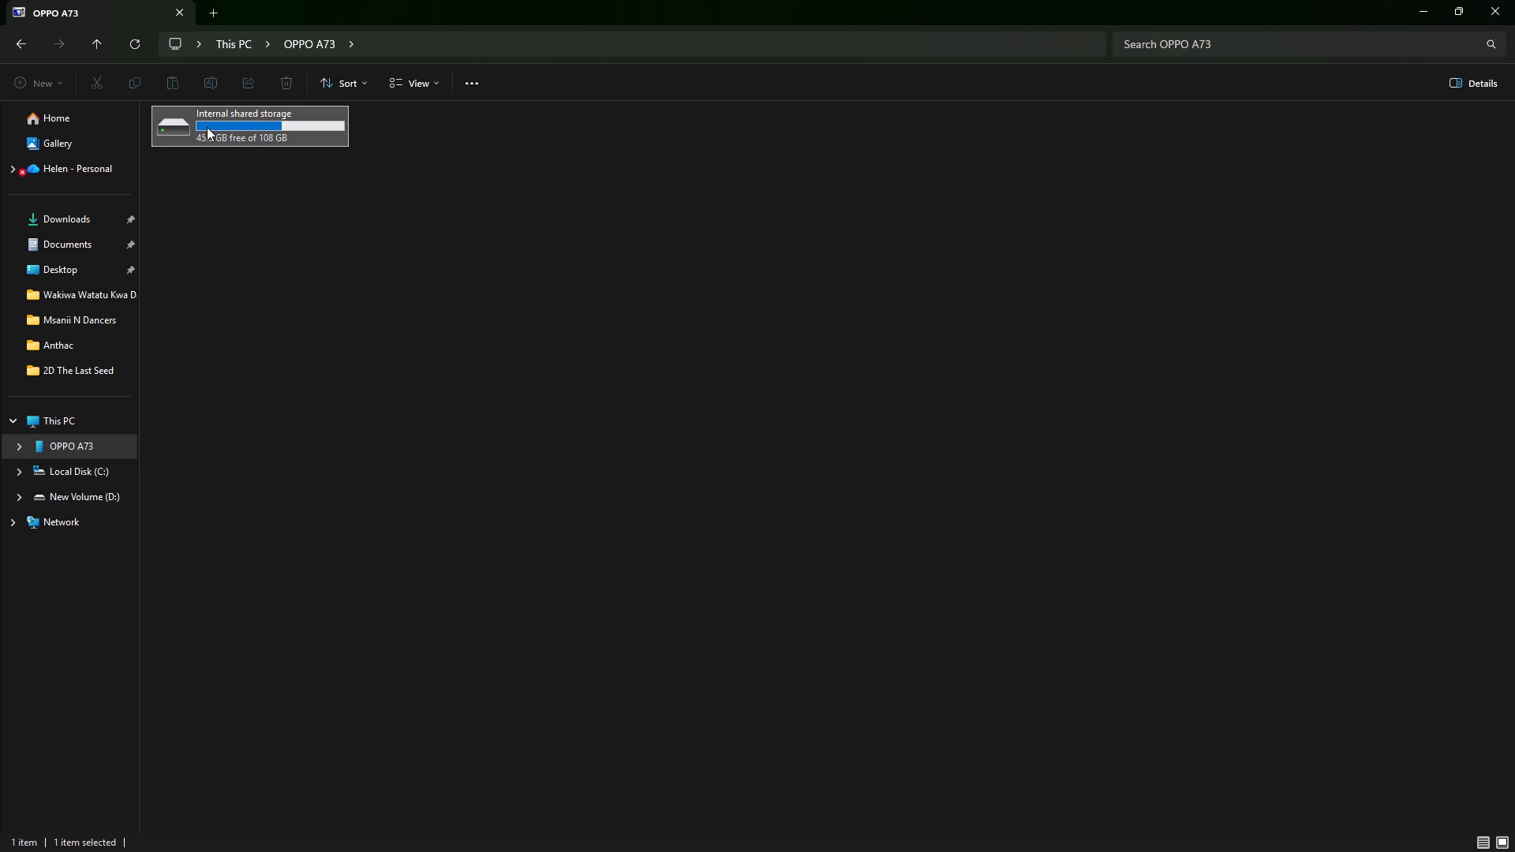
scroll(324, 657, "down", 3)
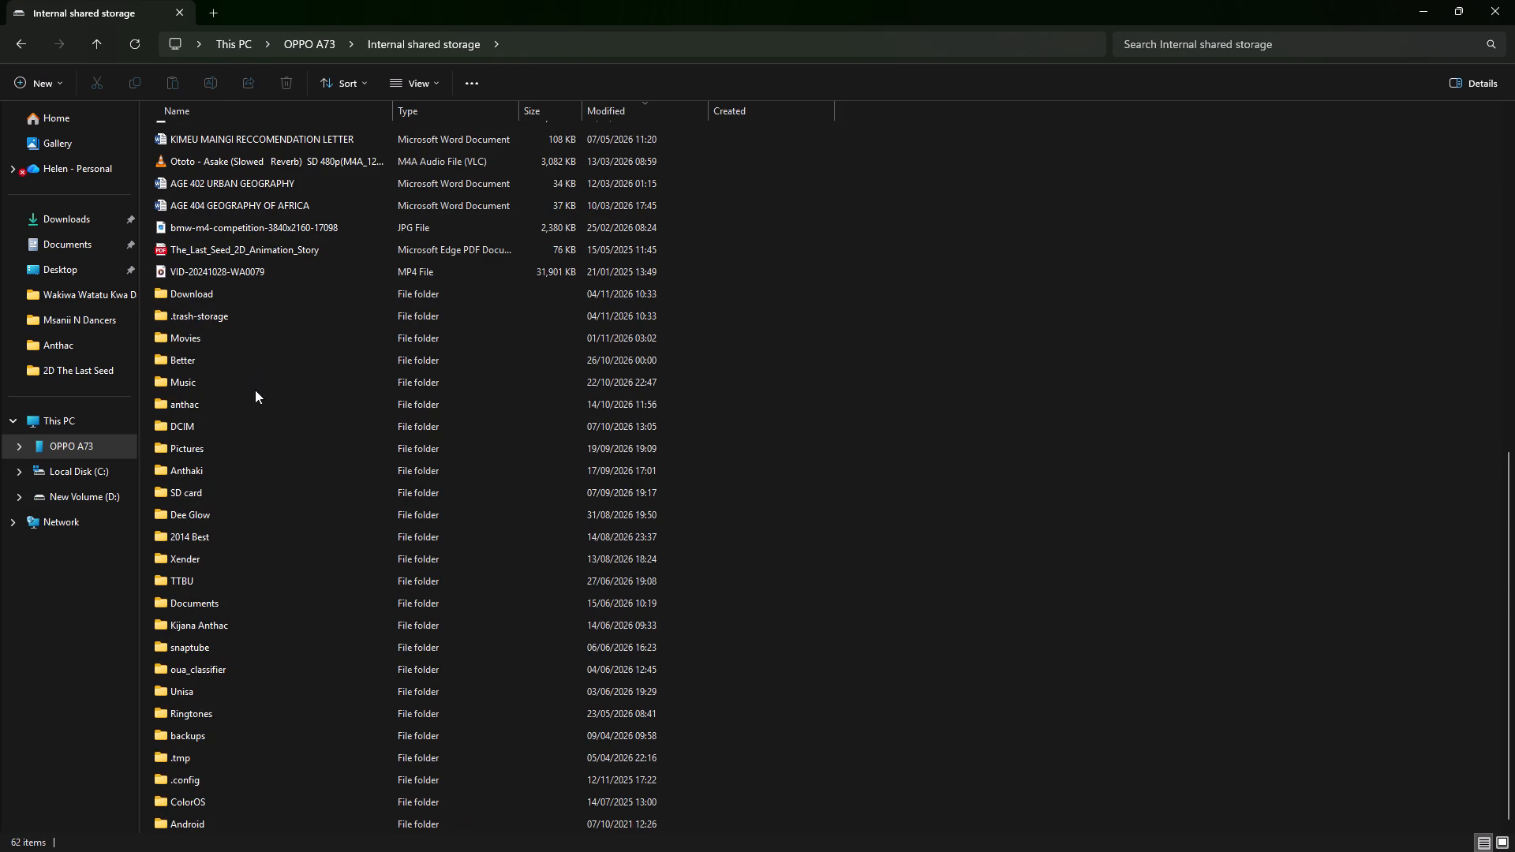
double_click(256, 470)
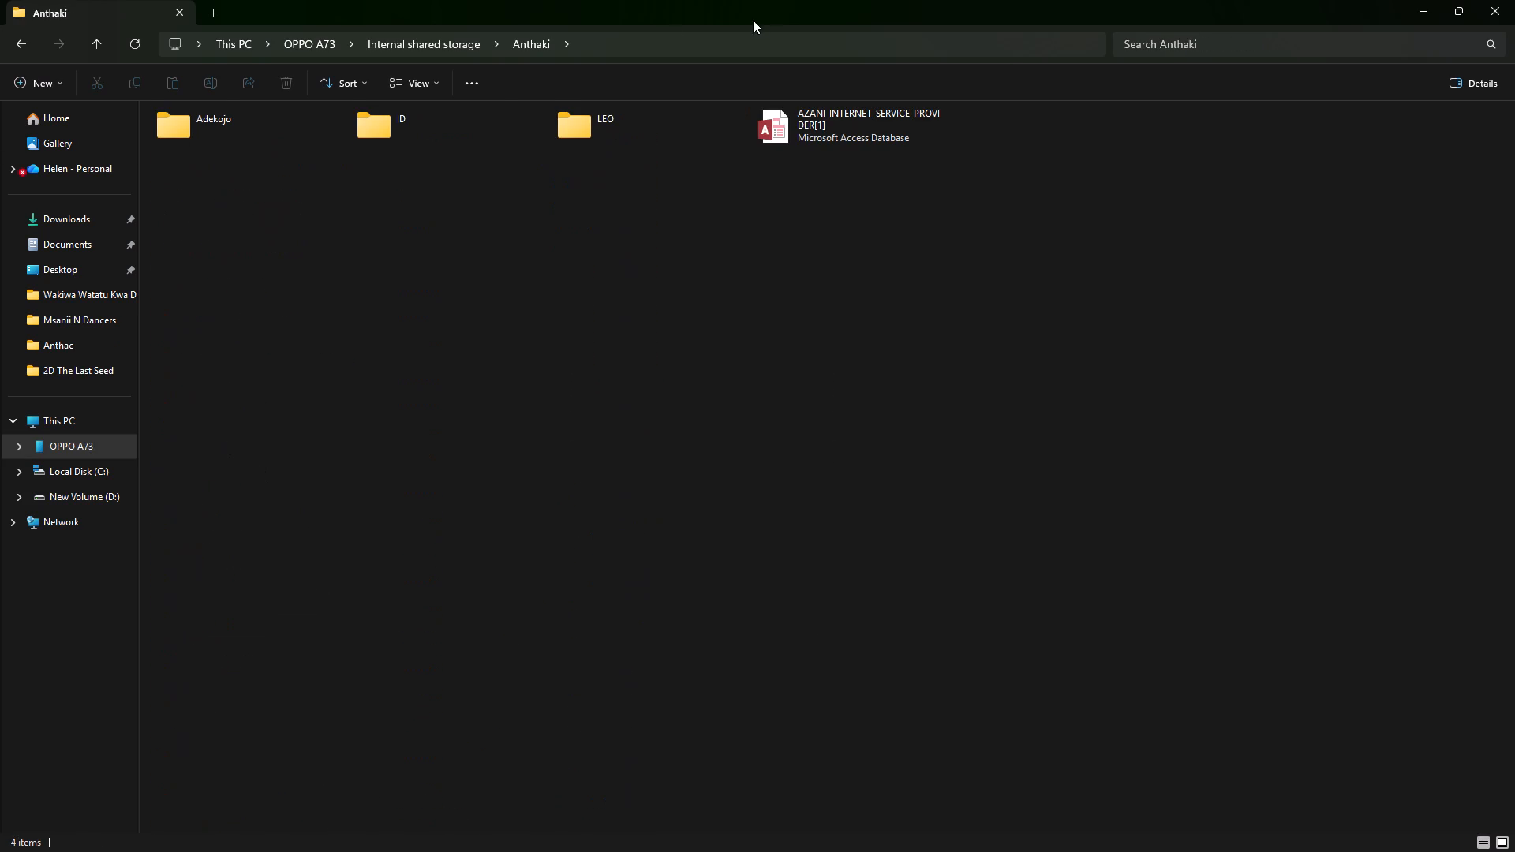
double_click(628, 125)
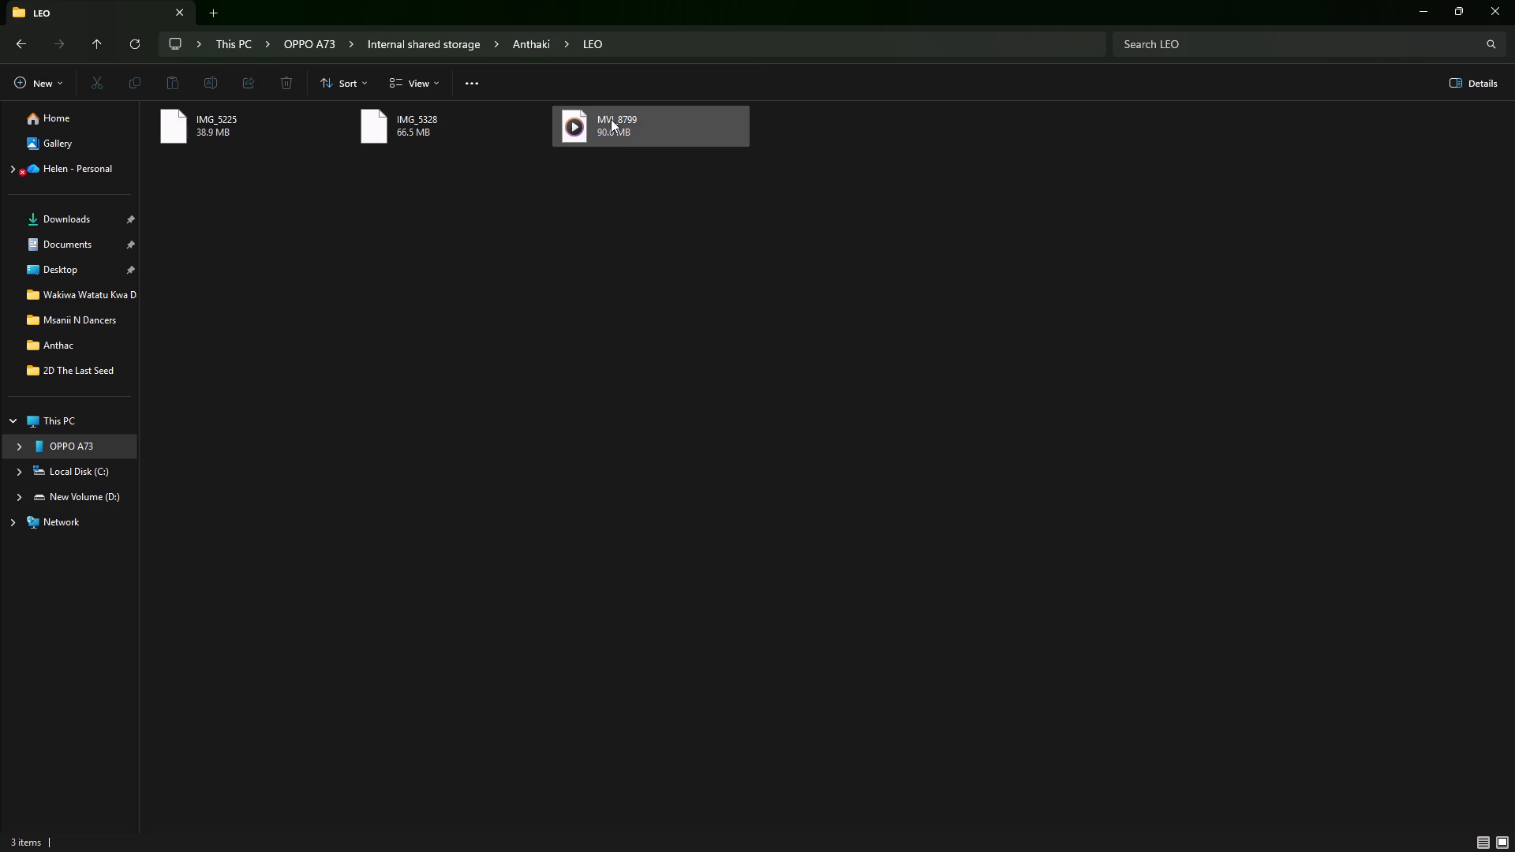
left_click(611, 119)
right_click(611, 119)
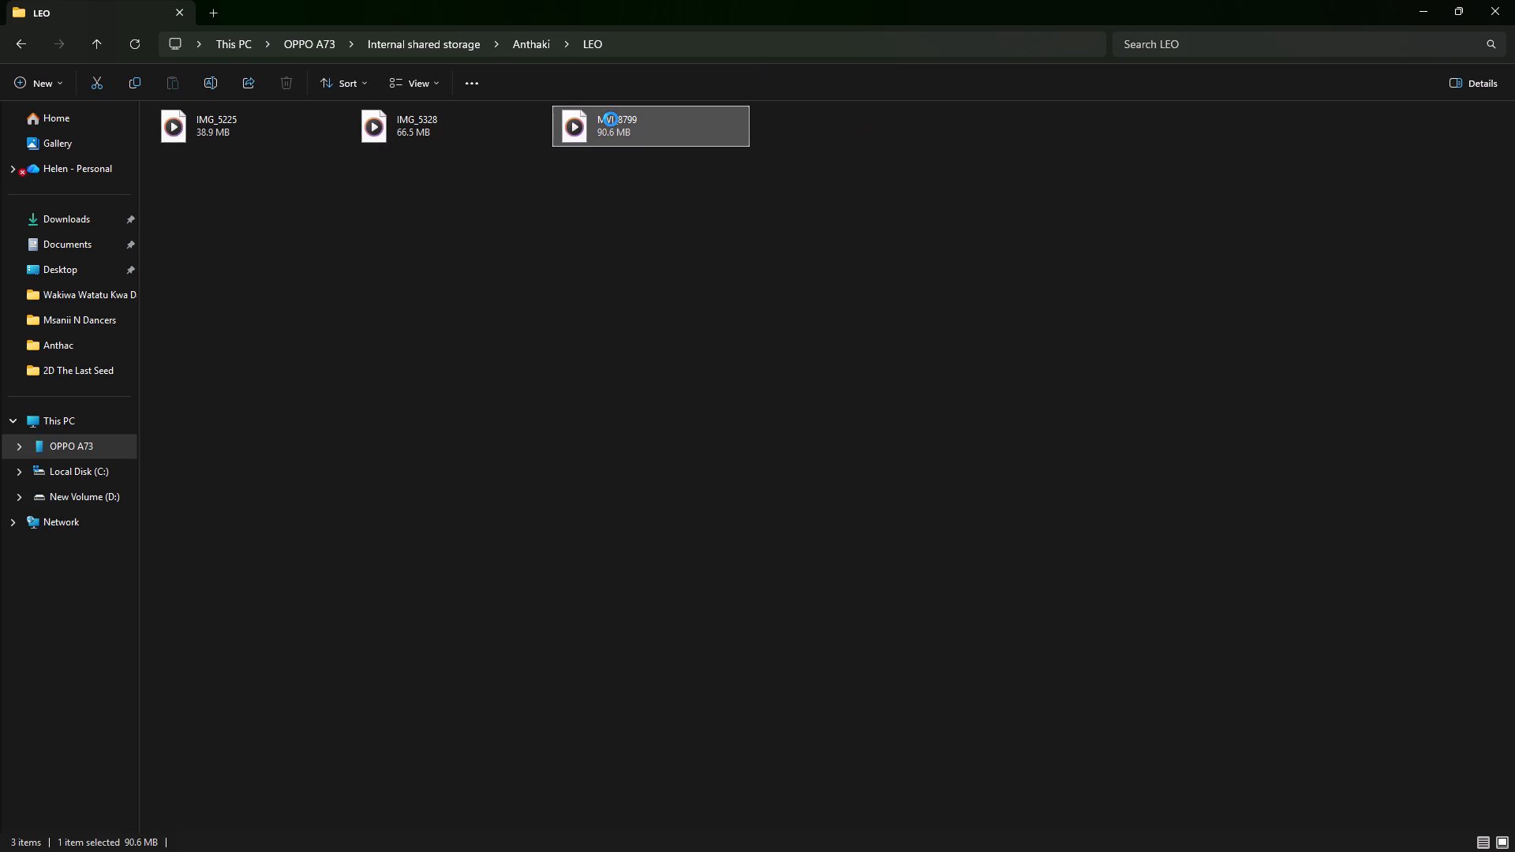
left_click(642, 308)
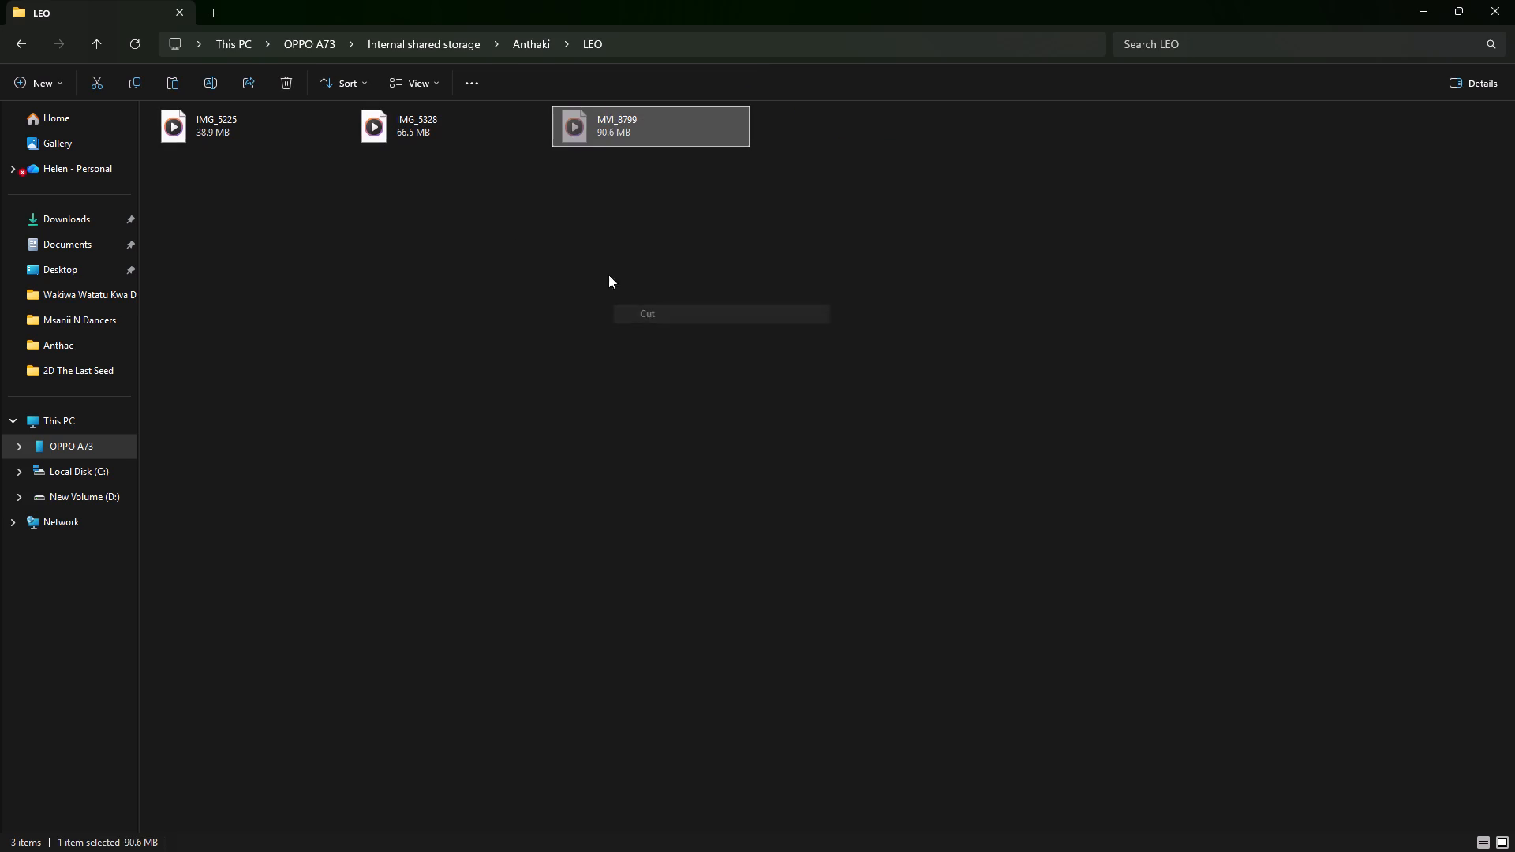
Delete all the existing videos from the folder D: > Stay Guided > To use > tutdc.
left_click(65, 493)
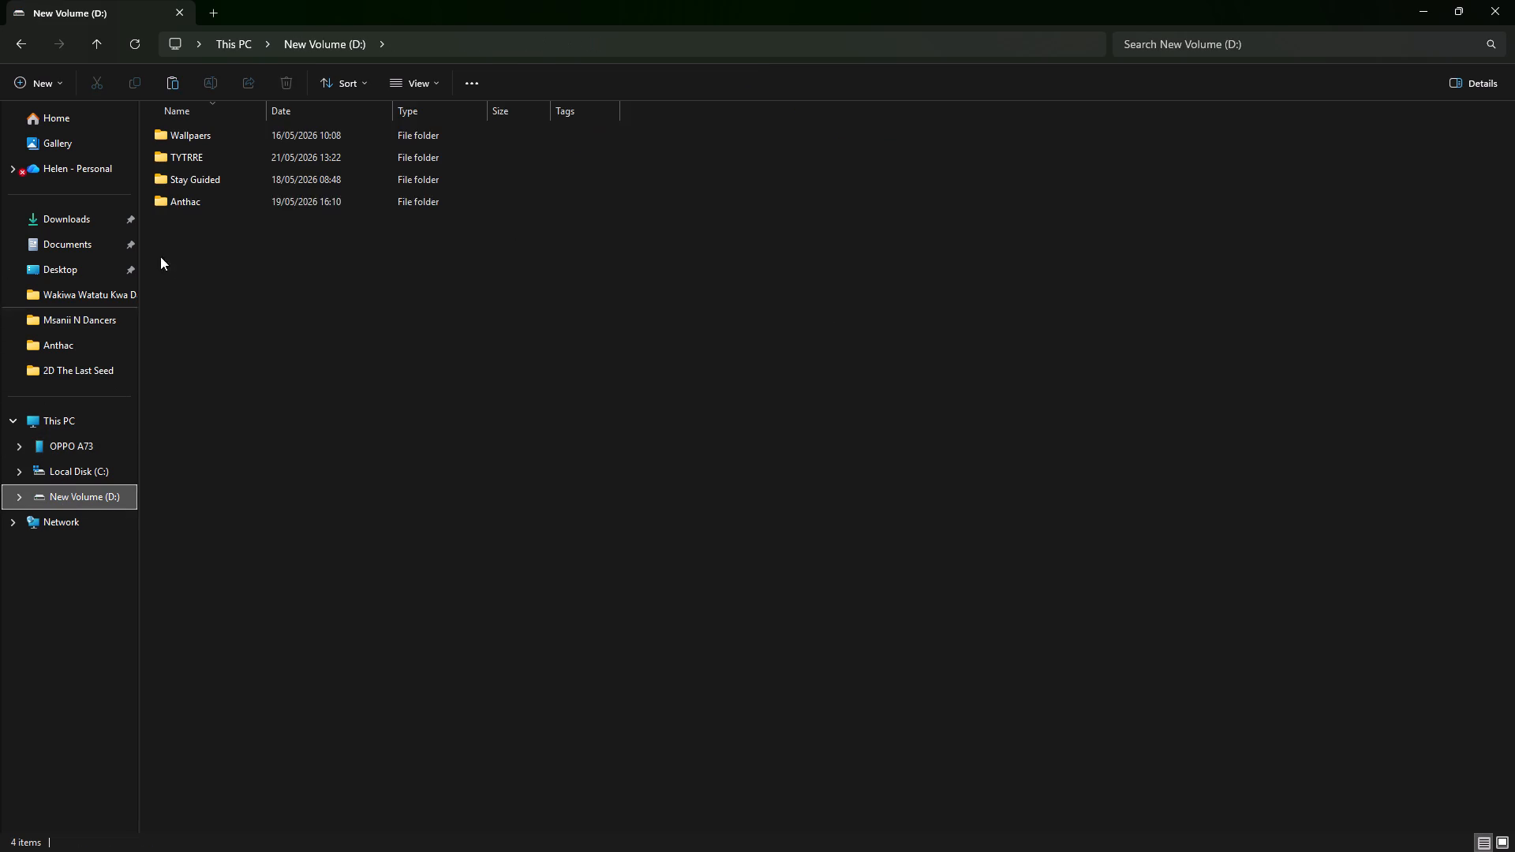
double_click(235, 171)
double_click(249, 133)
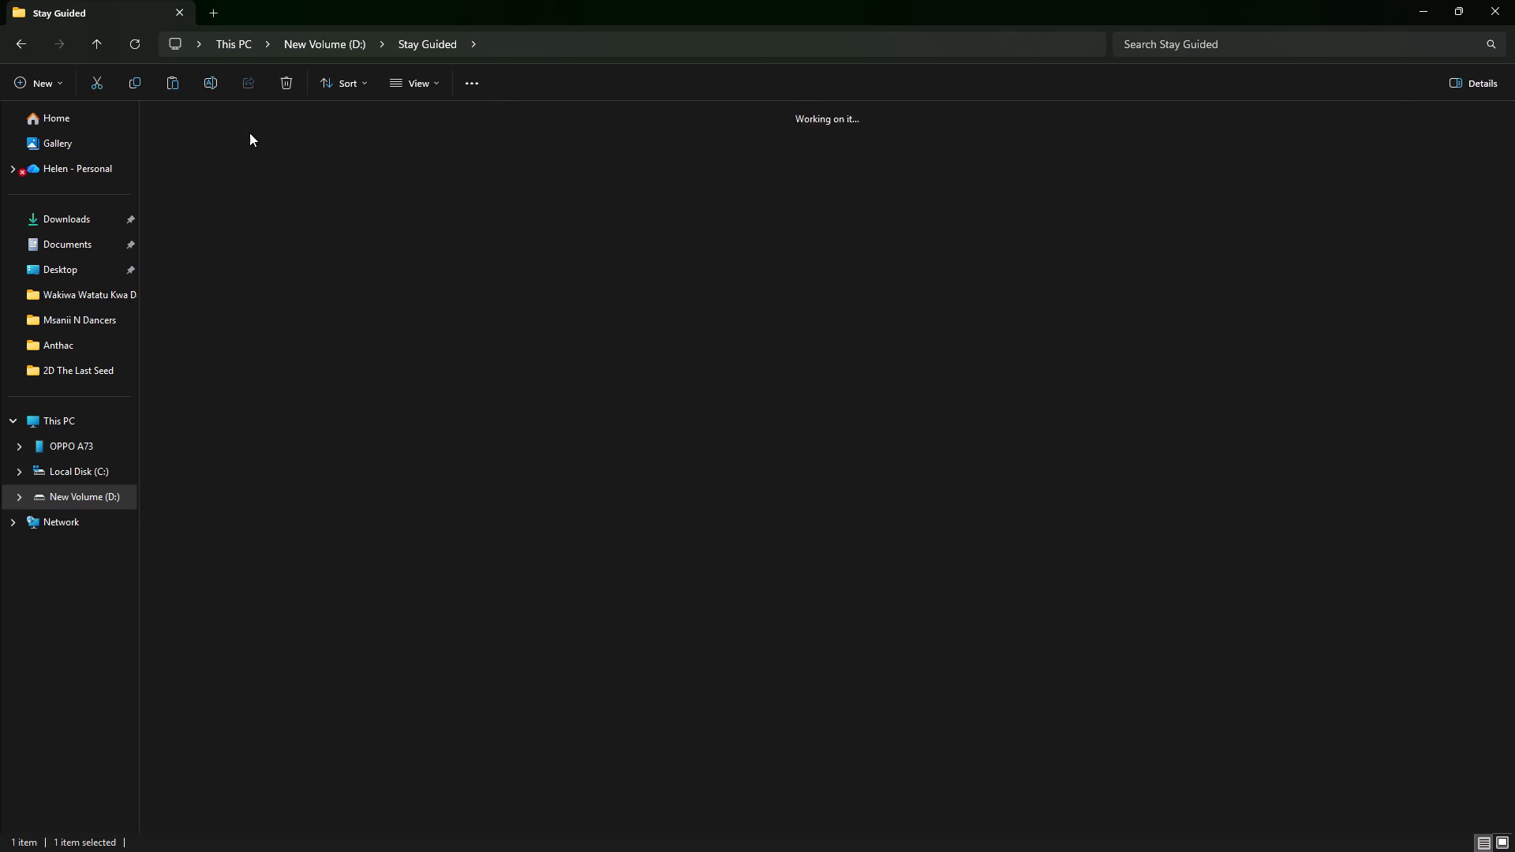
double_click(713, 162)
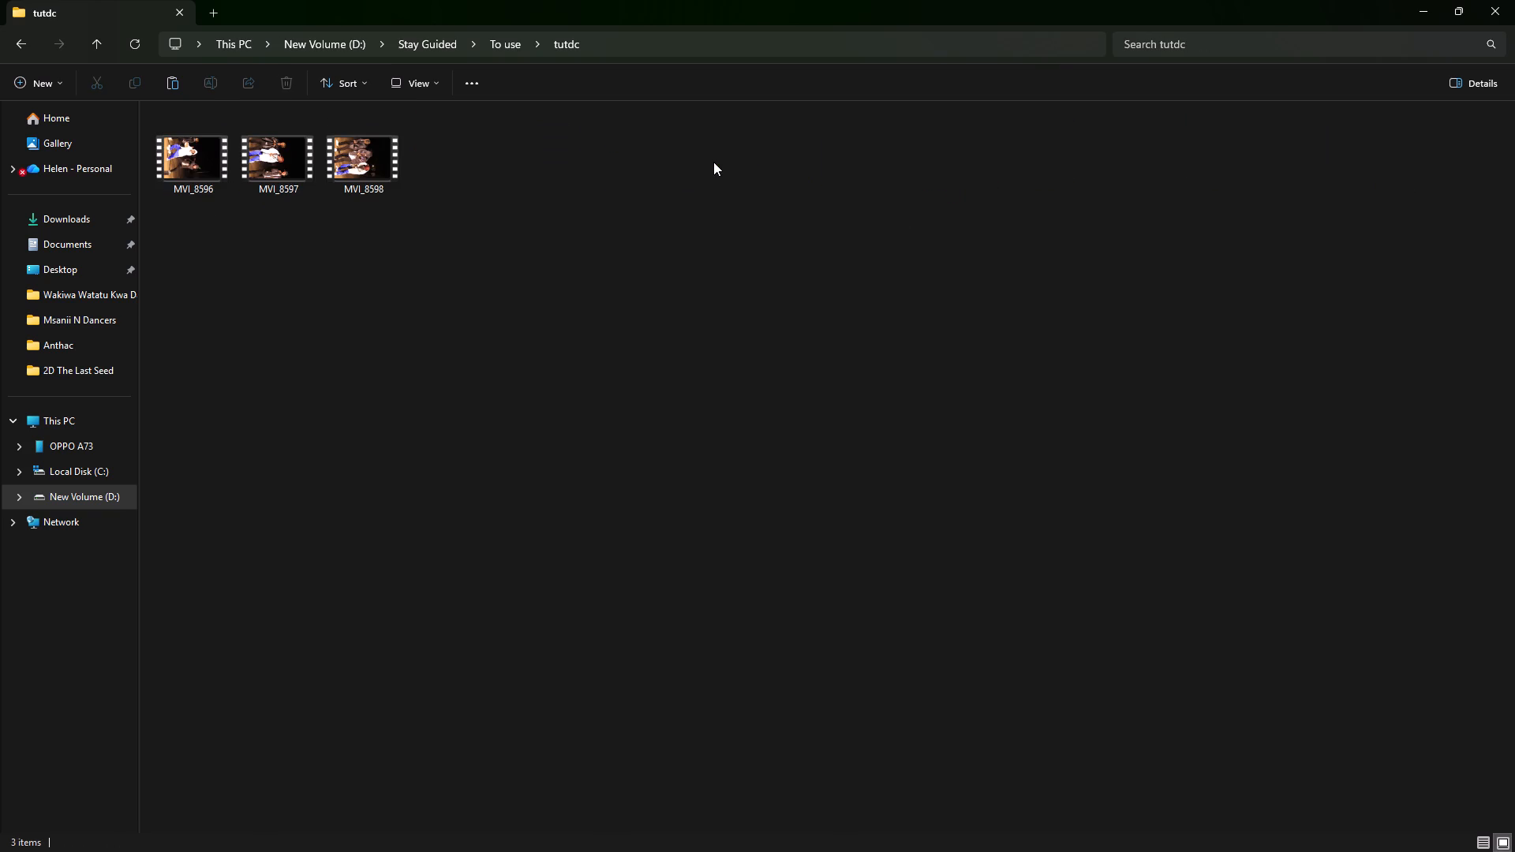
key("ctrl+a")
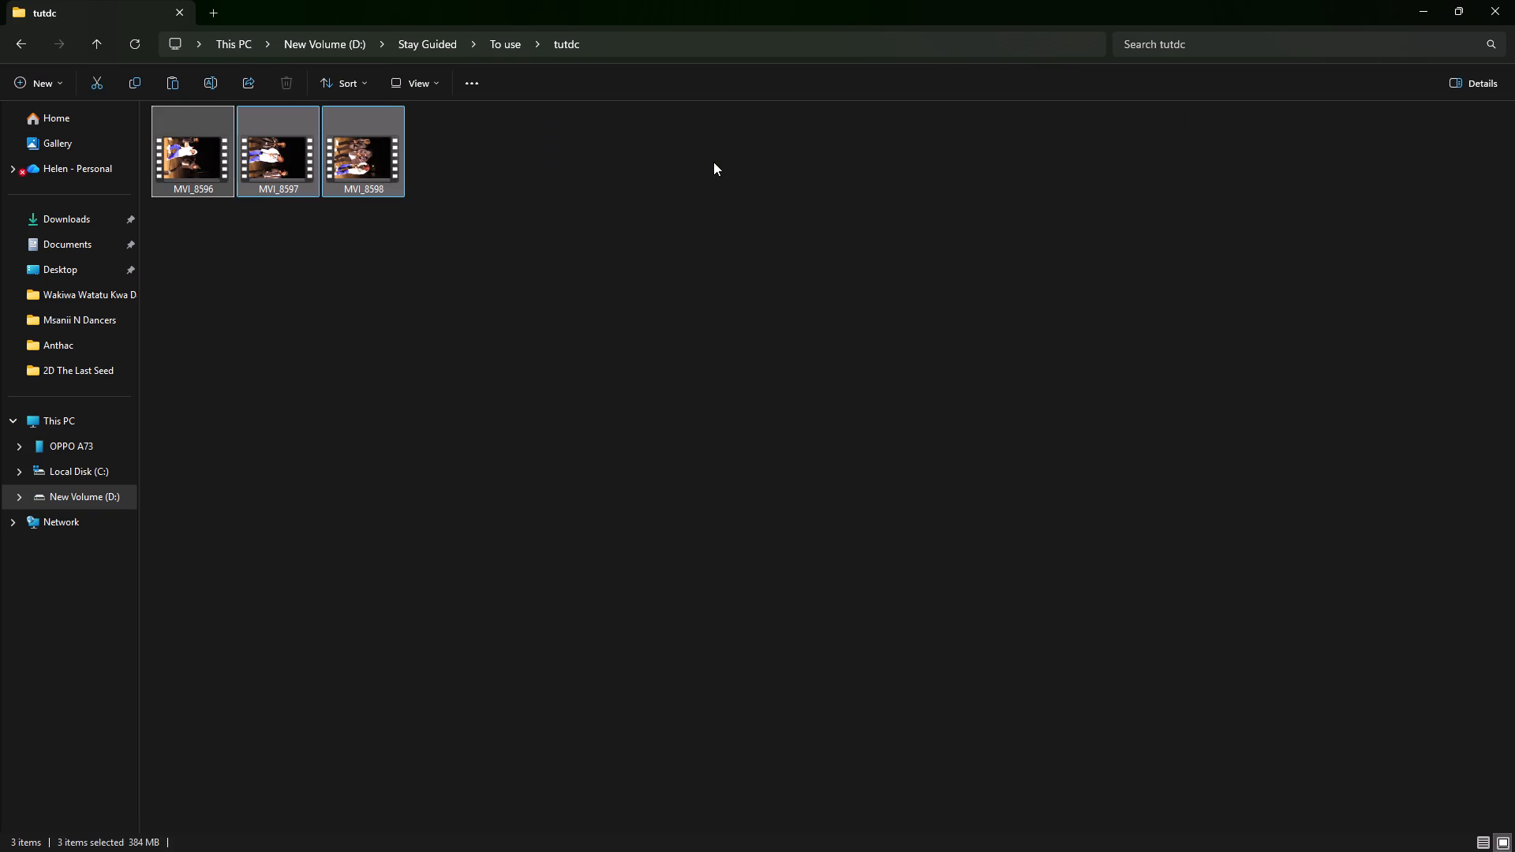
key("Delete")
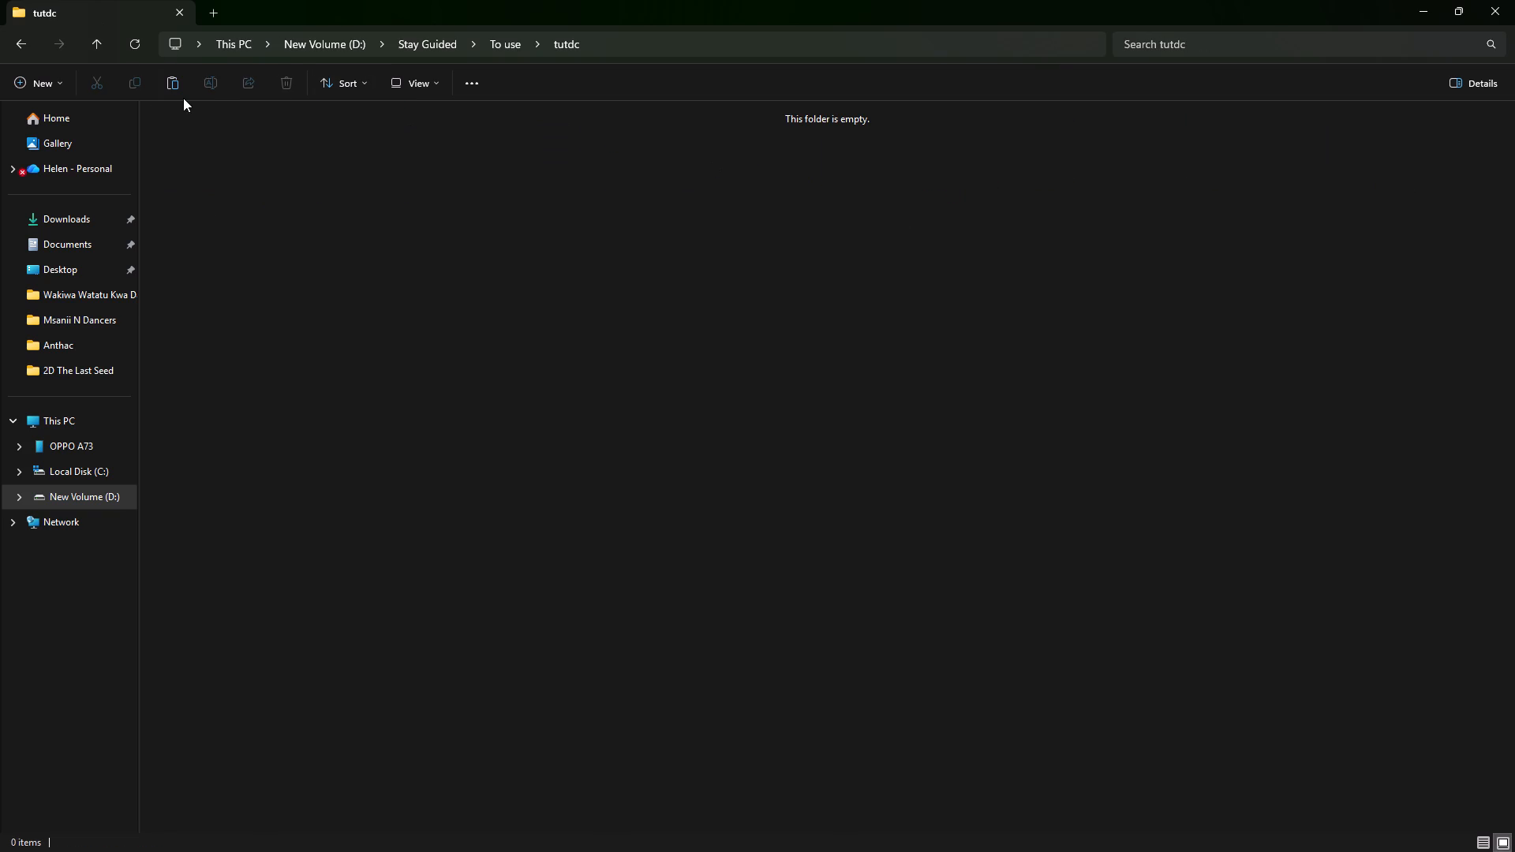
Paste the cut video MVI_8799 into the tutdc folder.
left_click(178, 88)
Delete all the videos in the Exporte folder under To use, and close File Explorer.
left_click(22, 47)
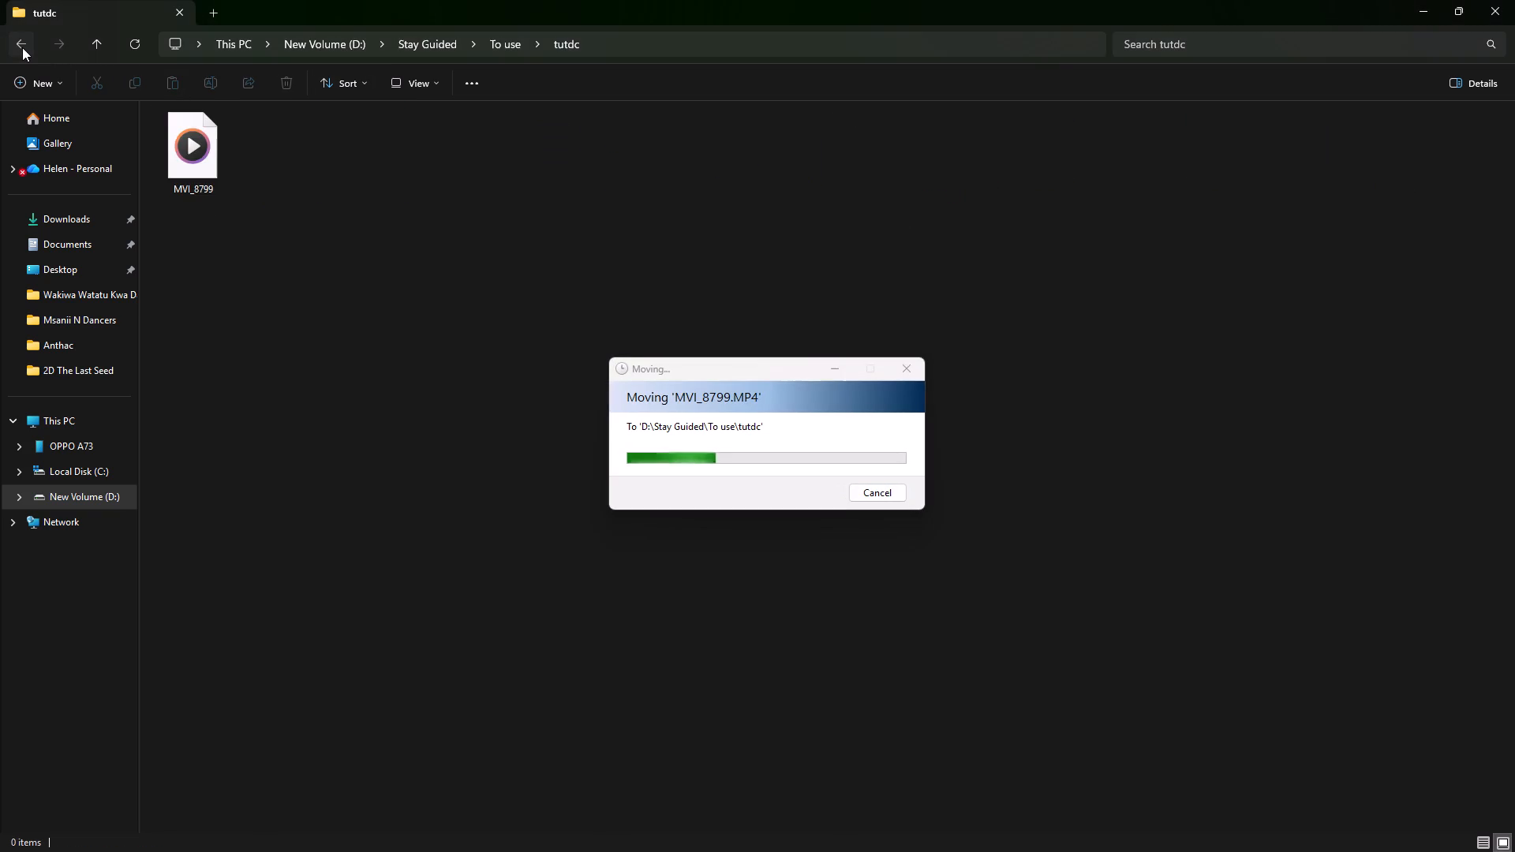
double_click(459, 163)
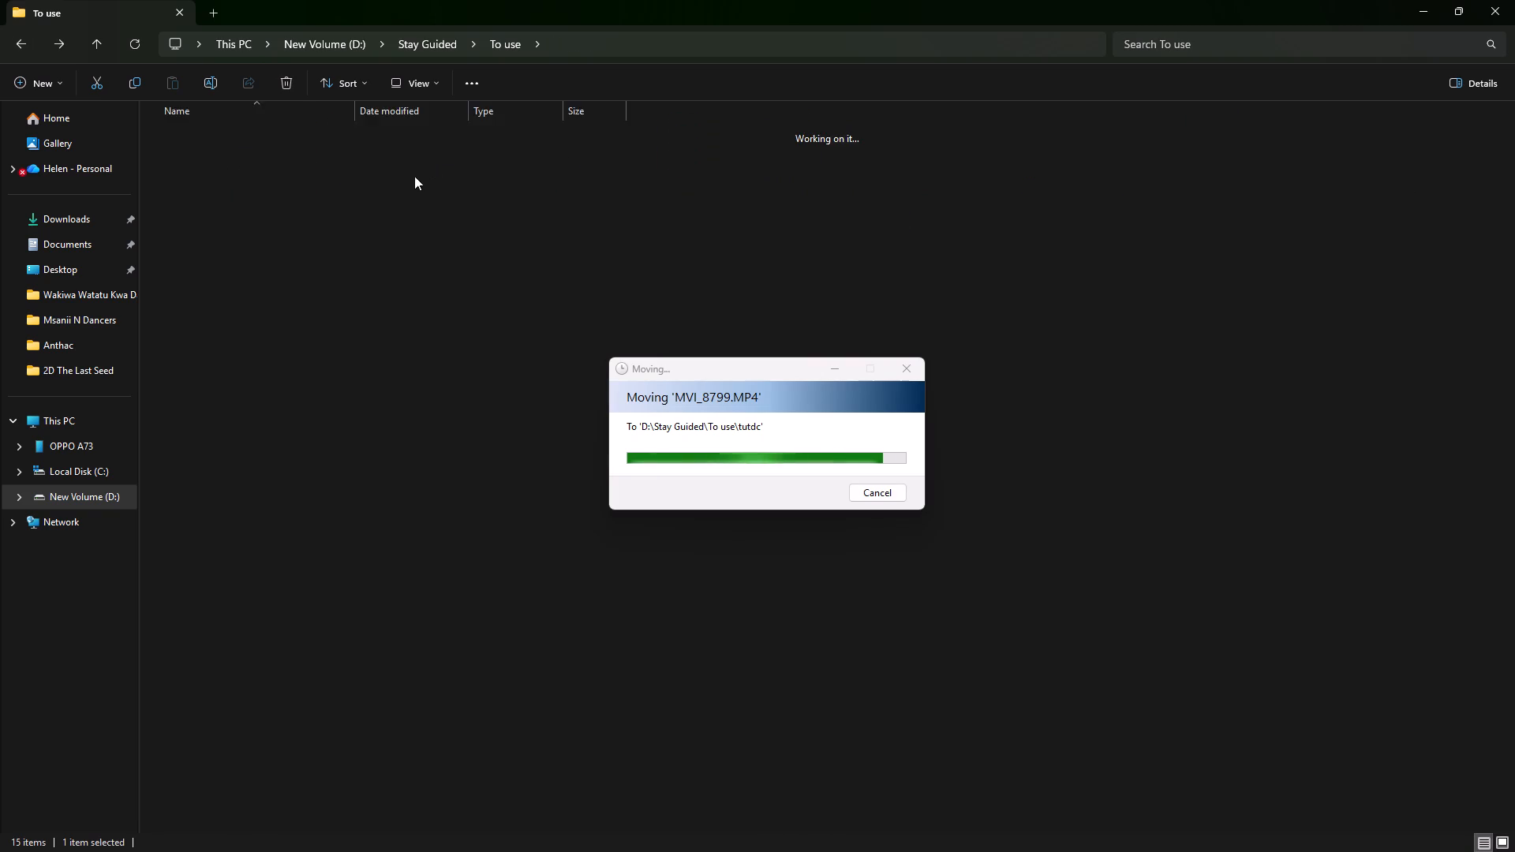
left_click_drag(413, 254, 175, 152)
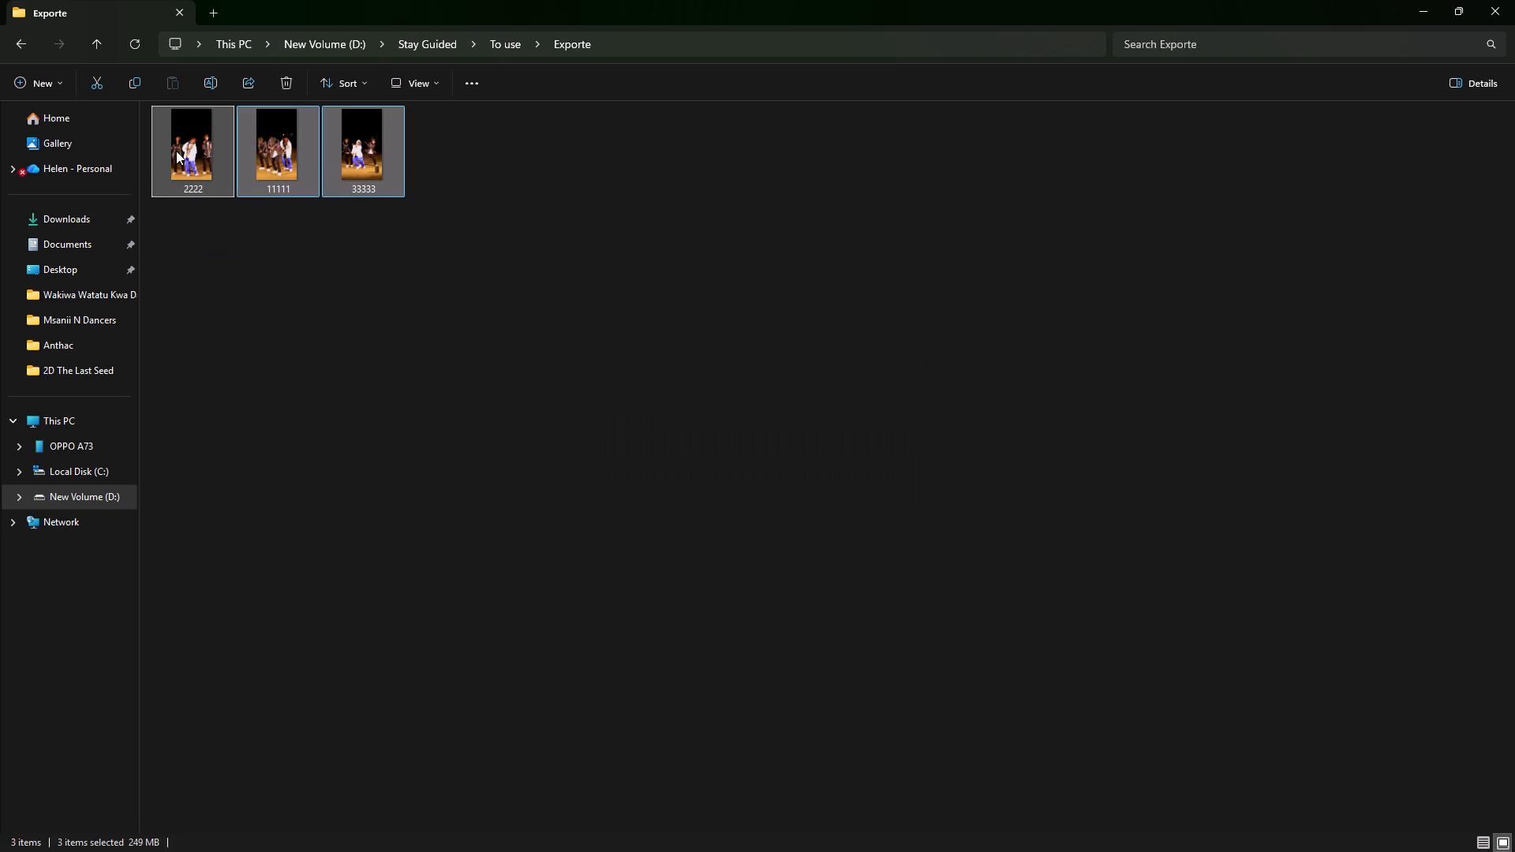
key("Delete")
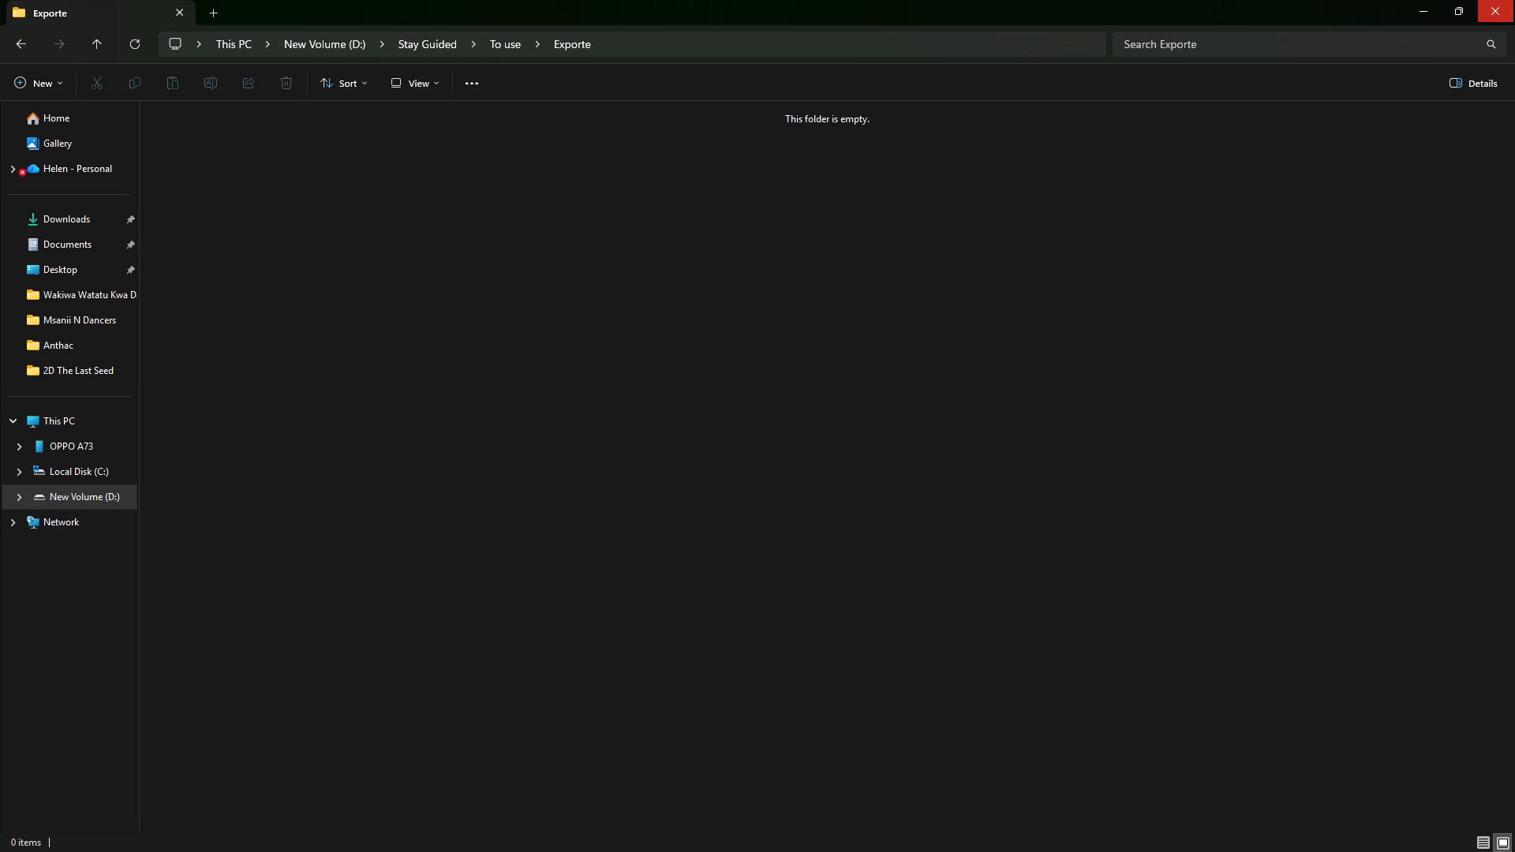
left_click(1514, 0)
Return to After Effects, save the Mia Walking.aep project and close After Effects.
left_click(199, 423)
left_click(339, 416)
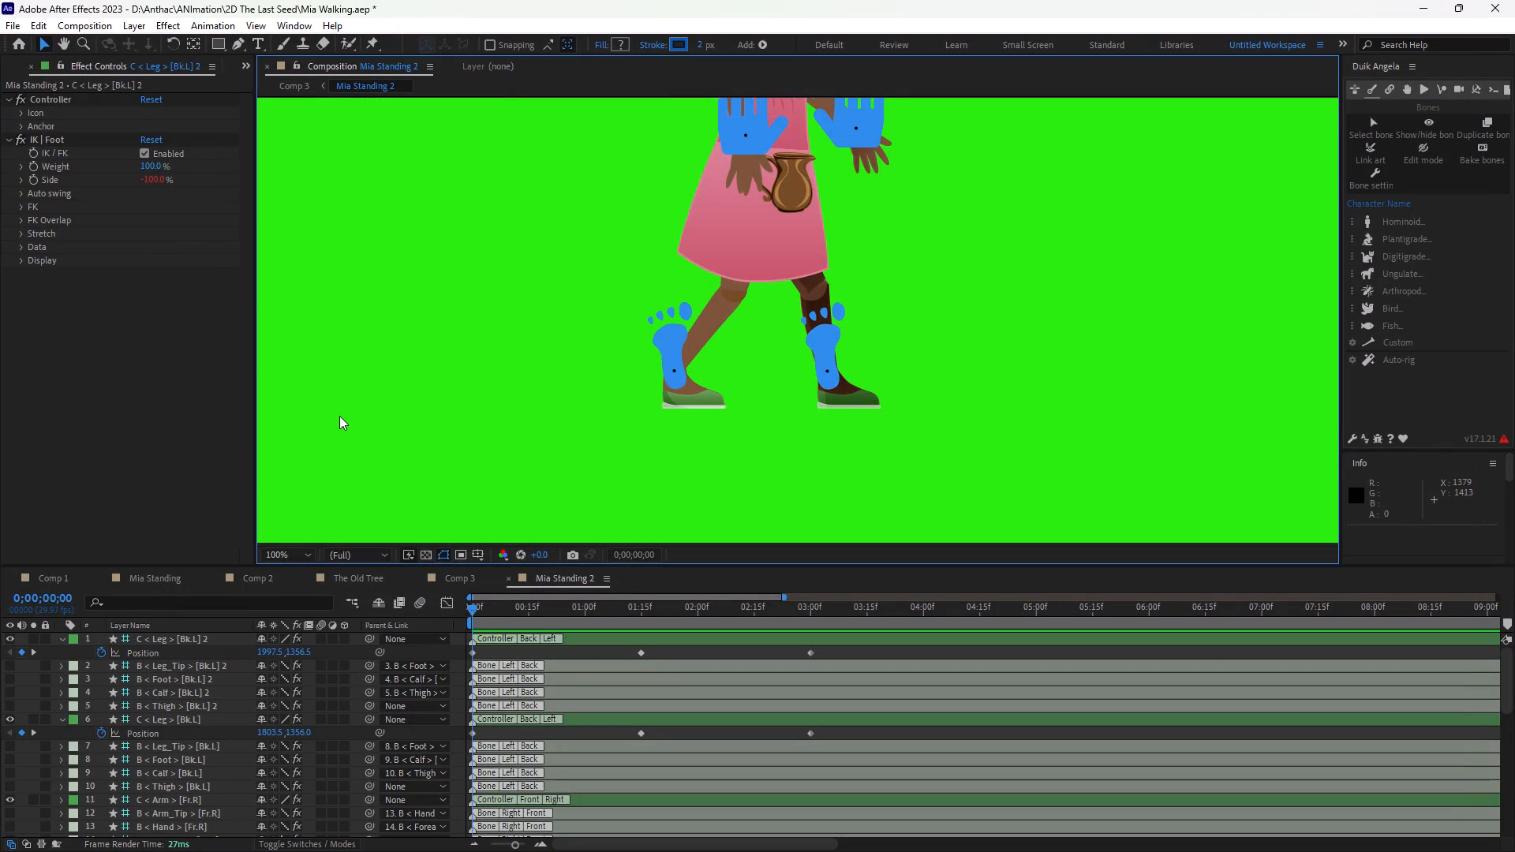
key("ctrl+s")
key("ctrl+s")
key("ctrl+s")
key("ctrl+s")
key("ctrl+s")
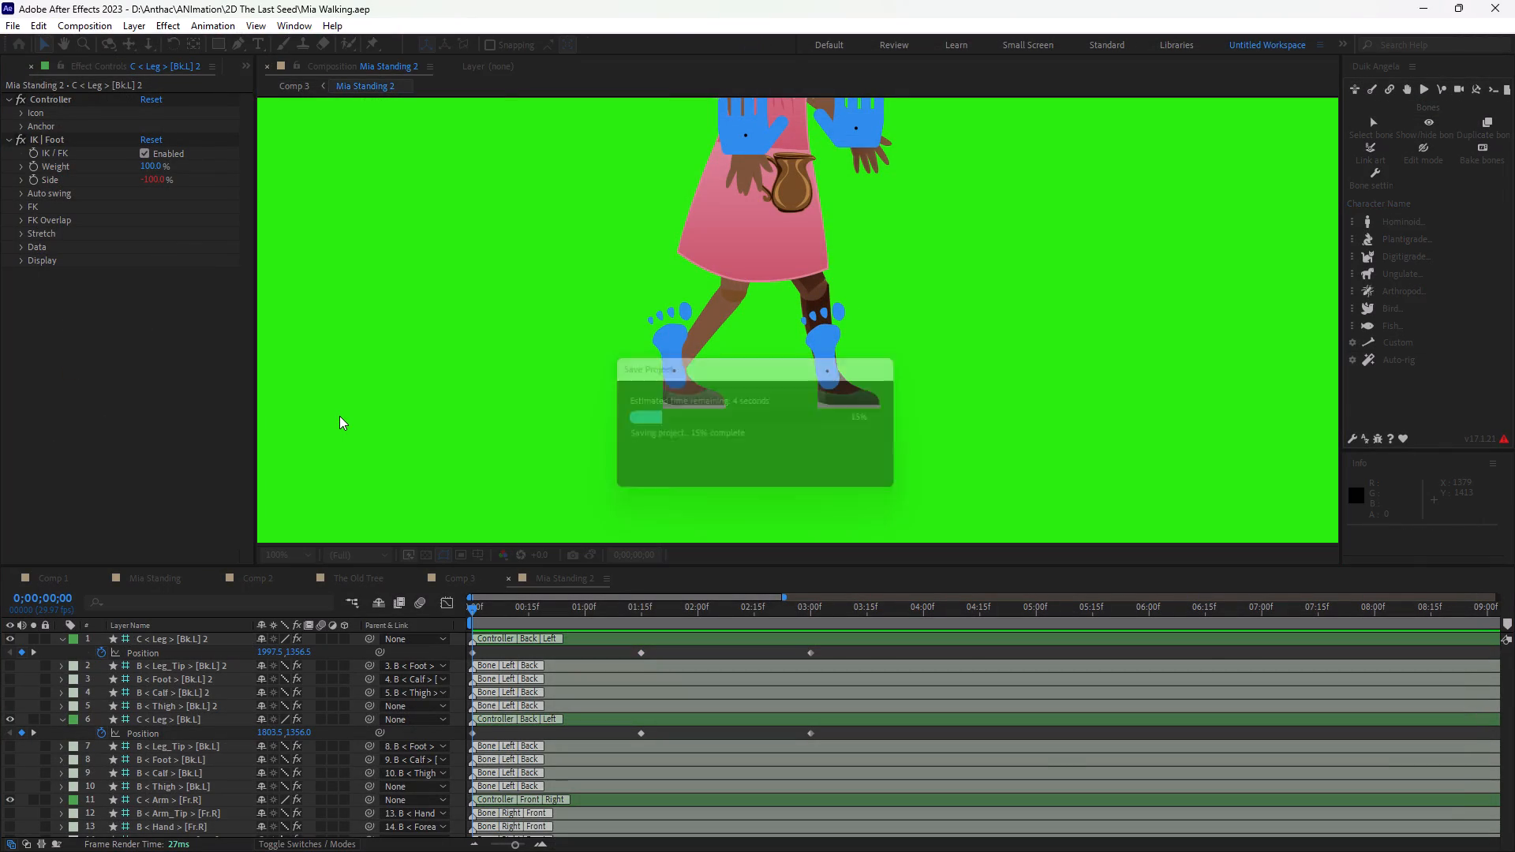
key("ctrl+s")
key("ctrl+s")
key("ctrl+s")
key("ctrl+s")
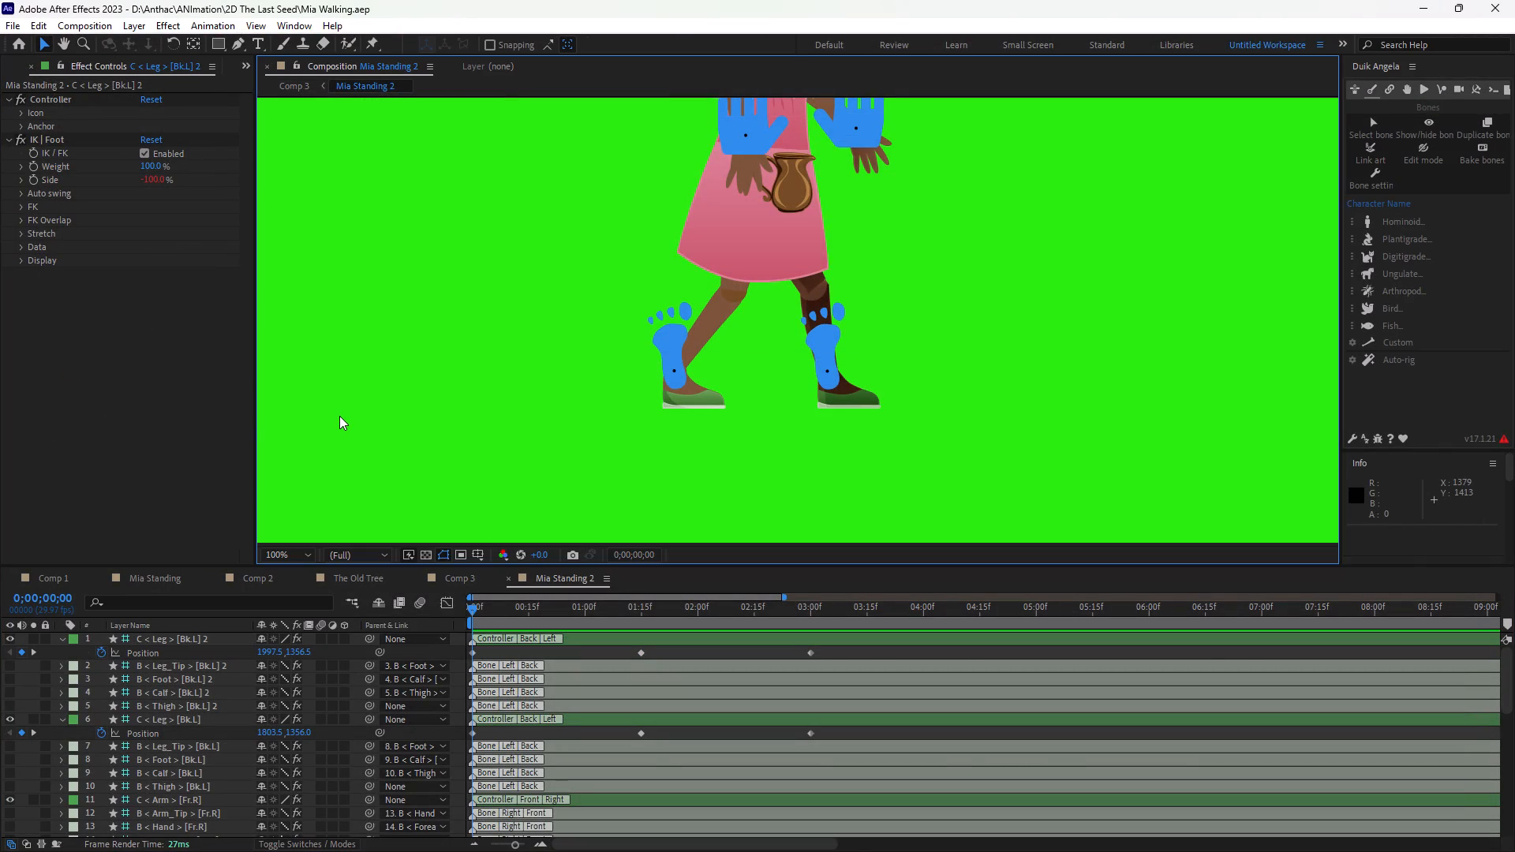
key("ctrl+s")
left_click(1514, 0)
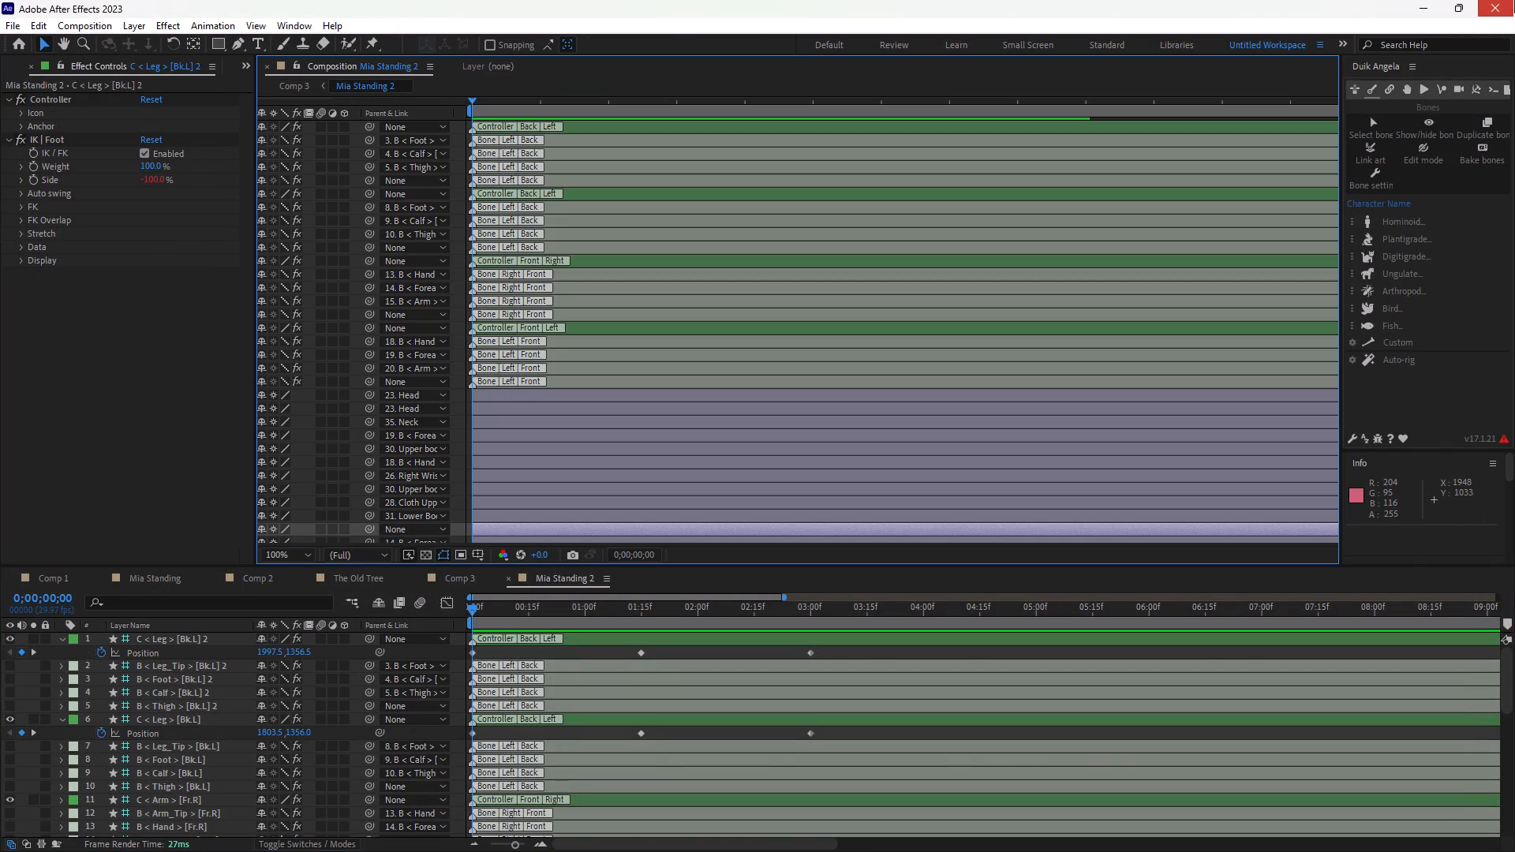